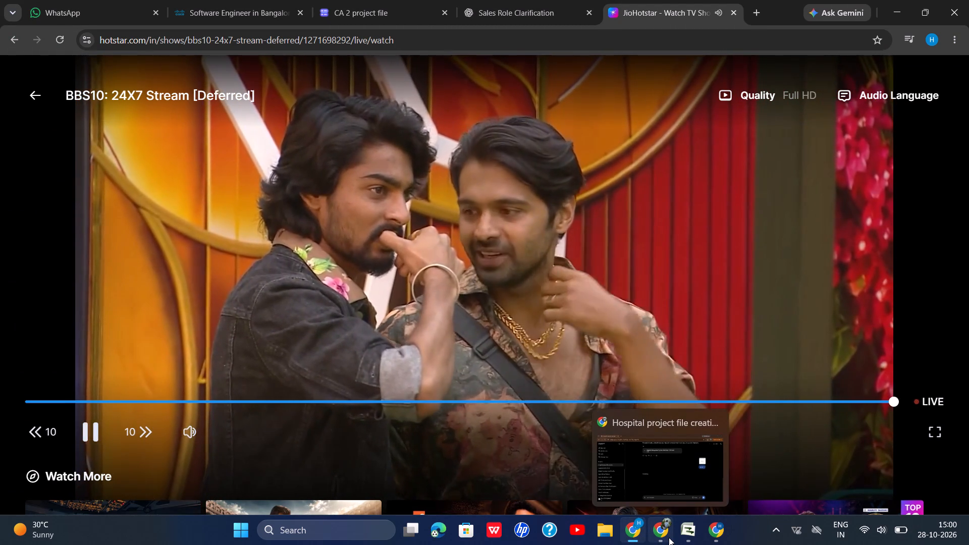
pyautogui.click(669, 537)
# Switch to Microsoft Project and dismiss the import error dialog.
pyautogui.click(697, 528)
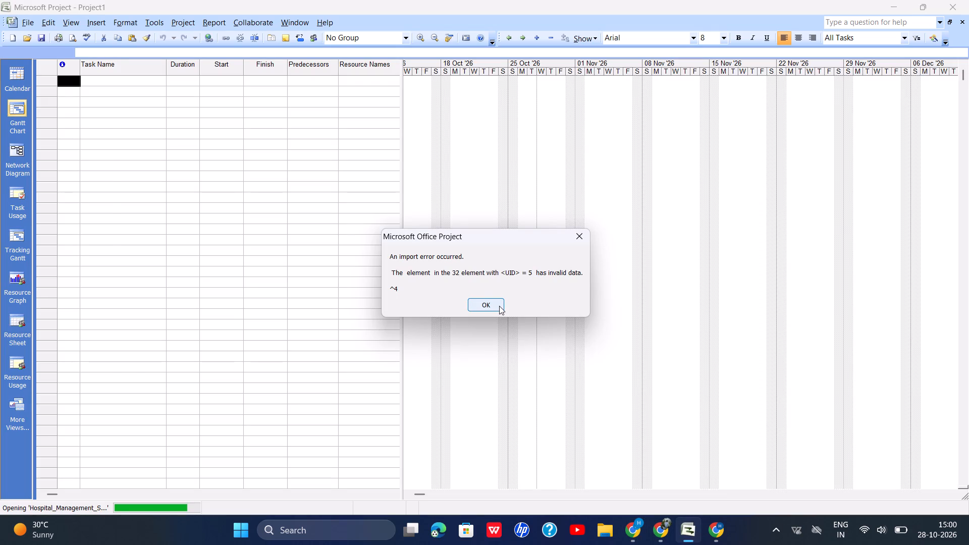
pyautogui.click(499, 306)
pyautogui.click(491, 300)
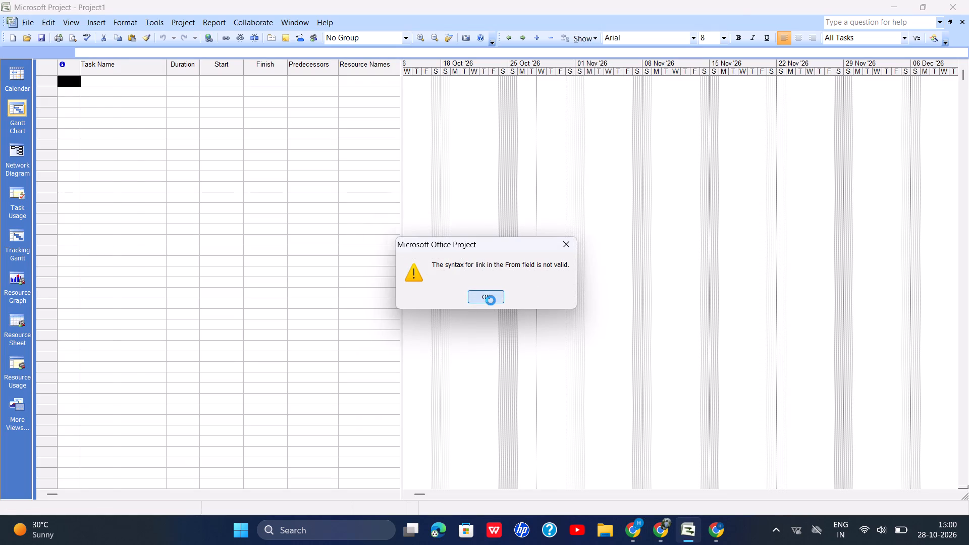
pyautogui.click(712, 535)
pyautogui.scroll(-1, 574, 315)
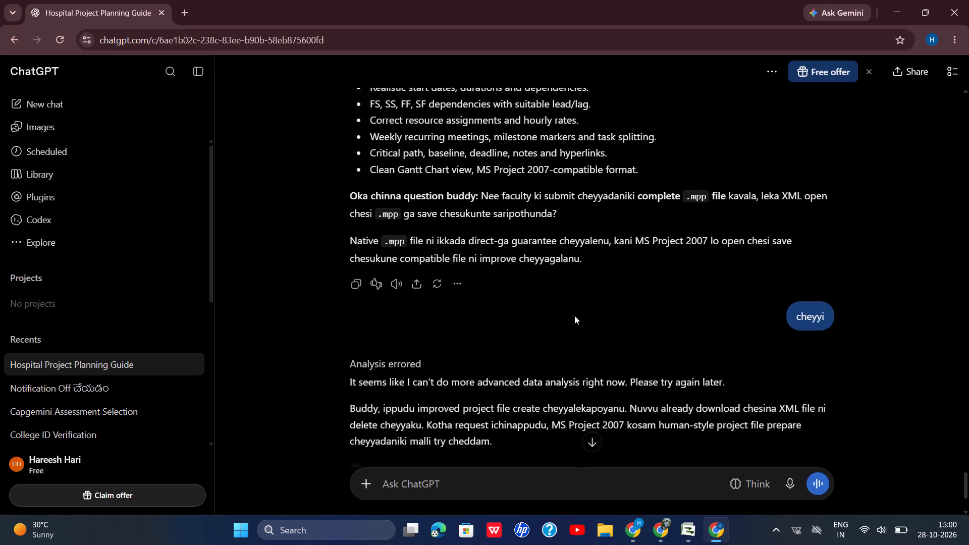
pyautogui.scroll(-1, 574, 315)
# Return to the "Hospital project file creation" chat and open the corrected Hospital_Management_System_MS_Project_2007_FIXED.xml file from the reply.
pyautogui.click(651, 521)
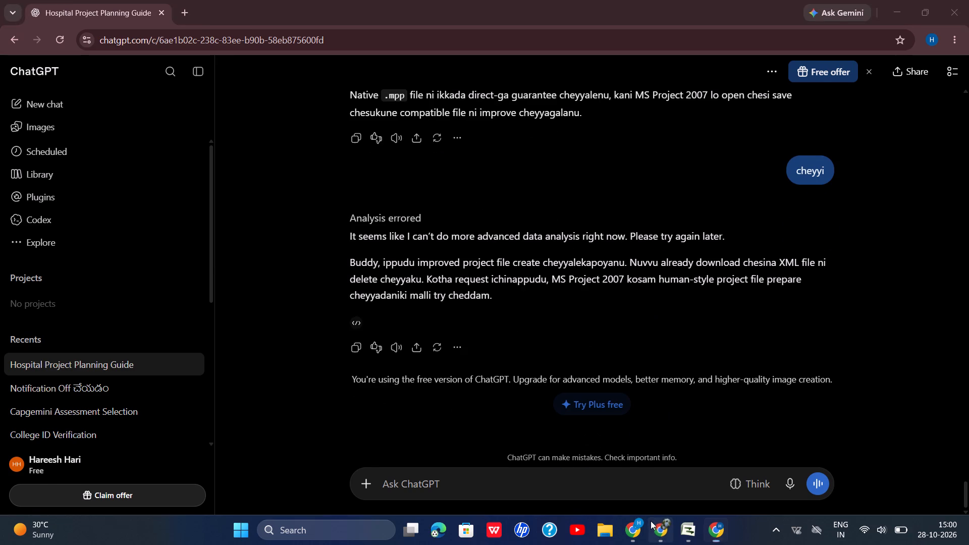
pyautogui.scroll(-2, 557, 381)
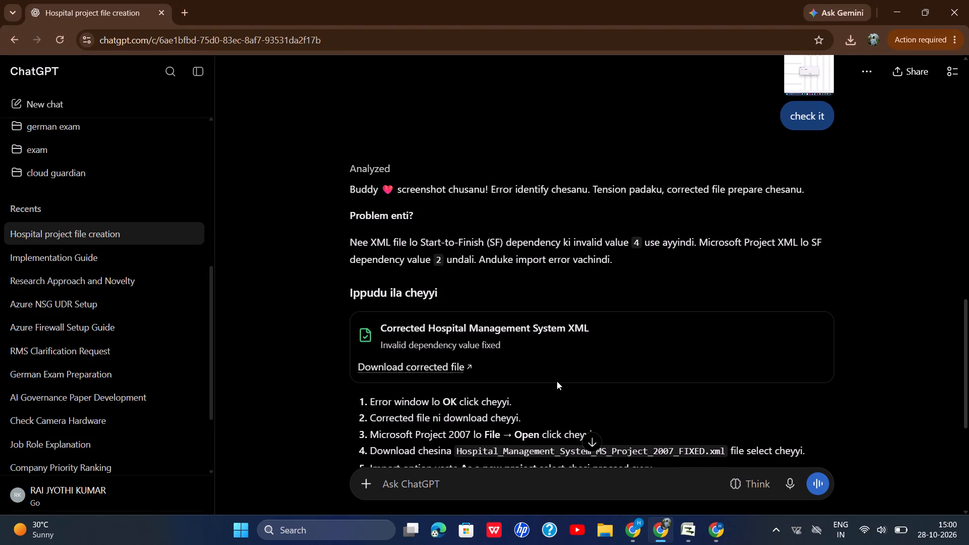
pyautogui.scroll(-2, 557, 381)
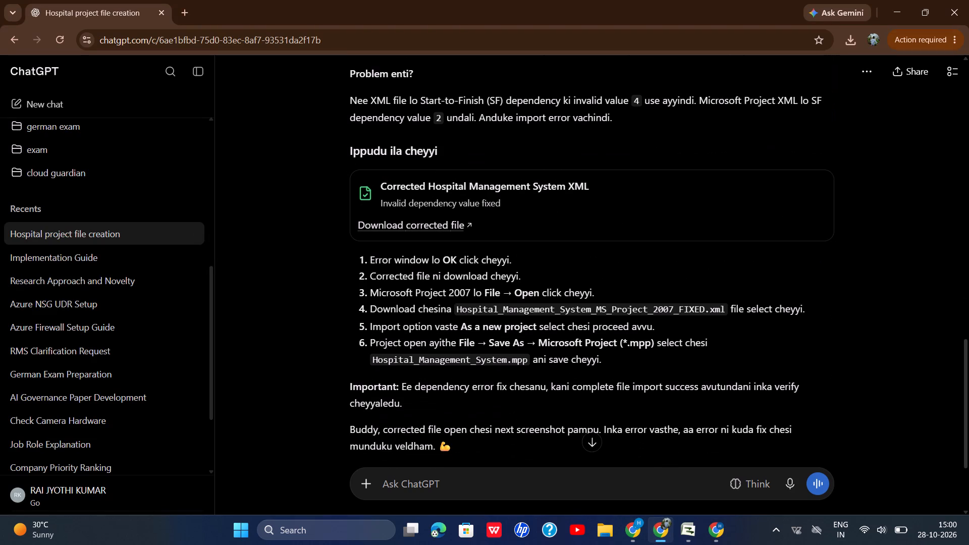
pyautogui.scroll(-3, 456, 306)
pyautogui.click(451, 365)
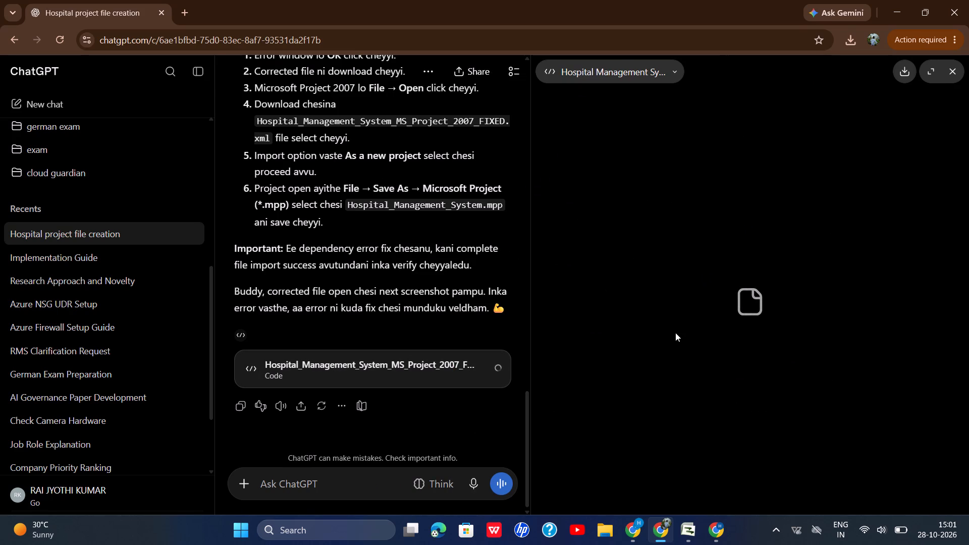
pyautogui.scroll(-2, 674, 335)
pyautogui.scroll(2, 674, 335)
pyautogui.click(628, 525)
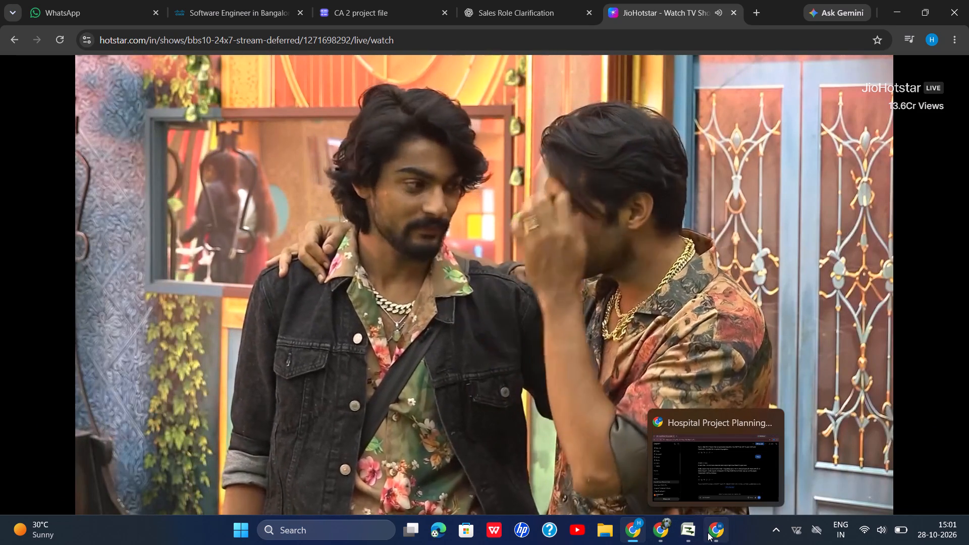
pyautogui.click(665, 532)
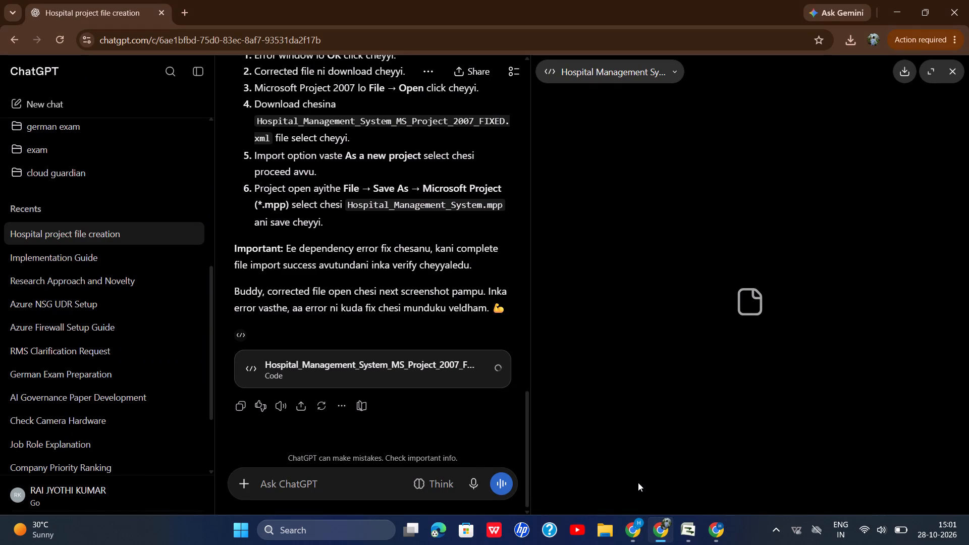
# Download the corrected Hospital_Management_System_MS_Project_2007_FIXED.xml file from the ChatGPT reply.
pyautogui.click(747, 317)
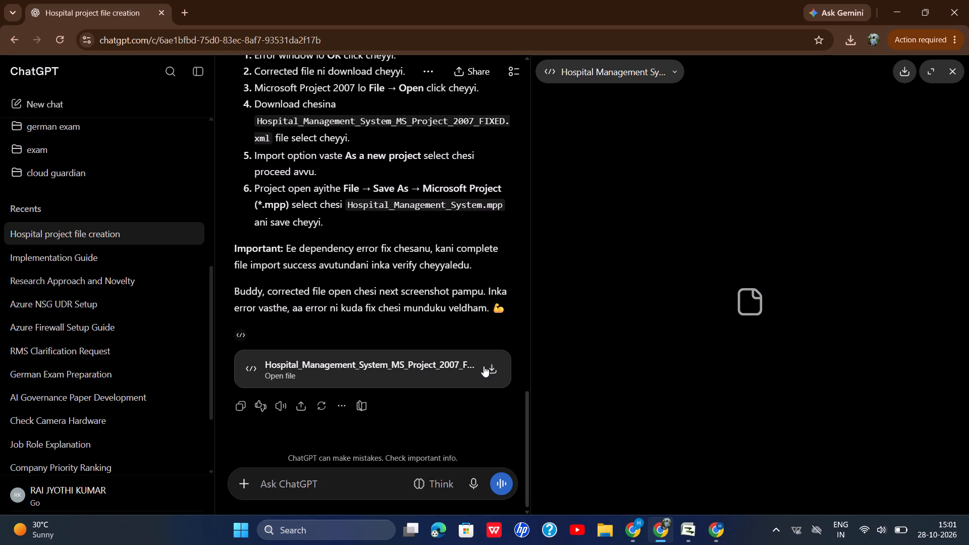
pyautogui.click(488, 365)
pyautogui.scroll(-3, 625, 348)
pyautogui.scroll(5, 625, 348)
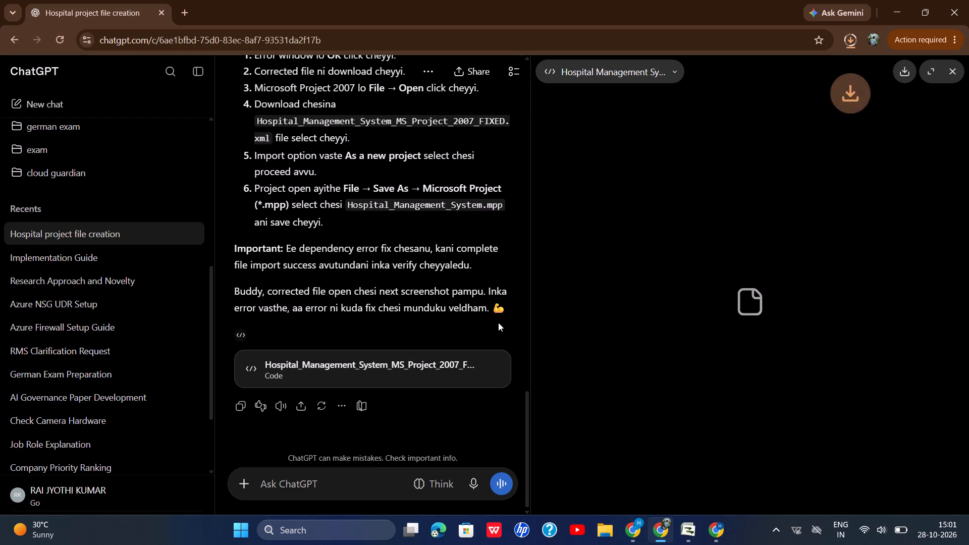
pyautogui.scroll(2, 679, 321)
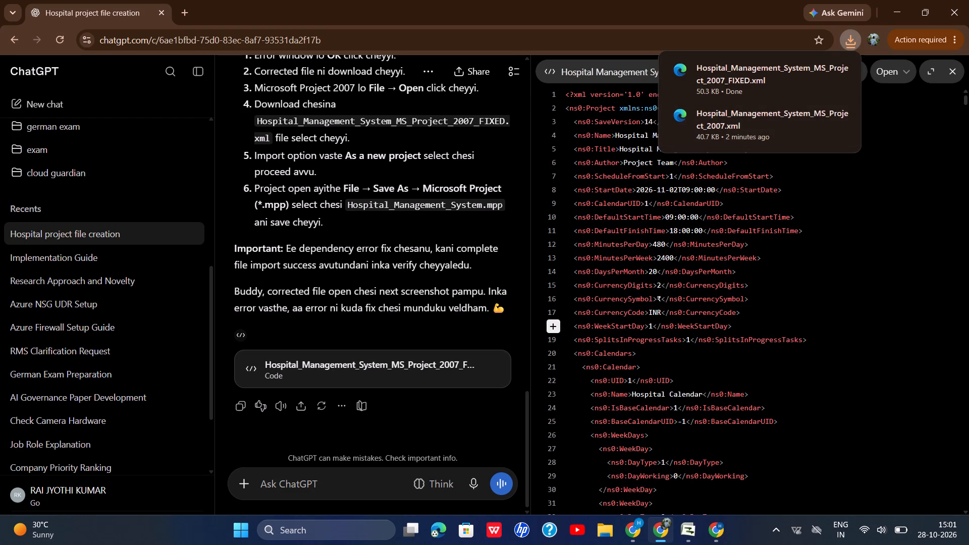
pyautogui.scroll(2, 679, 321)
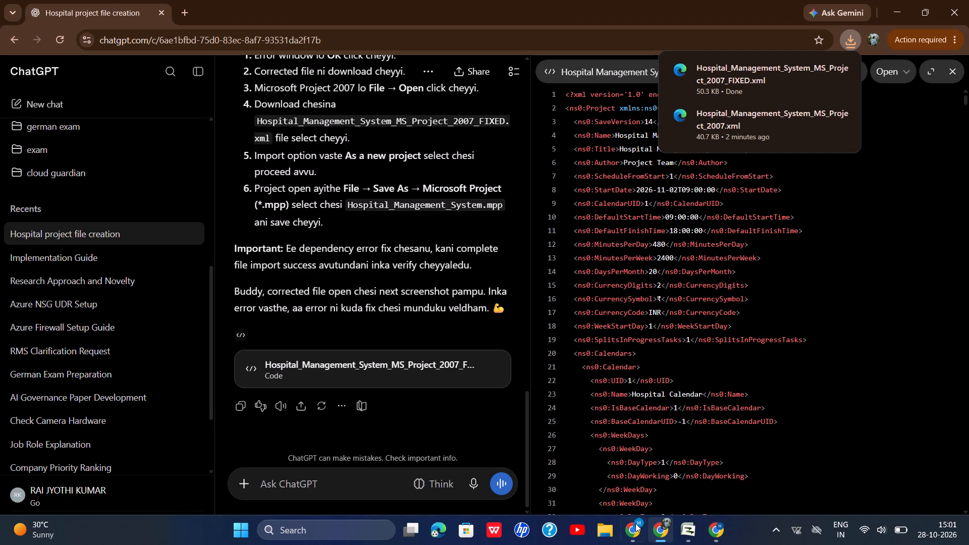
# Switch to Microsoft Project and try to import Hospital_Management_System_MS_Project_2007_FIXED from Downloads, using the XML Format file type.
pyautogui.click(690, 532)
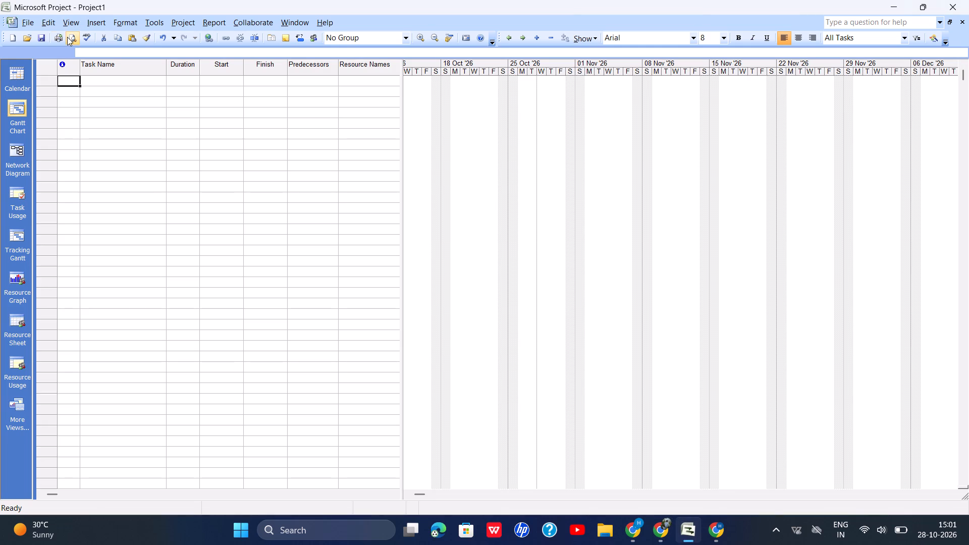
pyautogui.click(21, 19)
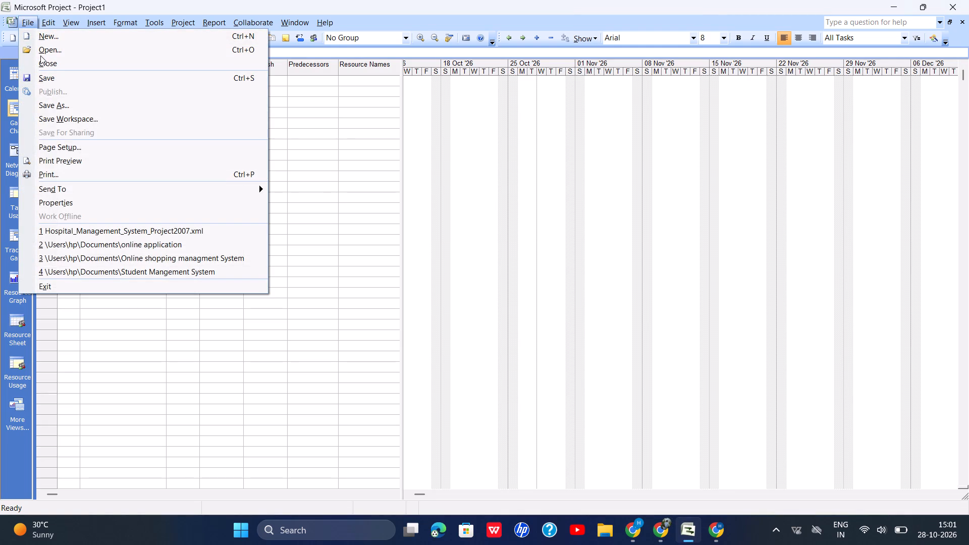
pyautogui.click(40, 56)
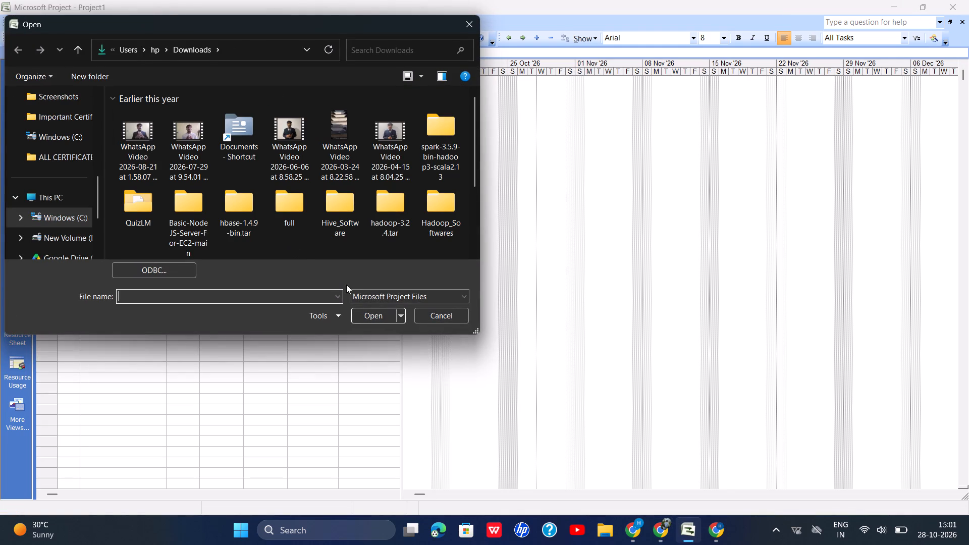
pyautogui.click(390, 299)
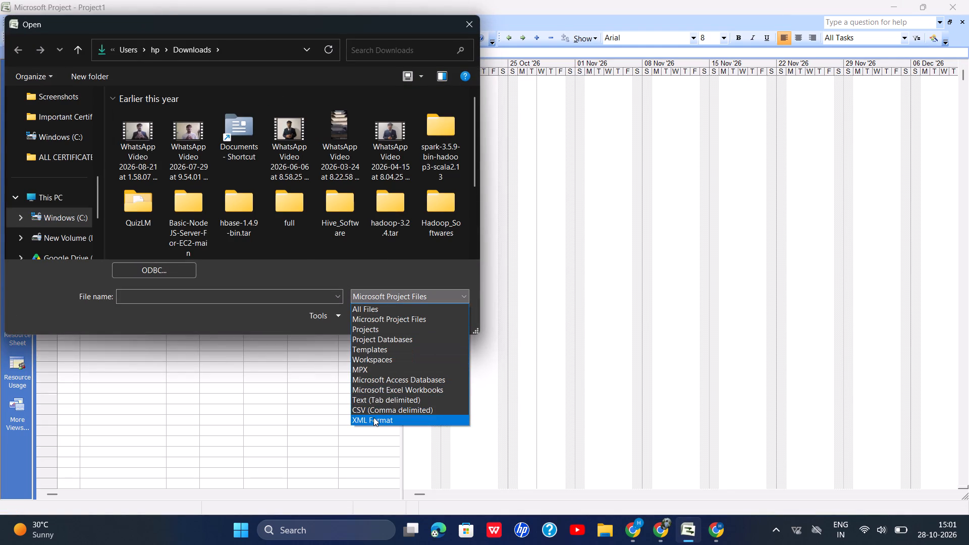
pyautogui.click(373, 417)
pyautogui.click(119, 124)
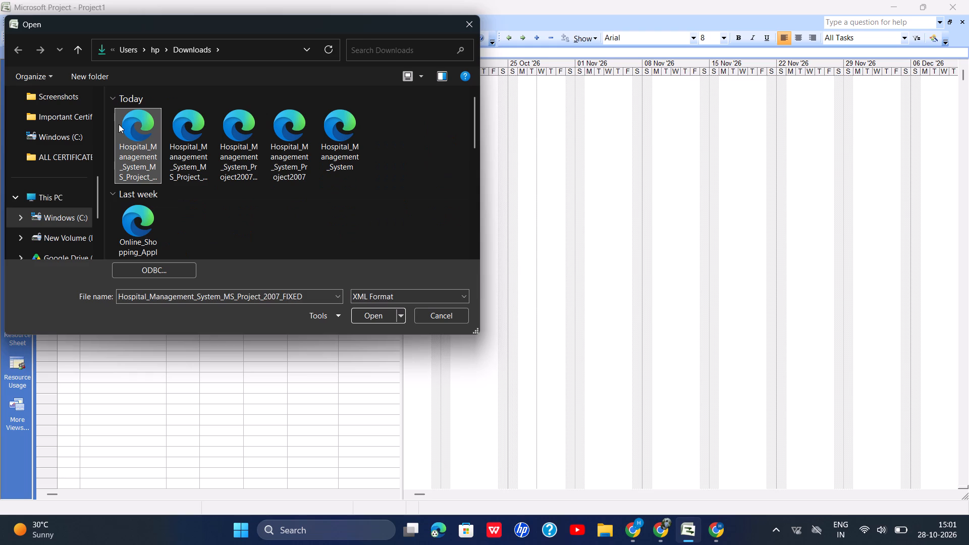
pyautogui.click(380, 320)
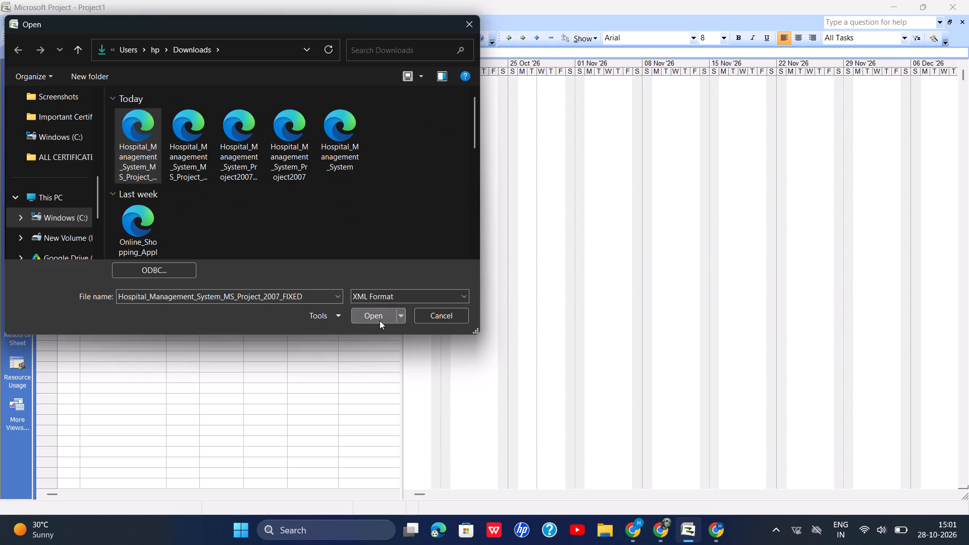
pyautogui.click(566, 384)
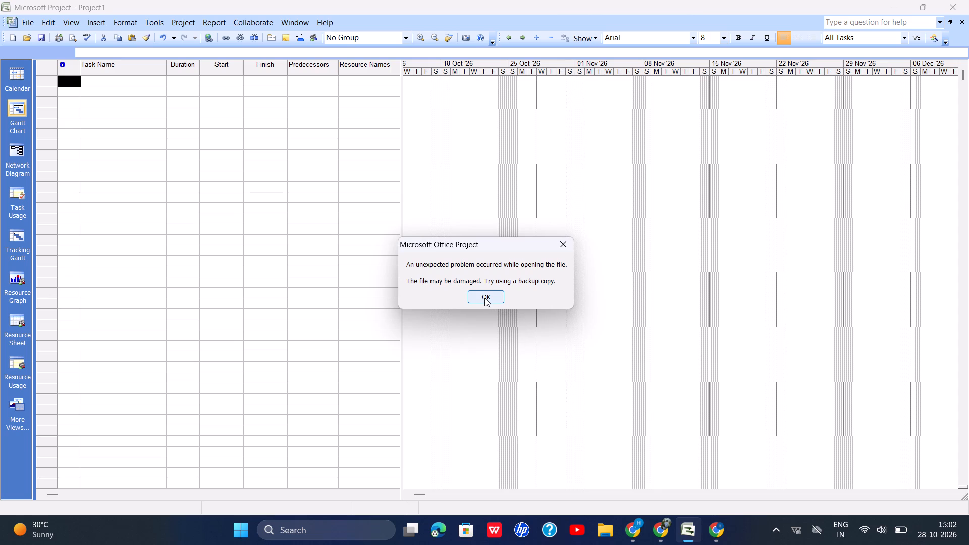
pyautogui.press('Print')
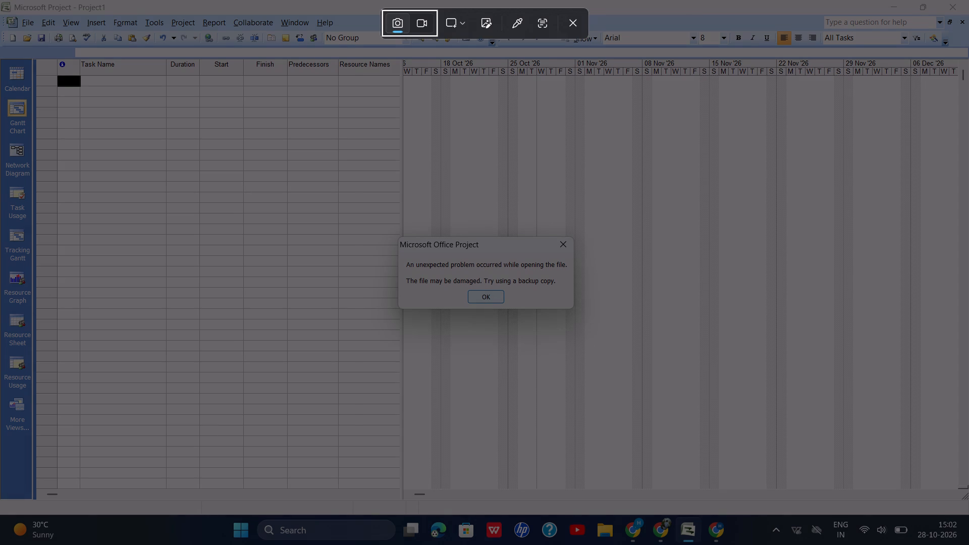
pyautogui.click(460, 25)
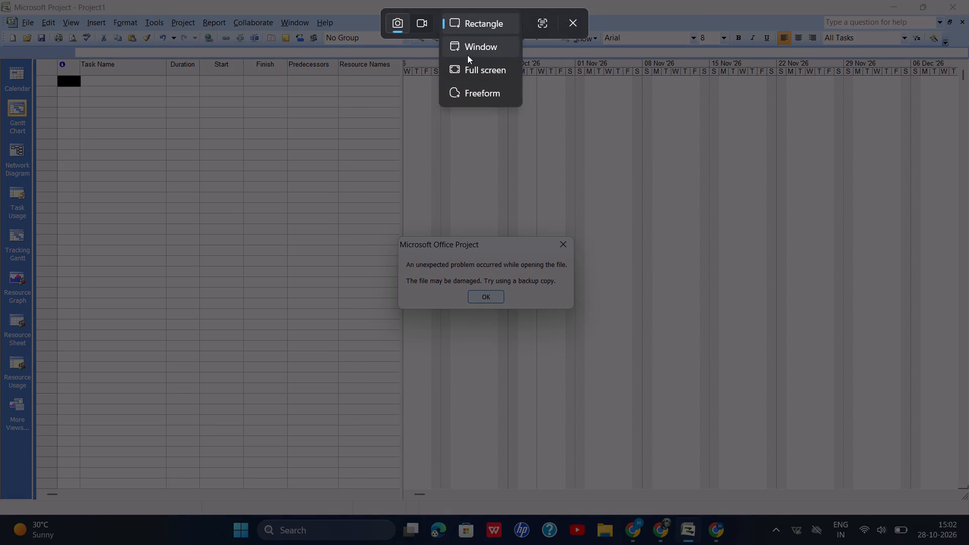
pyautogui.click(468, 67)
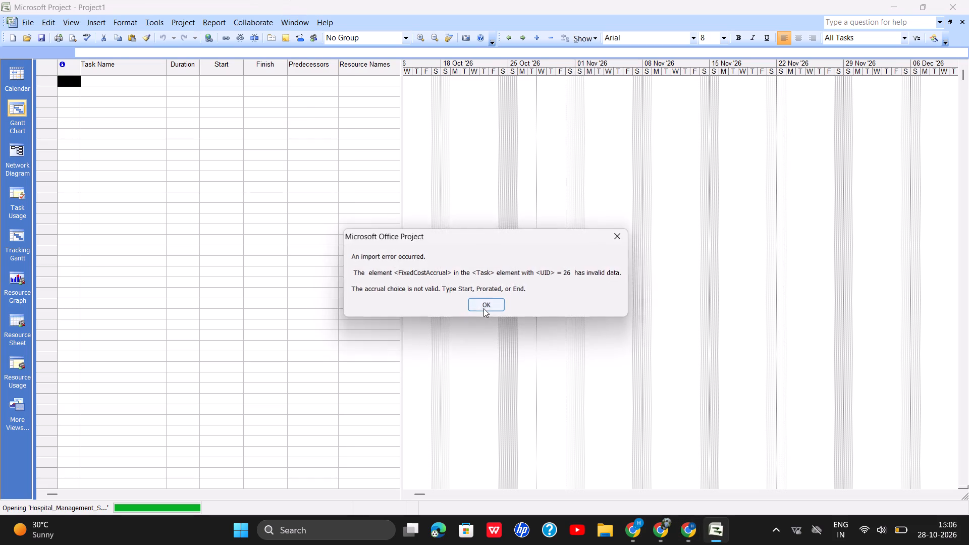
pyautogui.doubleClick(483, 308)
pyautogui.tripleClick(483, 308)
pyautogui.tripleClick(483, 308)
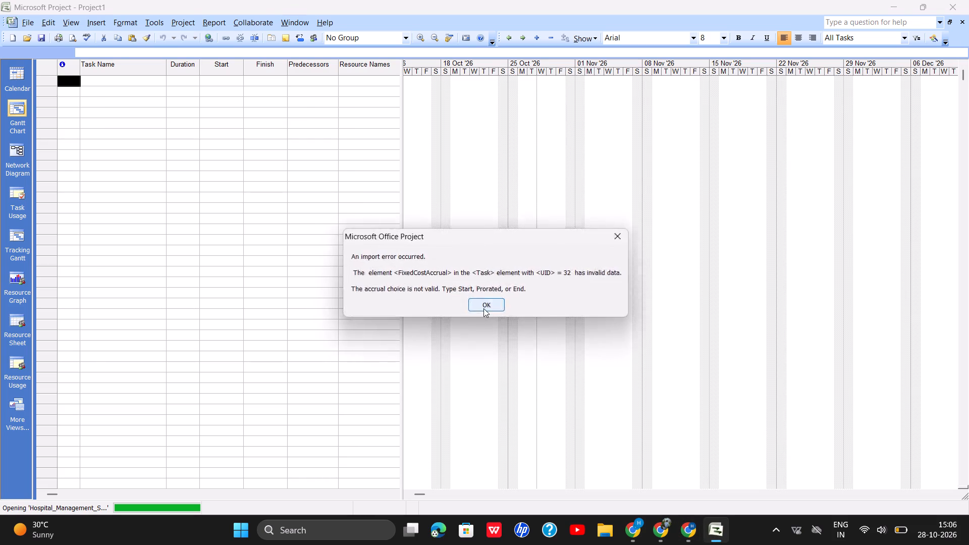
pyautogui.tripleClick(483, 308)
pyautogui.click(483, 308)
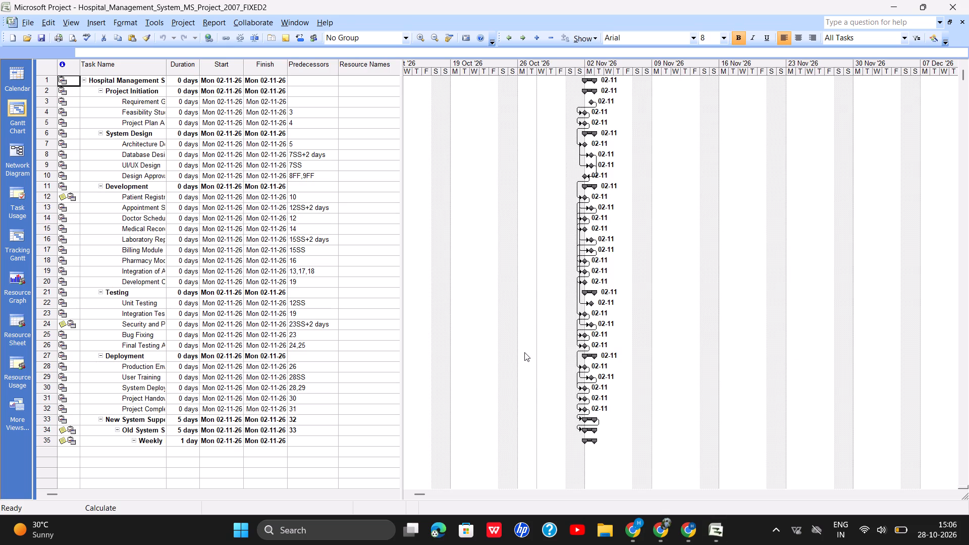
# Examine the imported FIXED2 project's task list and Gantt chart, including the indicators of task 12.
pyautogui.scroll(8, 524, 352)
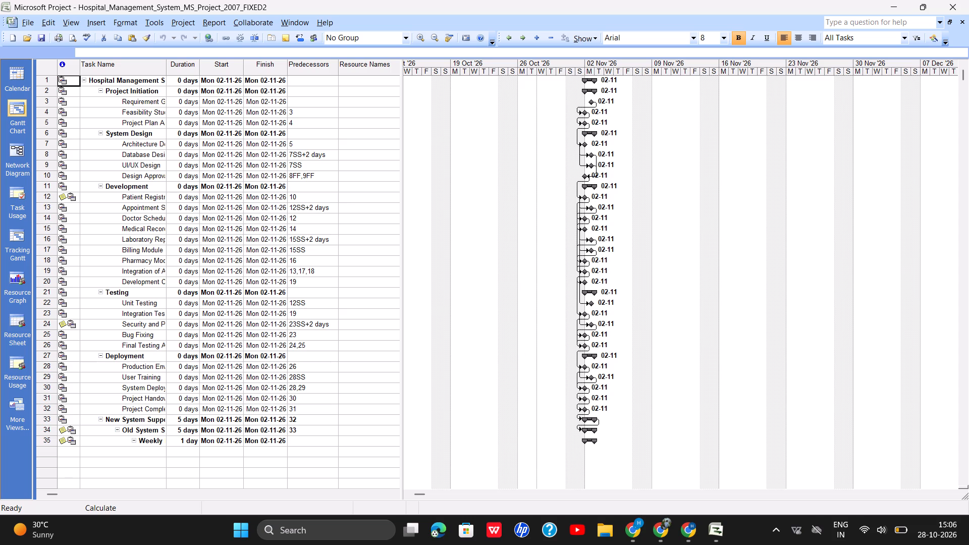
pyautogui.click(61, 202)
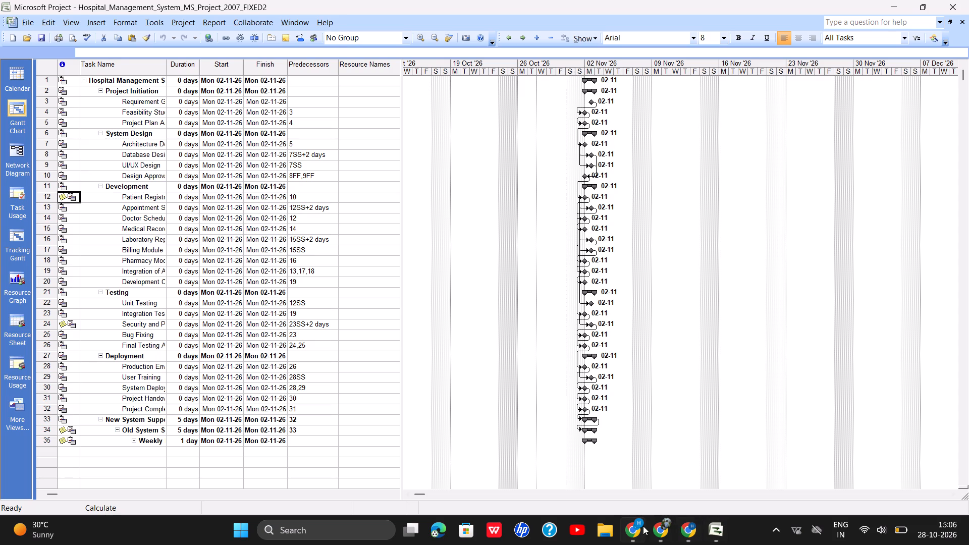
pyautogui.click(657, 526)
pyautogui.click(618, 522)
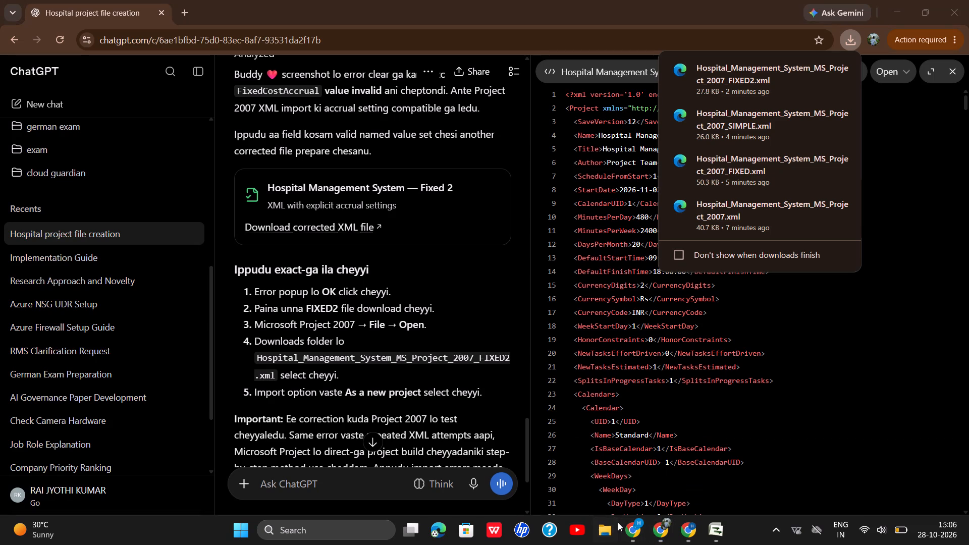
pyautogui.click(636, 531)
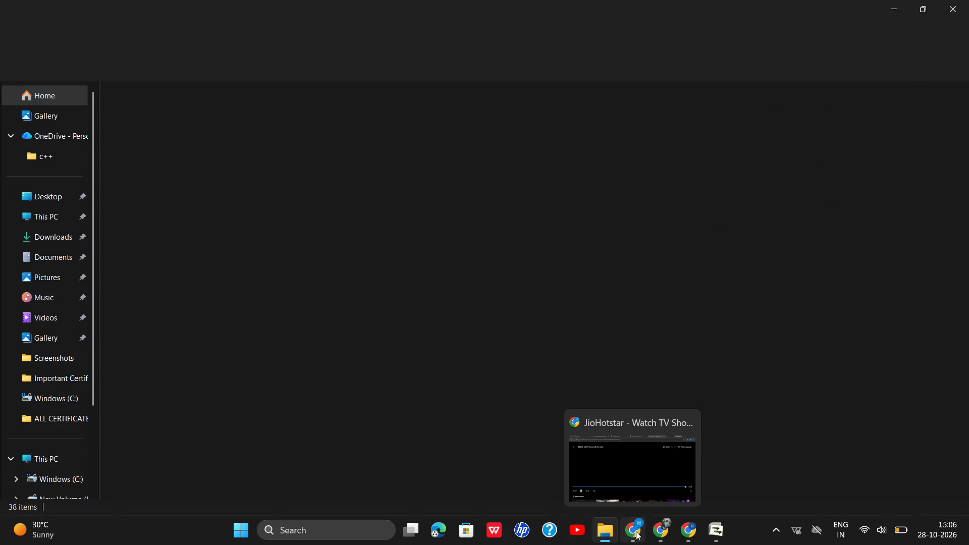
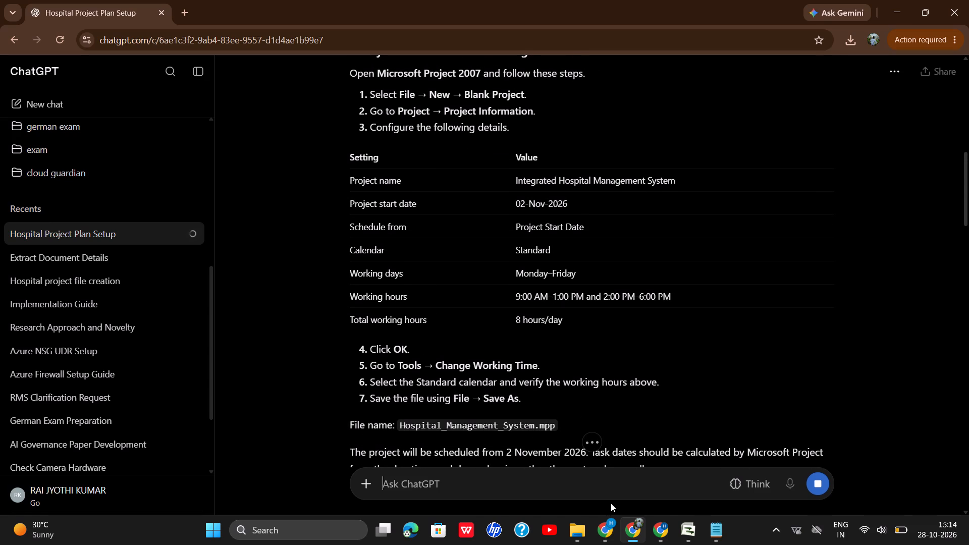
pyautogui.click(713, 532)
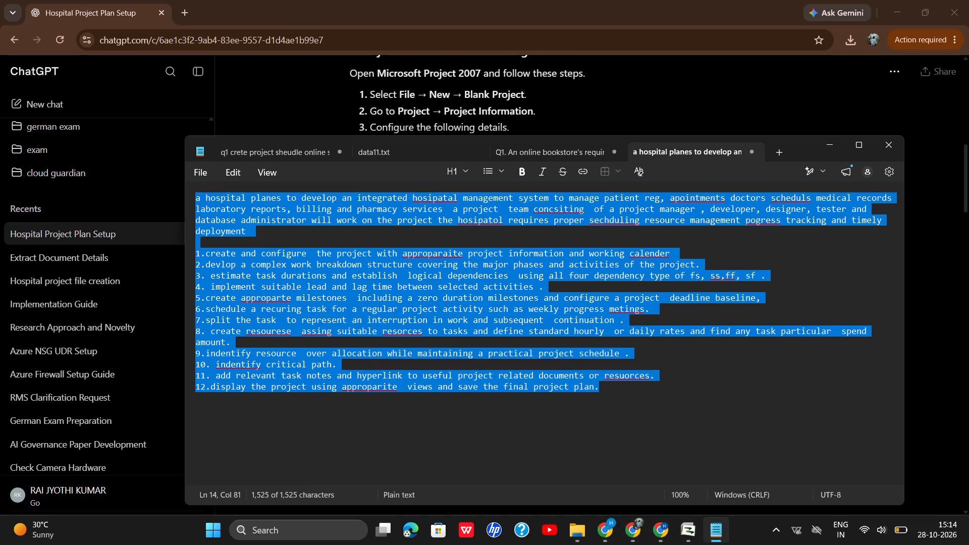
pyautogui.click(649, 320)
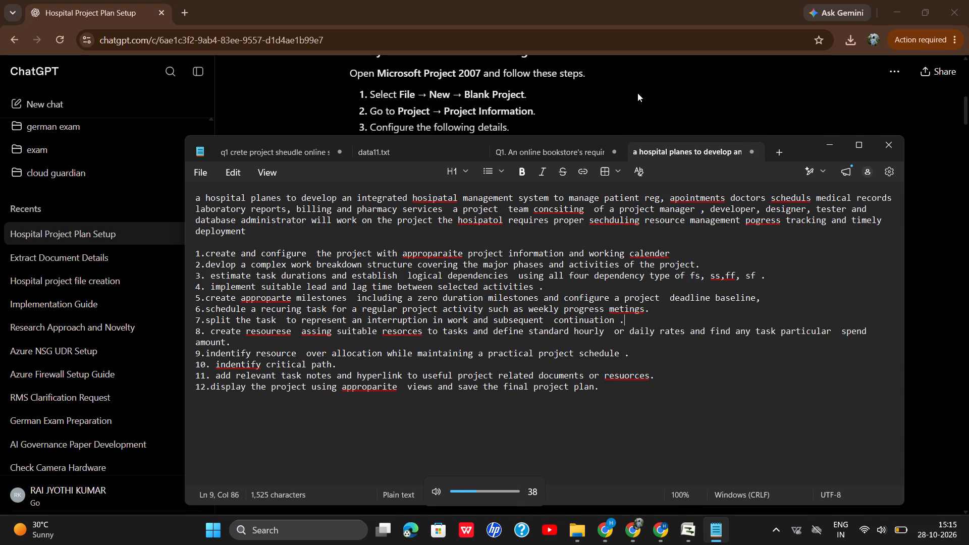
pyautogui.click(546, 284)
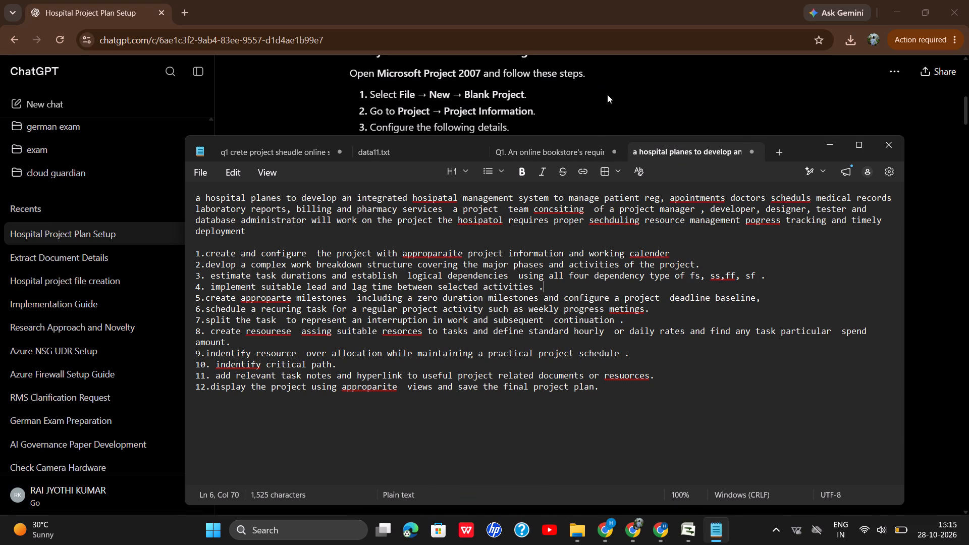
pyautogui.click(607, 94)
# Close Microsoft Project, discarding the changes to Hospital_Management_System_MS_Project_2007_FIXED2.
pyautogui.click(696, 534)
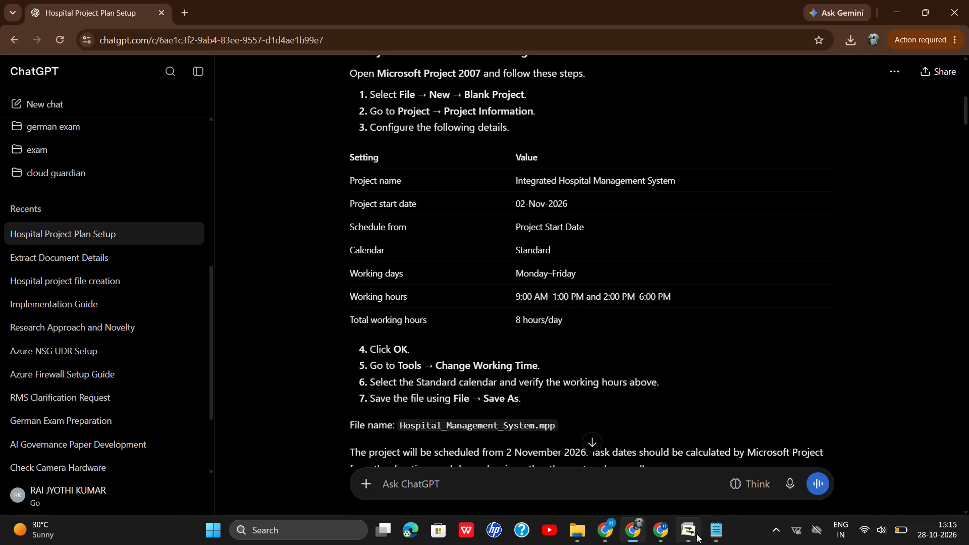
pyautogui.click(968, 0)
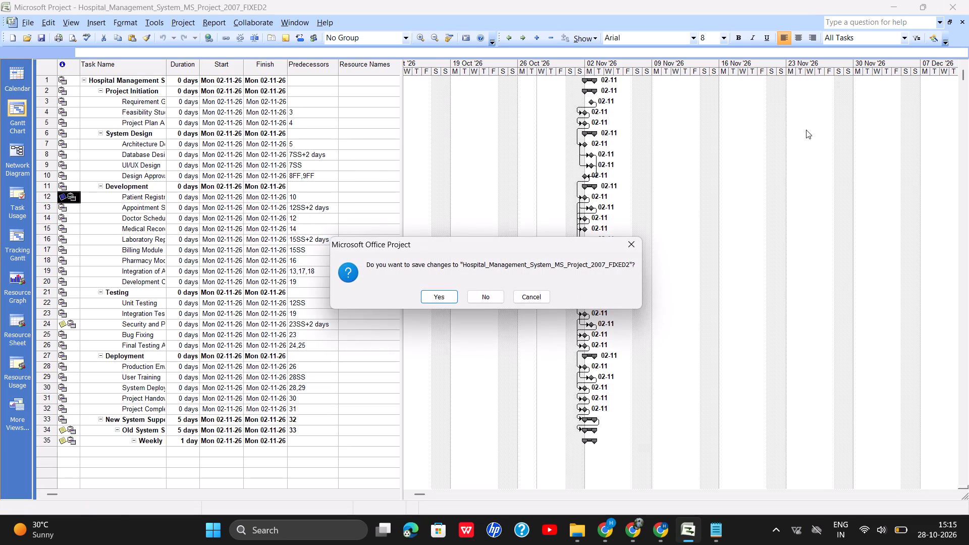
pyautogui.click(465, 292)
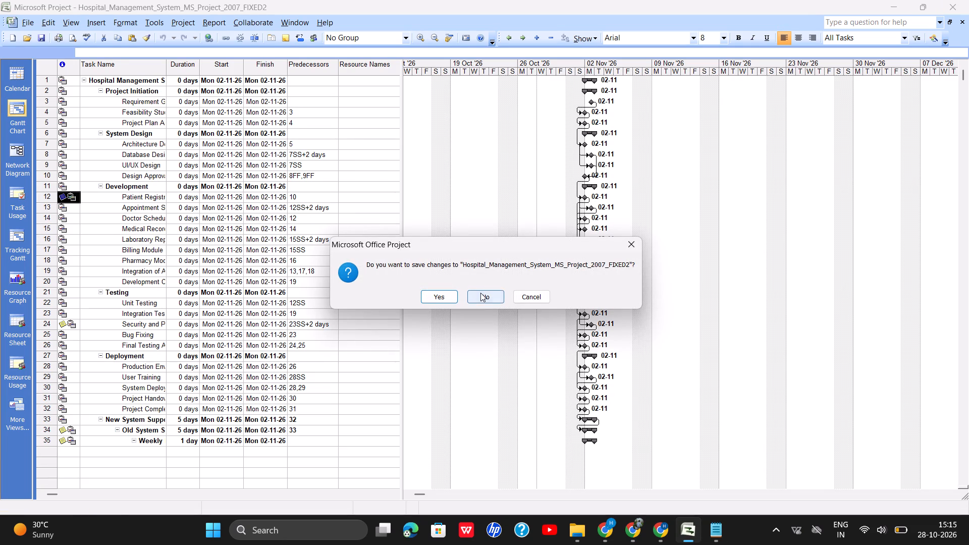
pyautogui.click(480, 293)
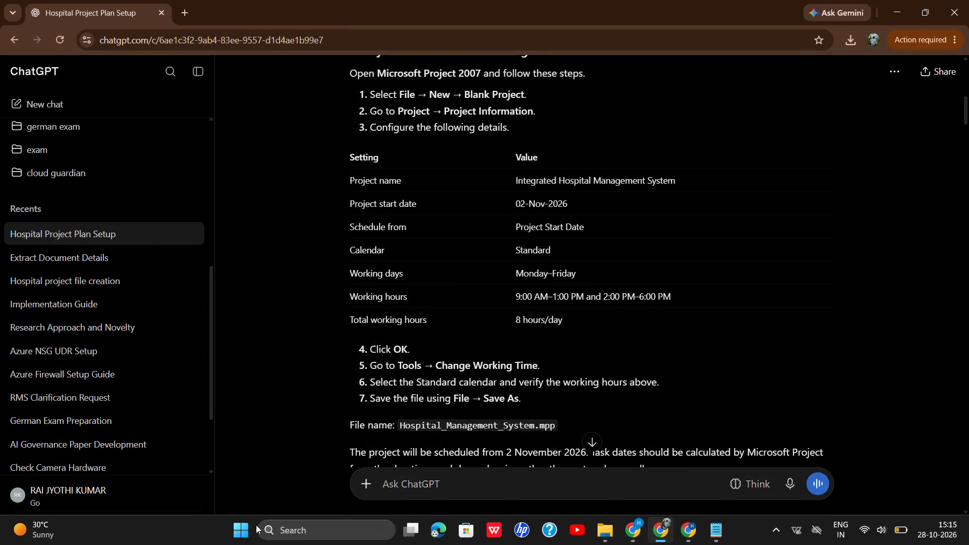
# Launch Microsoft Office Project 2007 again with a blank project.
pyautogui.click(256, 525)
pyautogui.click(229, 528)
pyautogui.write('pr')
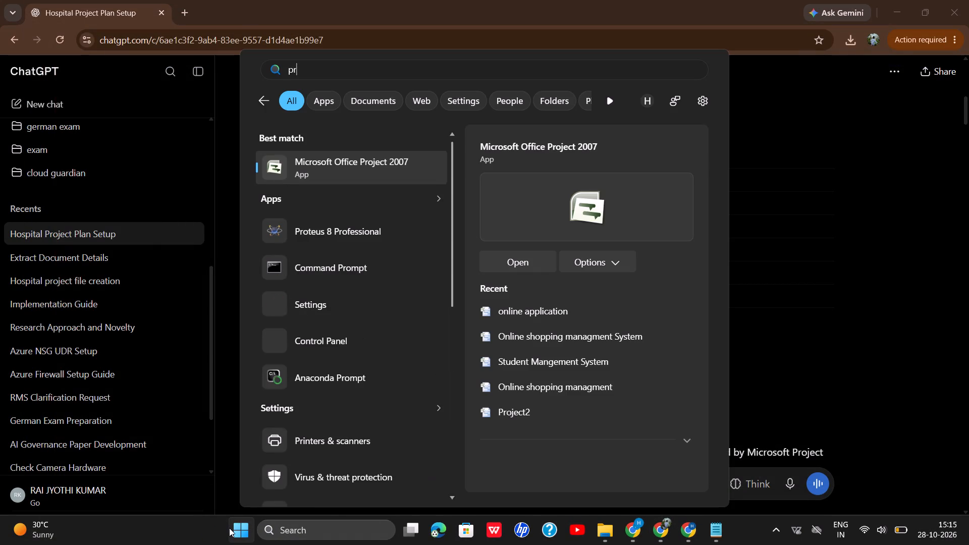
pyautogui.click(339, 166)
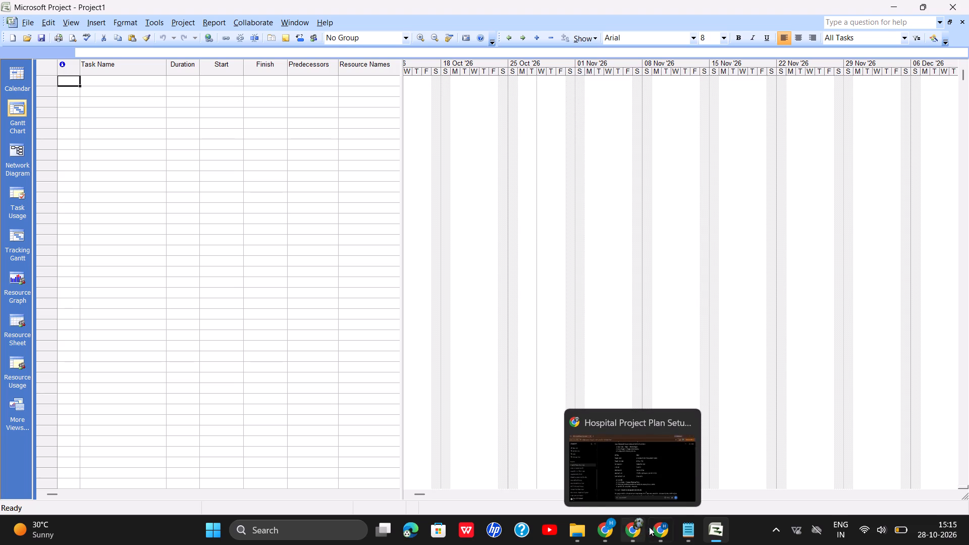
# Copy the project name Integrated Hospital Management System from ChatGPT's project settings table and return to Microsoft Project.
pyautogui.click(638, 529)
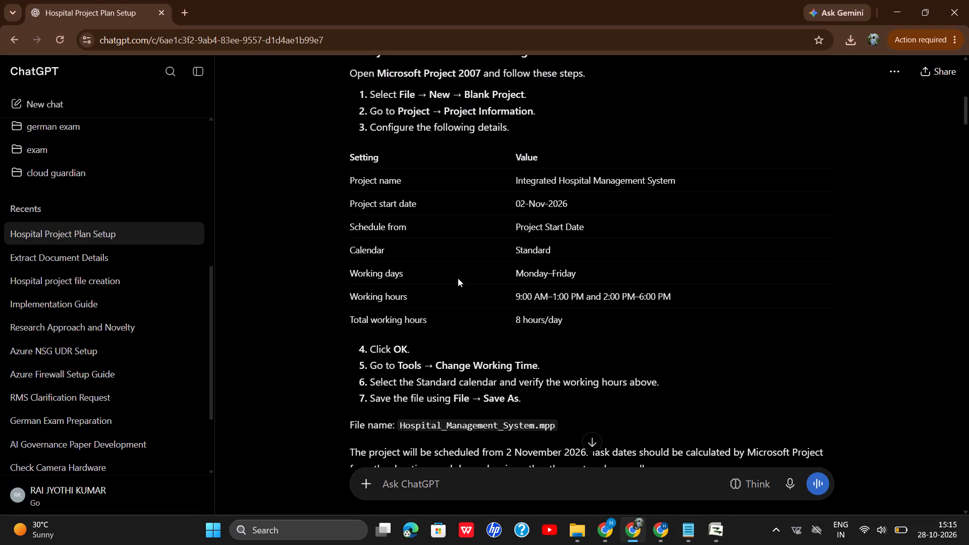
pyautogui.scroll(4, 424, 228)
pyautogui.scroll(-1, 424, 228)
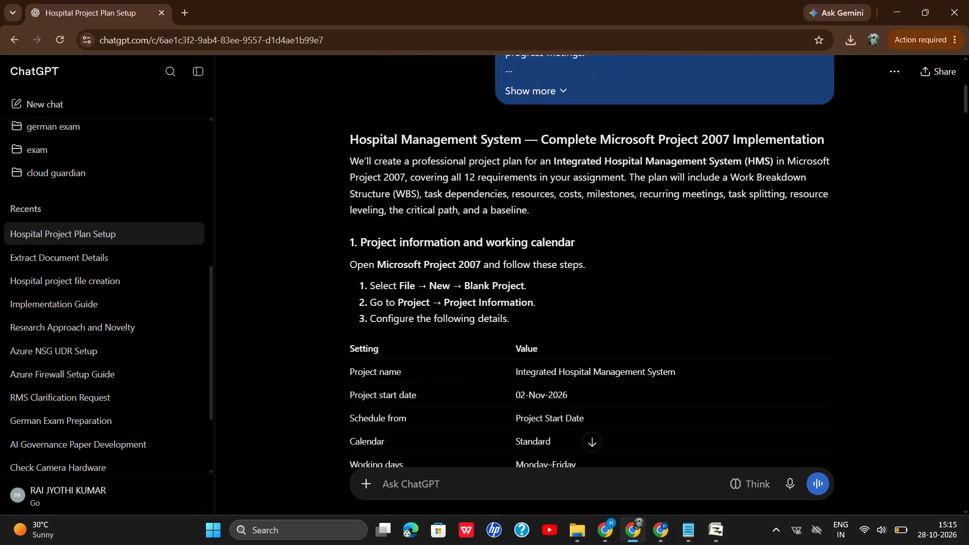
pyautogui.scroll(-1, 424, 228)
pyautogui.scroll(1, 424, 228)
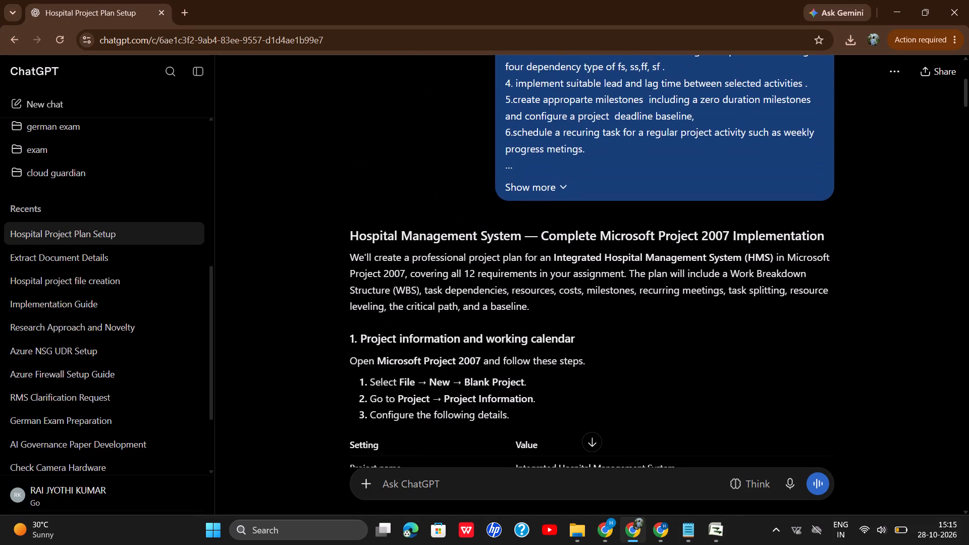
pyautogui.scroll(-2, 424, 228)
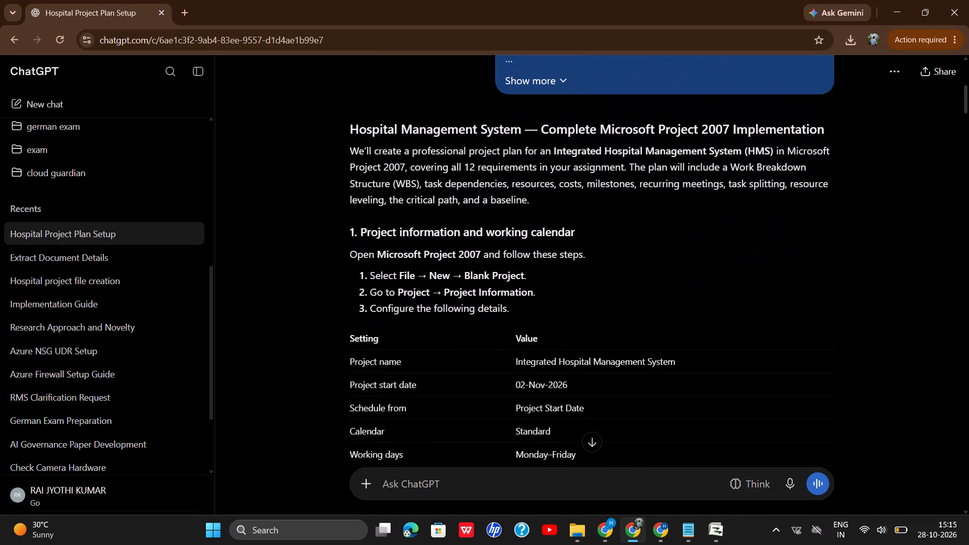
pyautogui.scroll(-1, 427, 250)
pyautogui.scroll(-1, 535, 346)
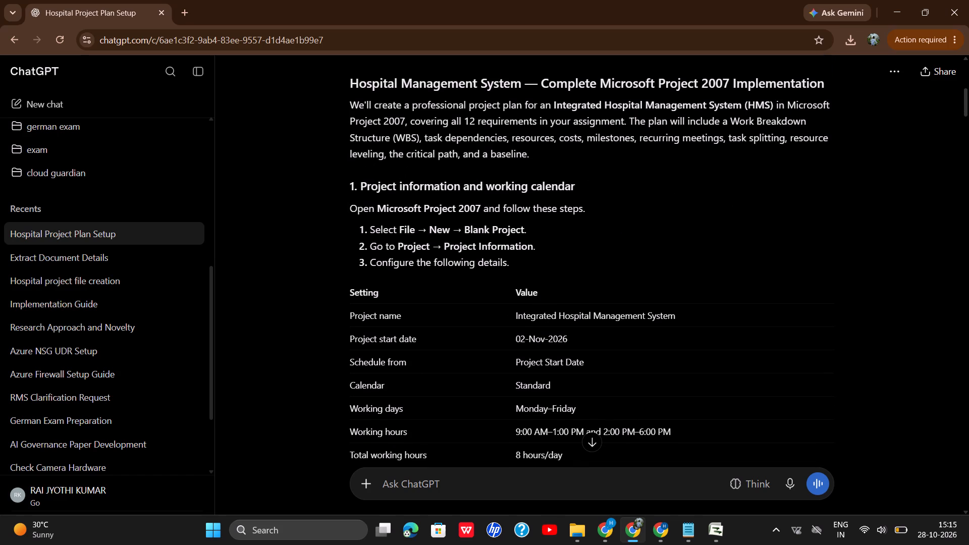
pyautogui.moveTo(516, 316); pyautogui.dragTo(522, 316)
pyautogui.moveTo(522, 316); pyautogui.dragTo(676, 319)
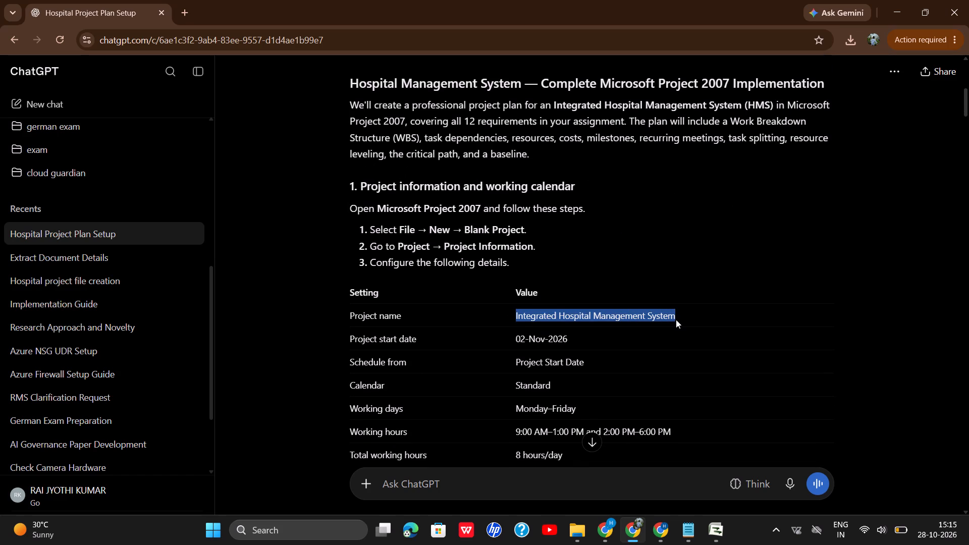
pyautogui.hotkey('ctrl', 'c')
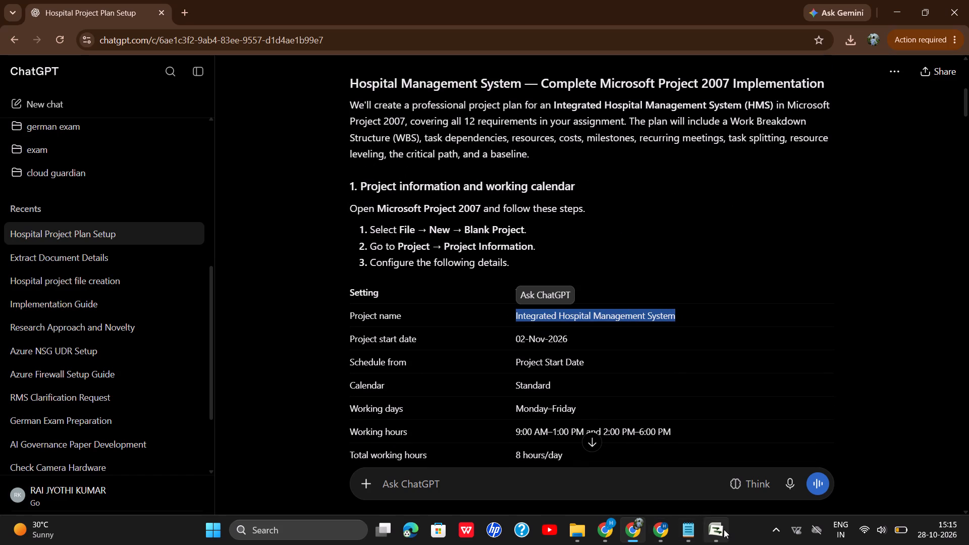
pyautogui.click(724, 529)
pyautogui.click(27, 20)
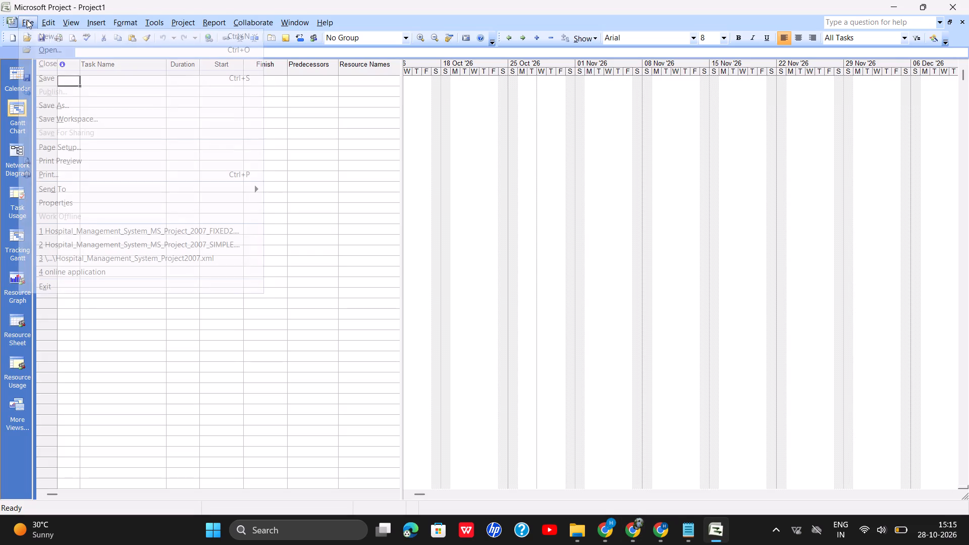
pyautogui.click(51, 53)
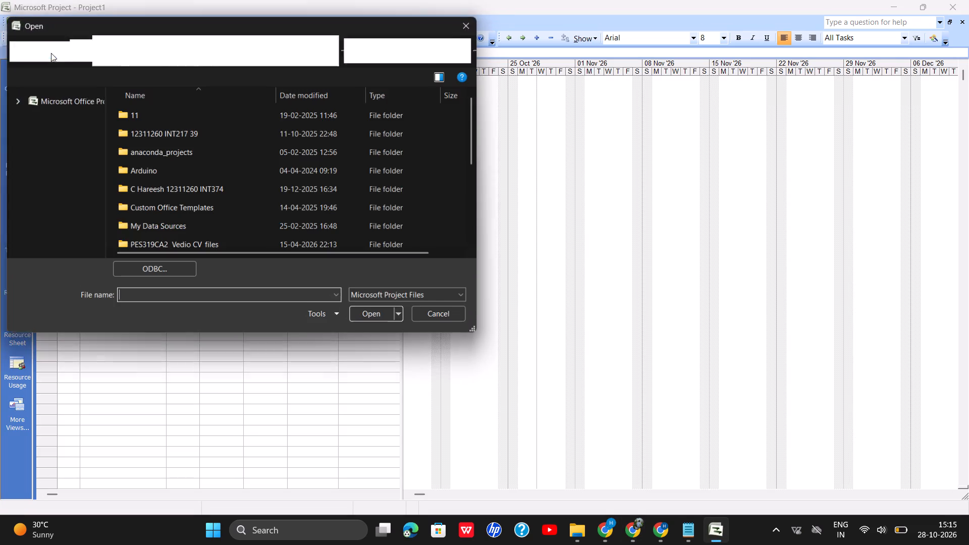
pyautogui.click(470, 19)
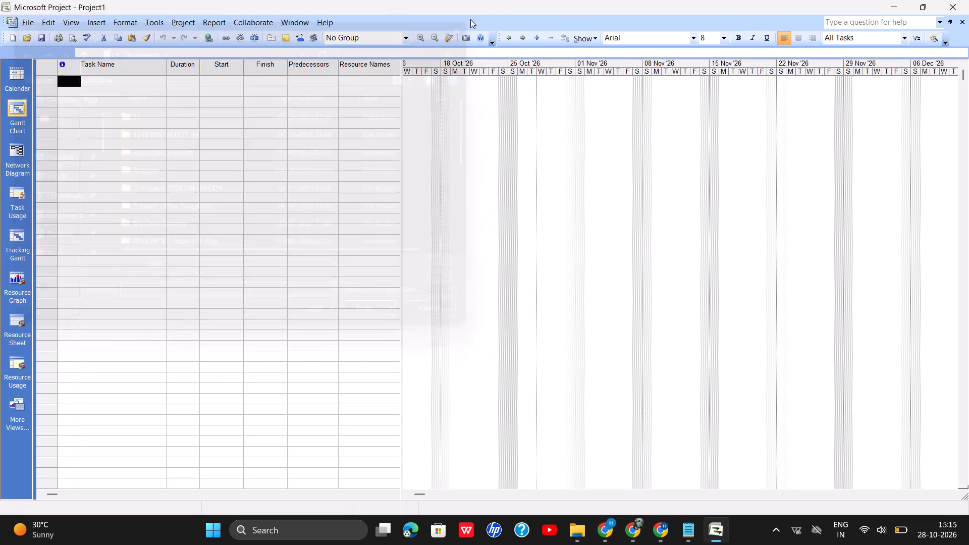
# Set the project's title property to Integrated Hospital Management System, replacing the default title.
pyautogui.click(31, 27)
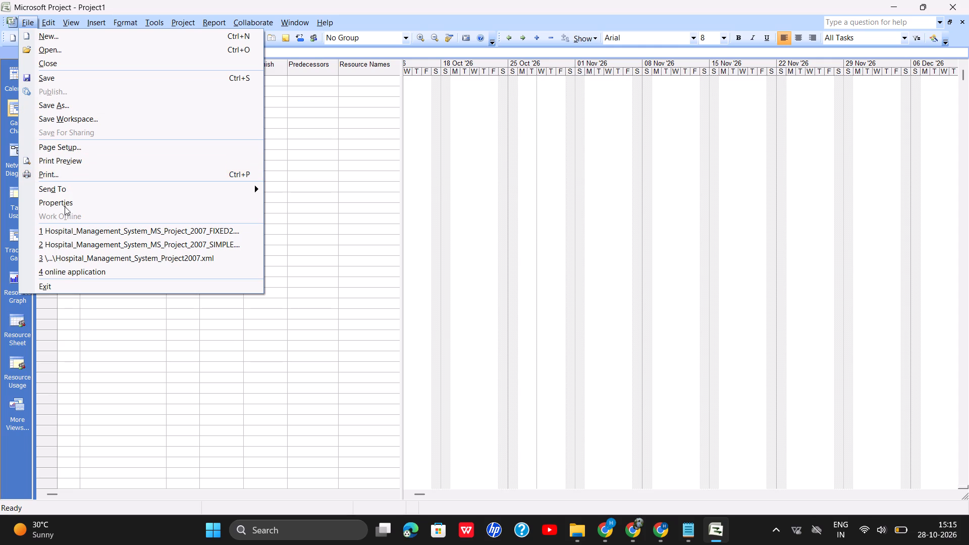
pyautogui.click(52, 202)
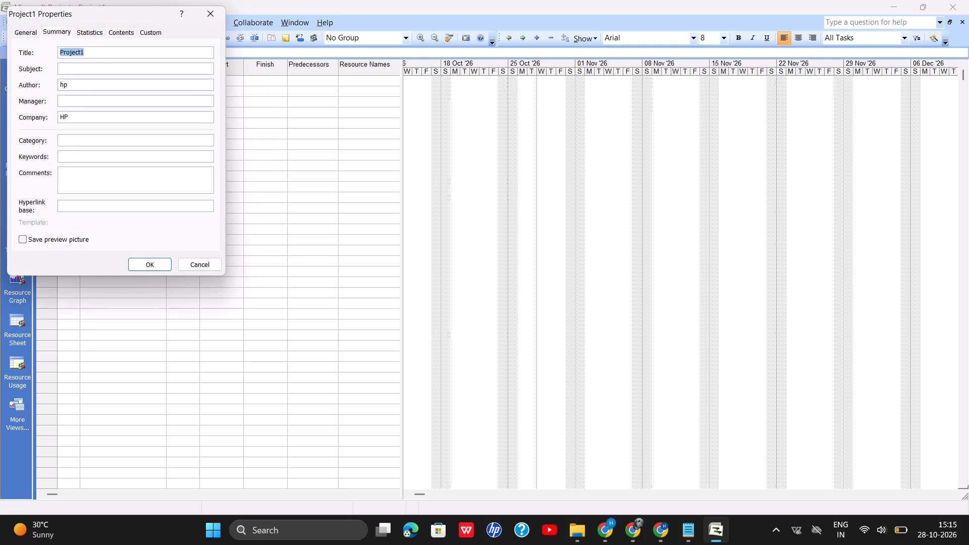
pyautogui.press('BackSpace')
pyautogui.hotkey('ctrl', 'v')
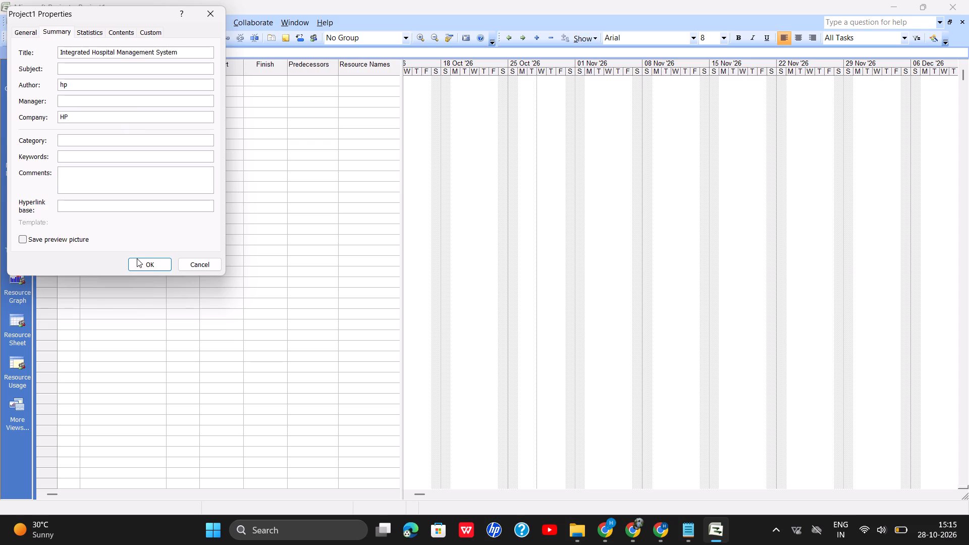
pyautogui.click(137, 260)
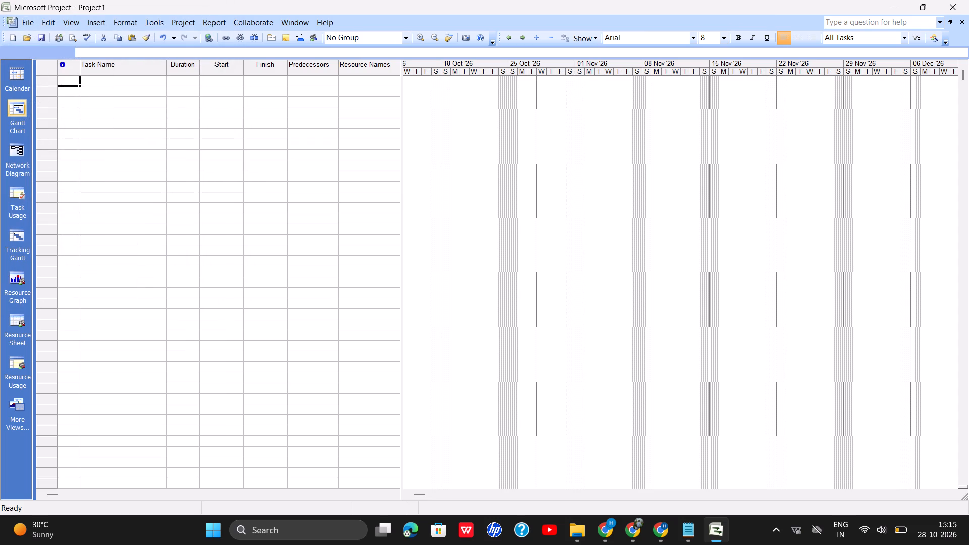
# Turn on the display of the project summary task in the project's outline options.
pyautogui.click(111, 25)
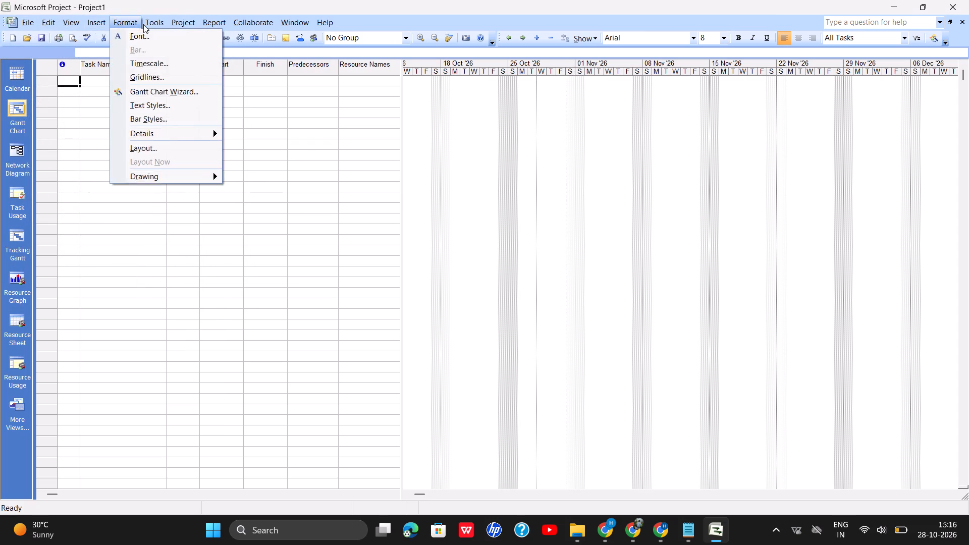
pyautogui.click(182, 259)
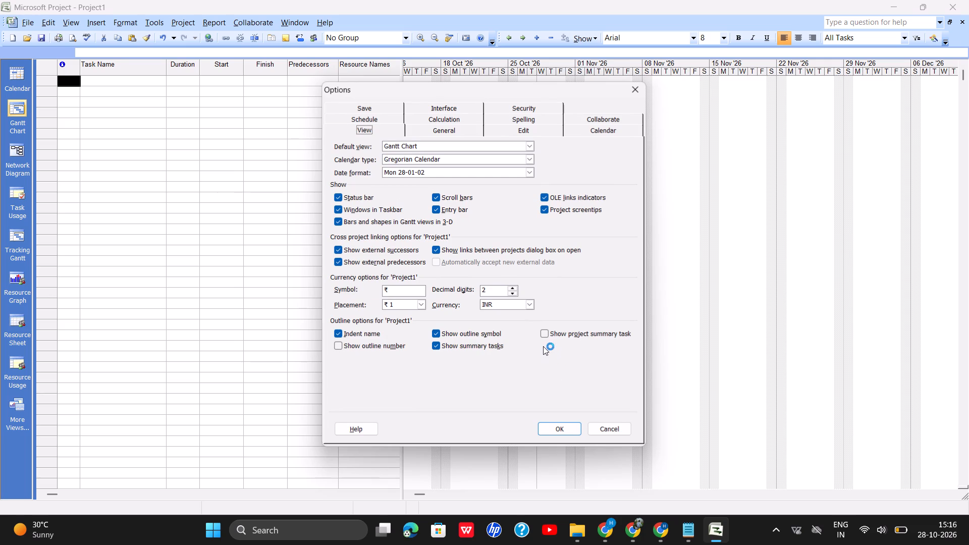
pyautogui.click(544, 336)
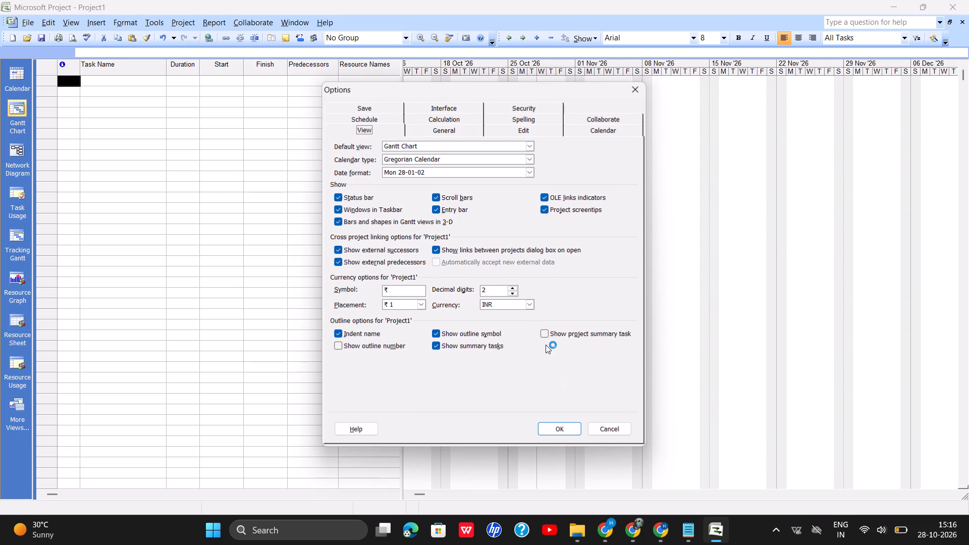
pyautogui.click(544, 334)
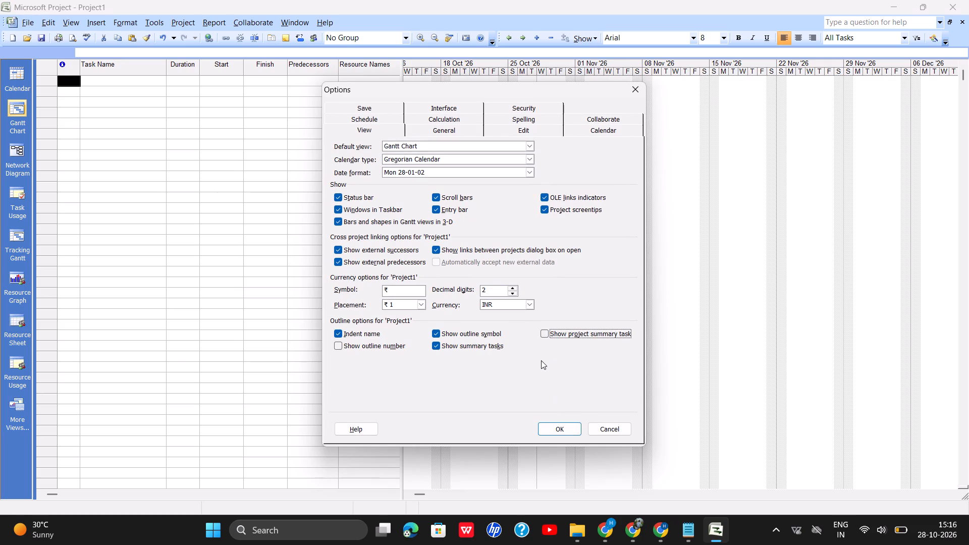
pyautogui.click(545, 335)
pyautogui.click(547, 425)
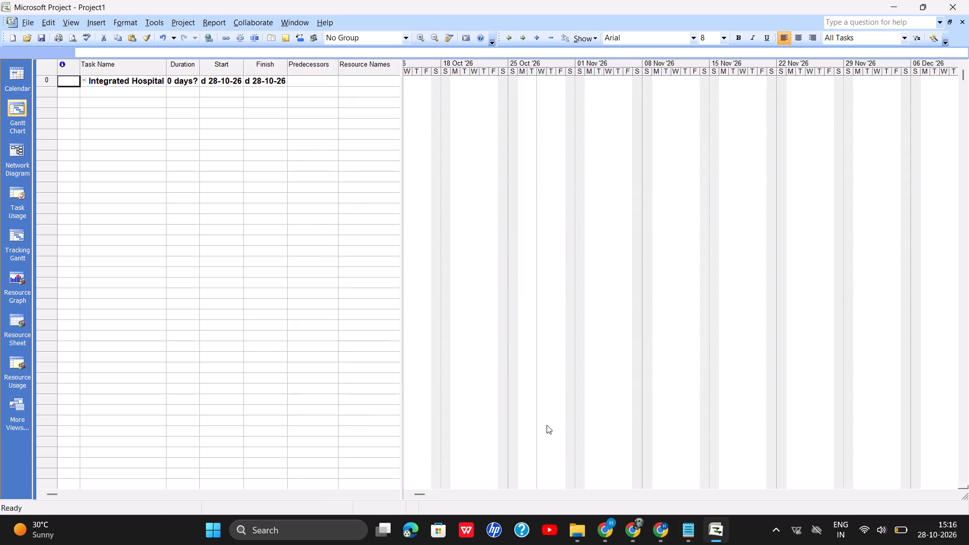
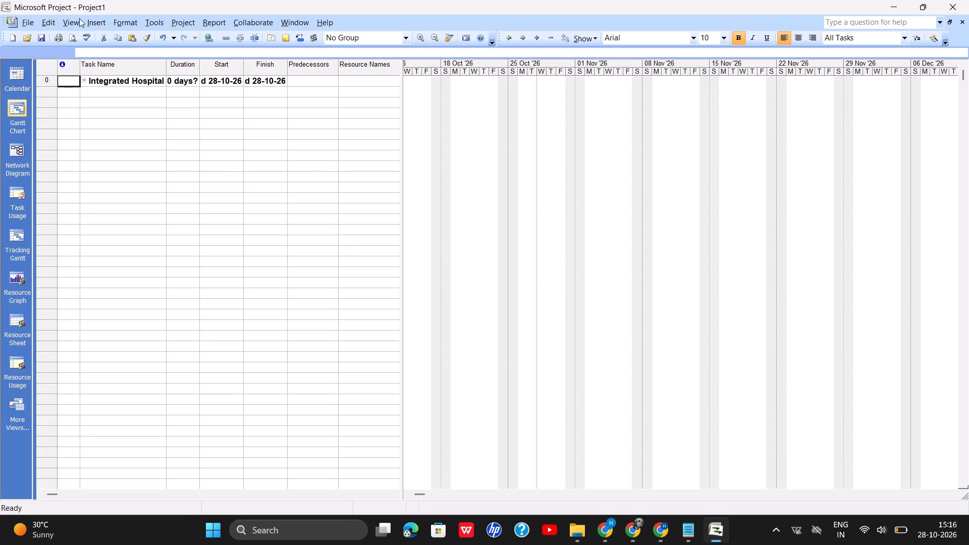
pyautogui.click(62, 16)
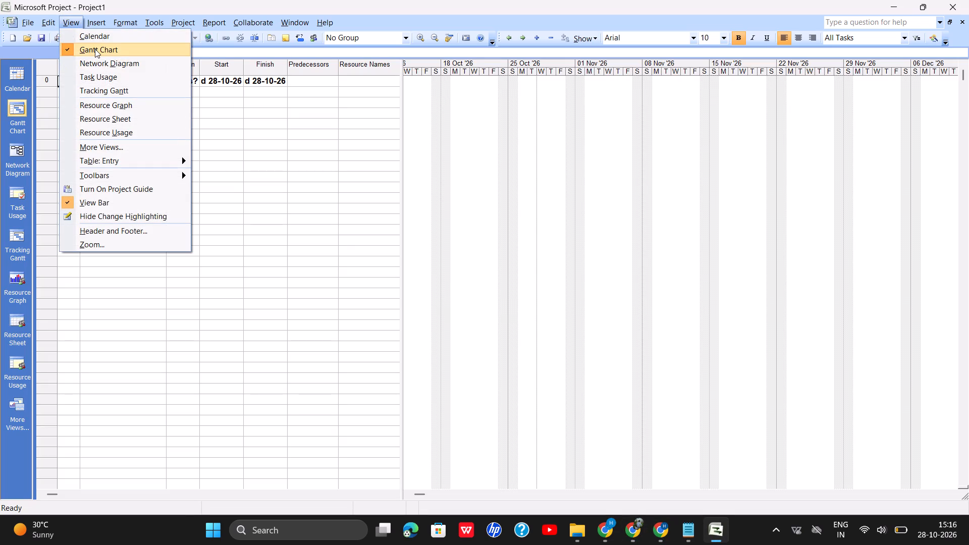
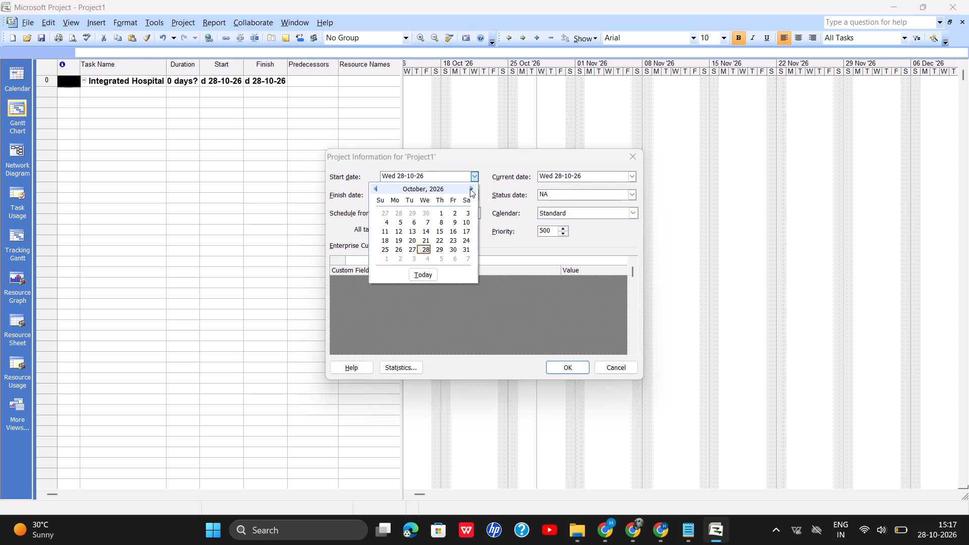
# Set the project start date to Mon 02-11-26 and schedule from Project Start Date.
pyautogui.click(470, 188)
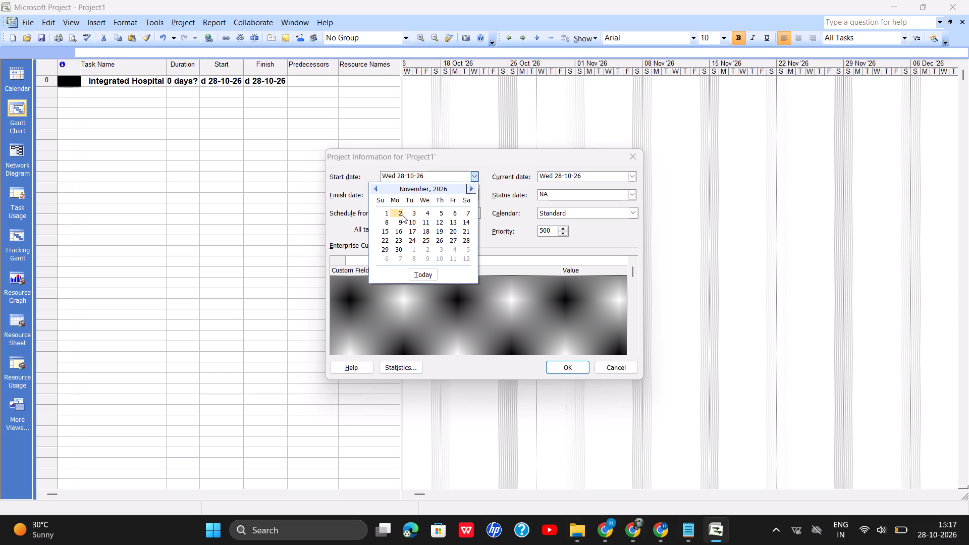
pyautogui.click(402, 214)
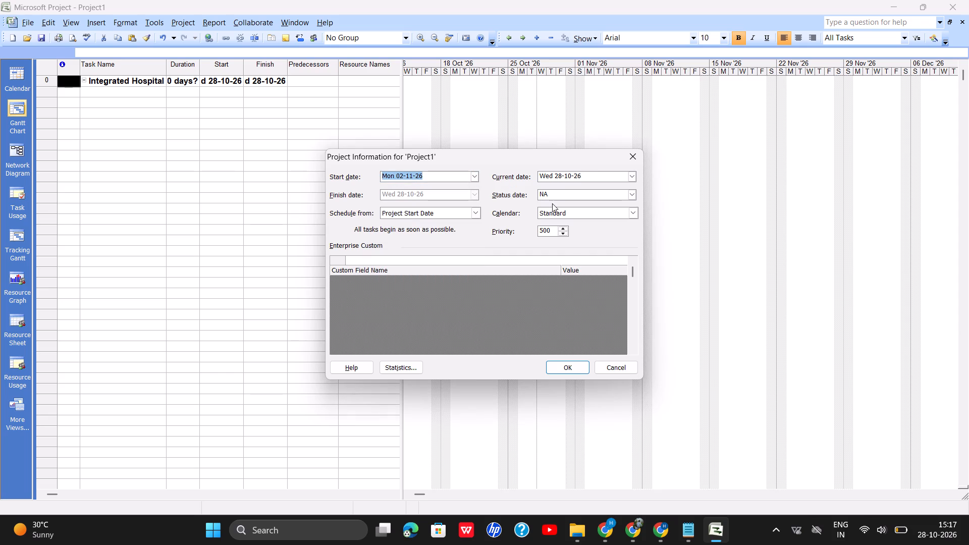
pyautogui.click(475, 194)
pyautogui.click(476, 211)
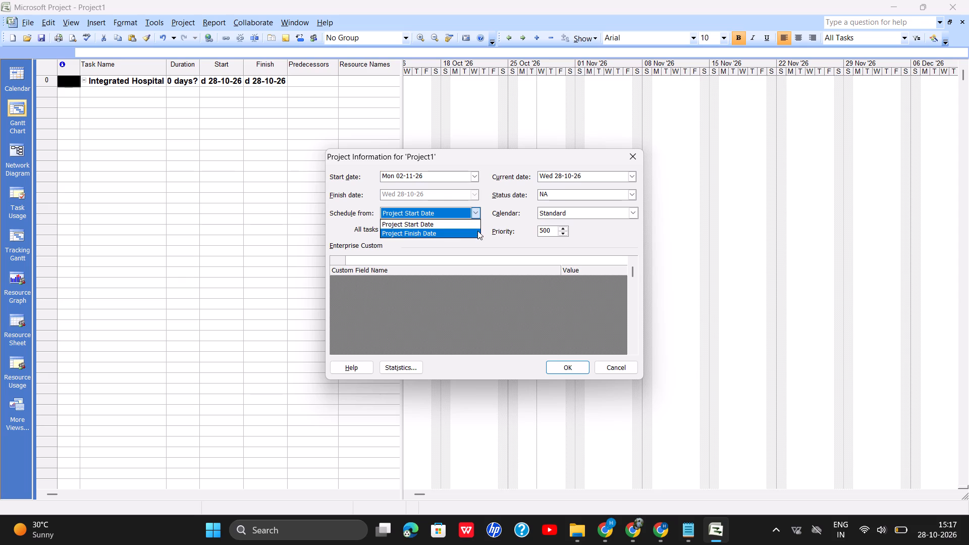
pyautogui.click(446, 226)
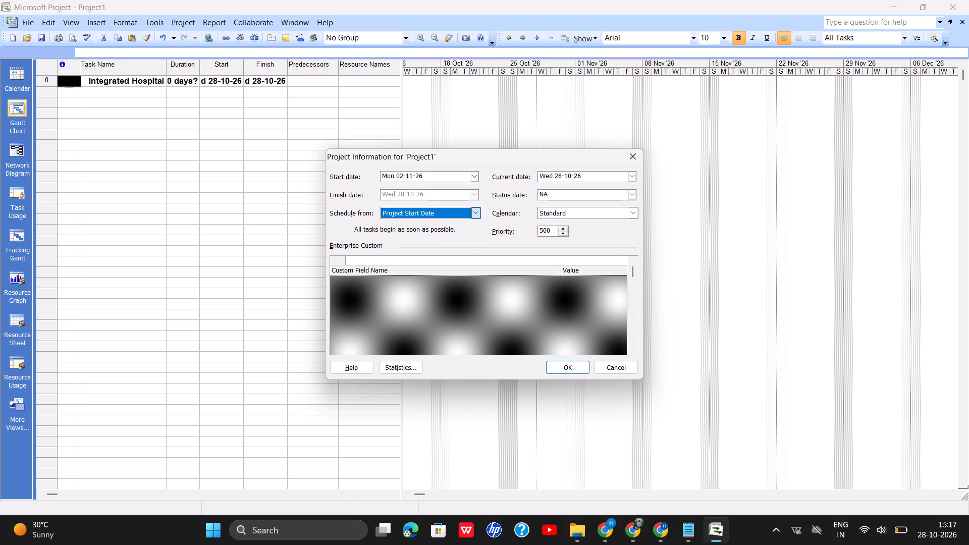
pyautogui.click(571, 365)
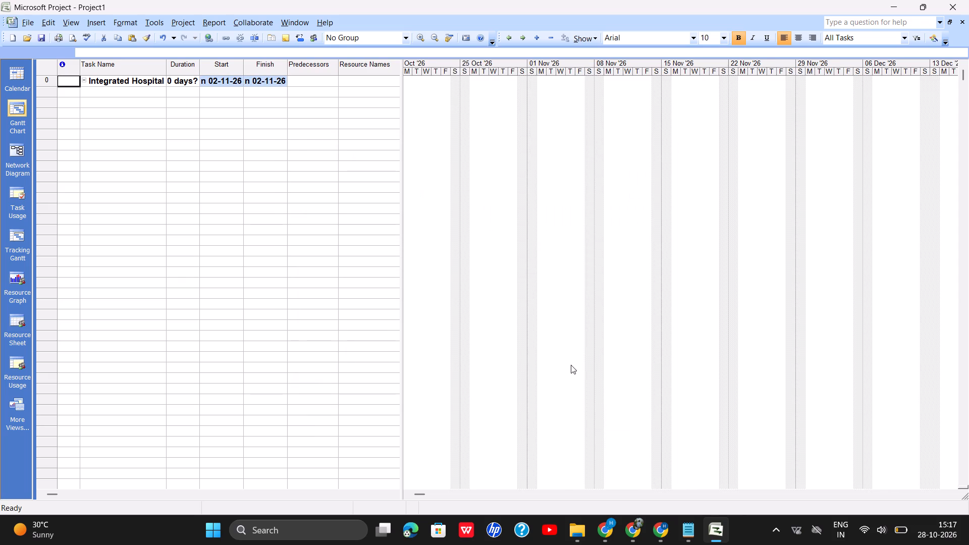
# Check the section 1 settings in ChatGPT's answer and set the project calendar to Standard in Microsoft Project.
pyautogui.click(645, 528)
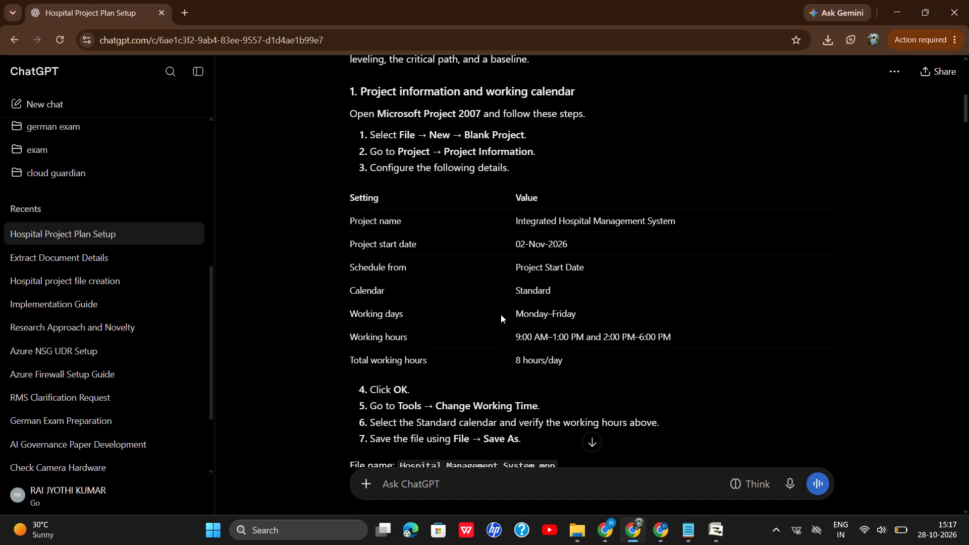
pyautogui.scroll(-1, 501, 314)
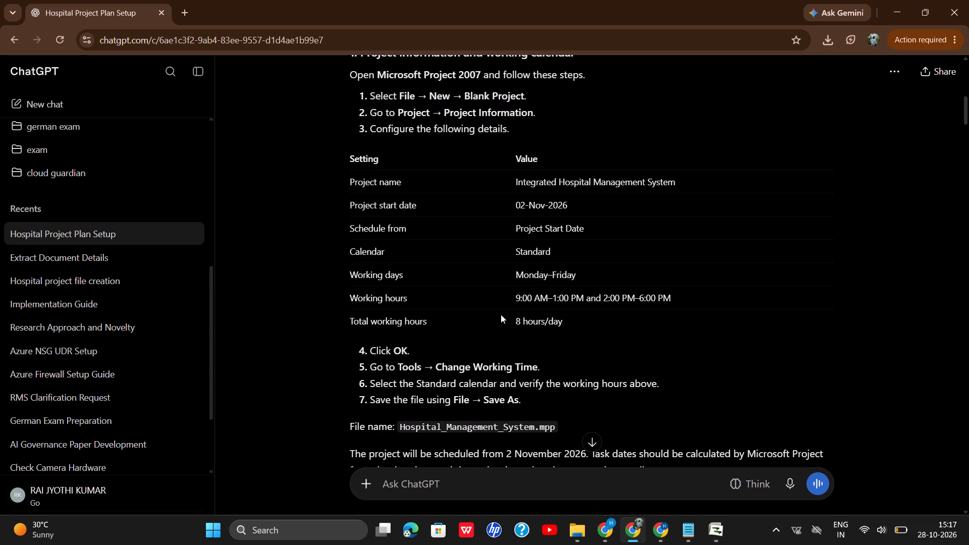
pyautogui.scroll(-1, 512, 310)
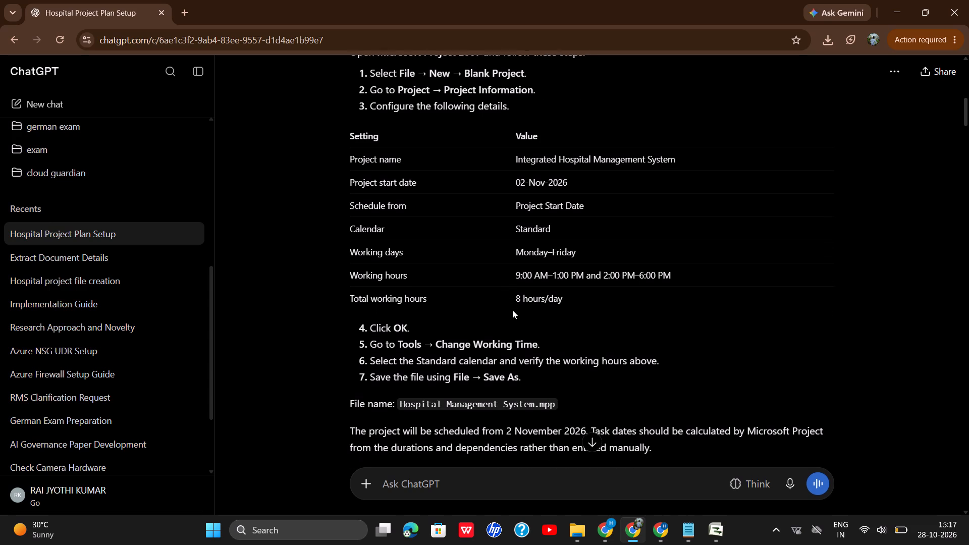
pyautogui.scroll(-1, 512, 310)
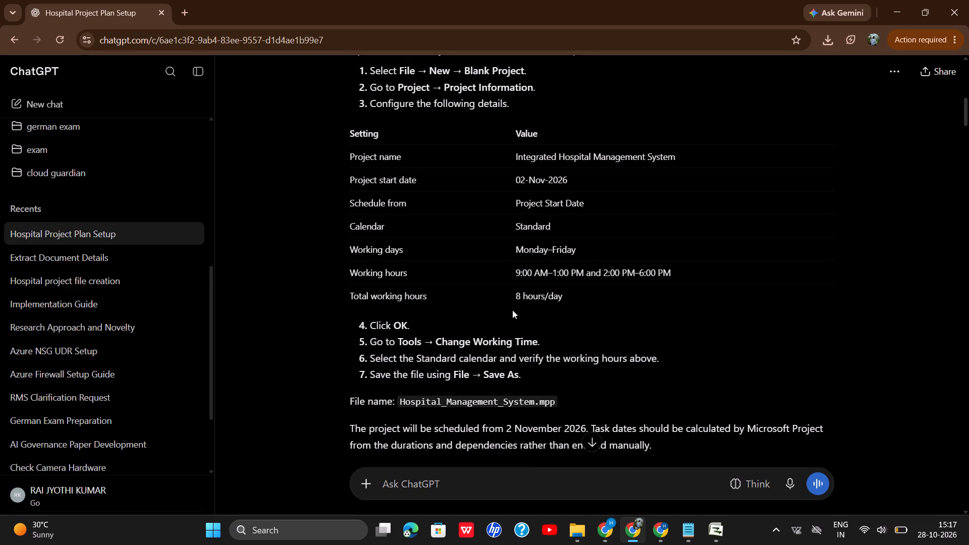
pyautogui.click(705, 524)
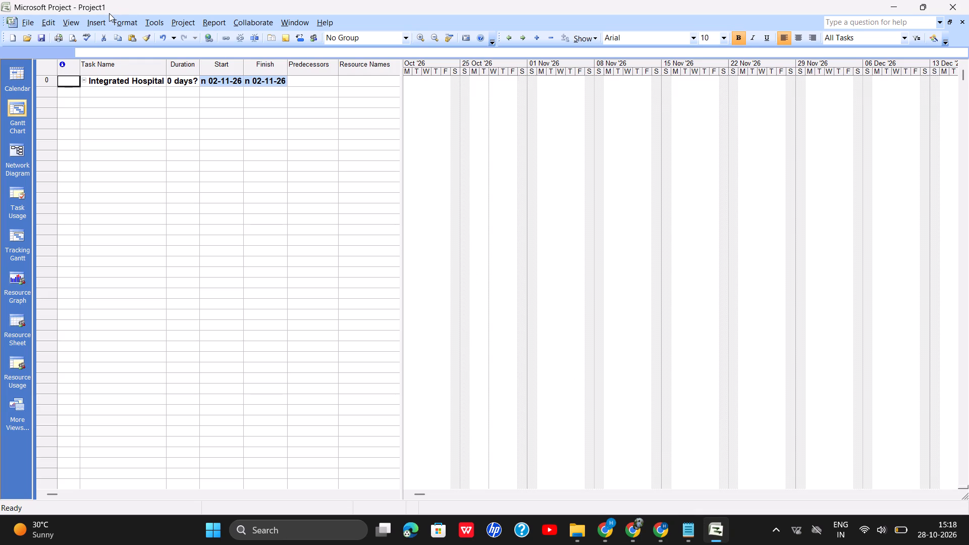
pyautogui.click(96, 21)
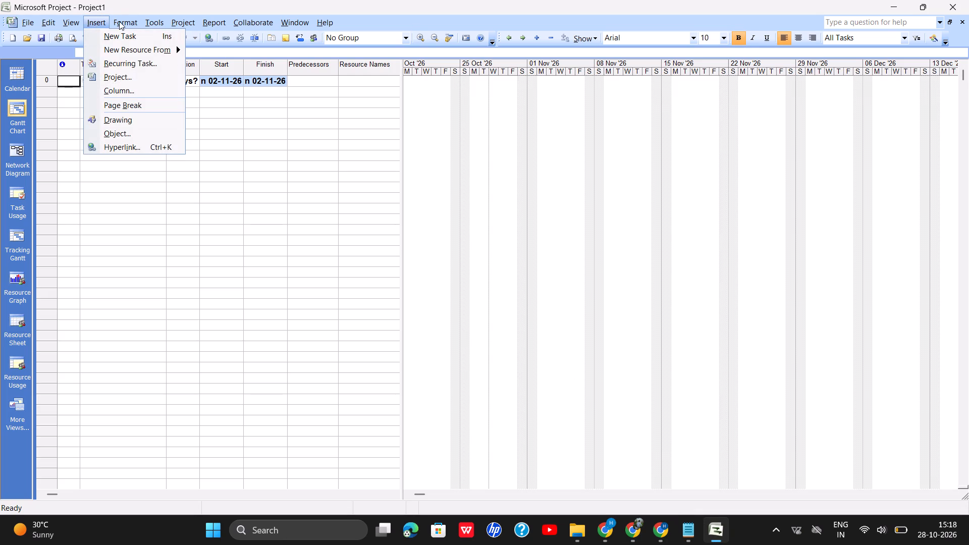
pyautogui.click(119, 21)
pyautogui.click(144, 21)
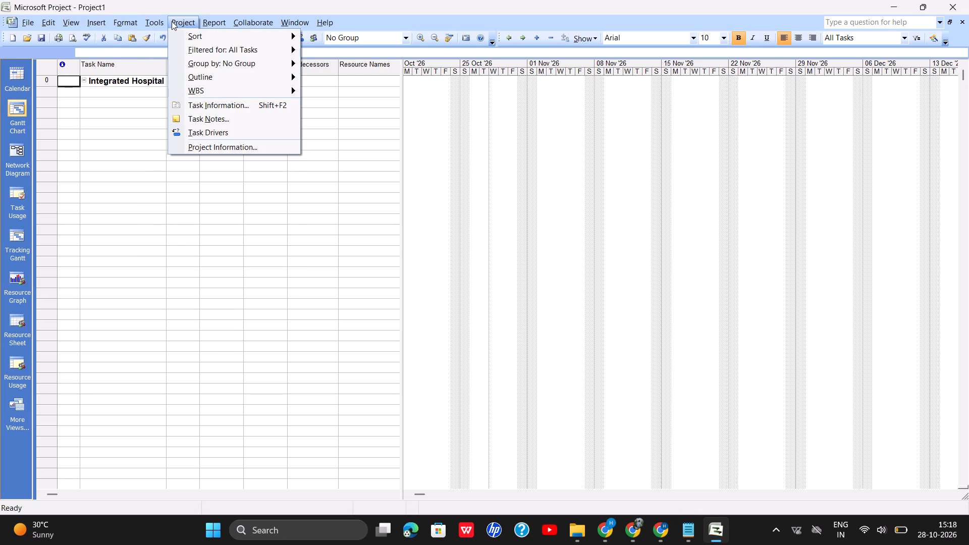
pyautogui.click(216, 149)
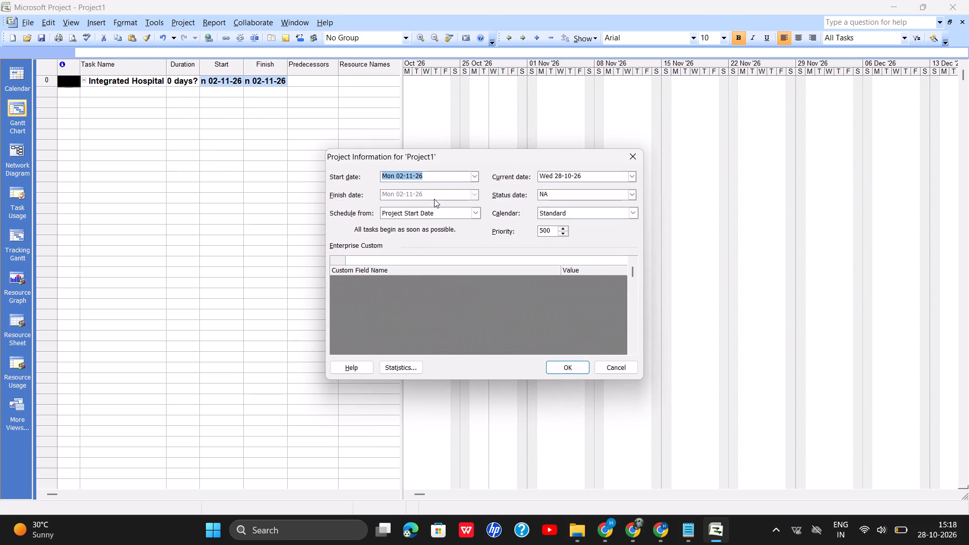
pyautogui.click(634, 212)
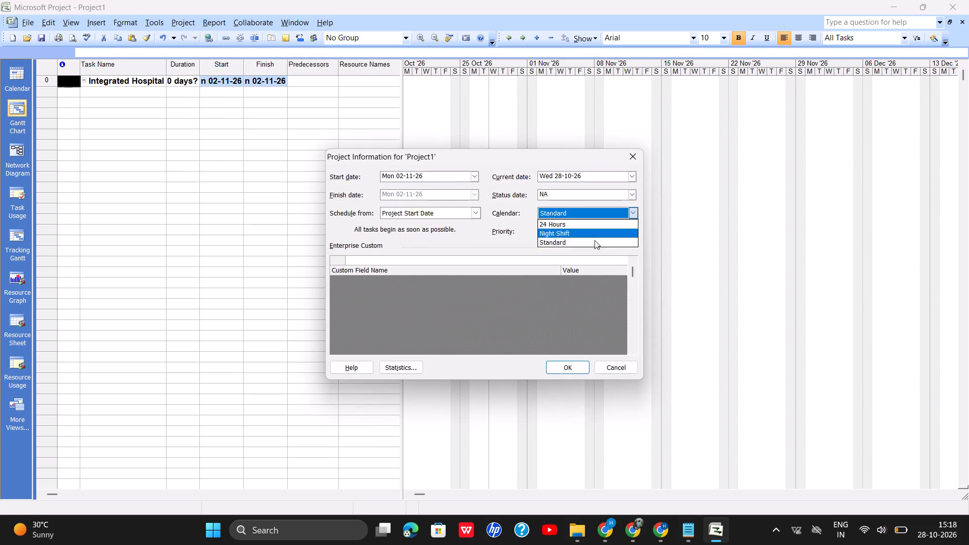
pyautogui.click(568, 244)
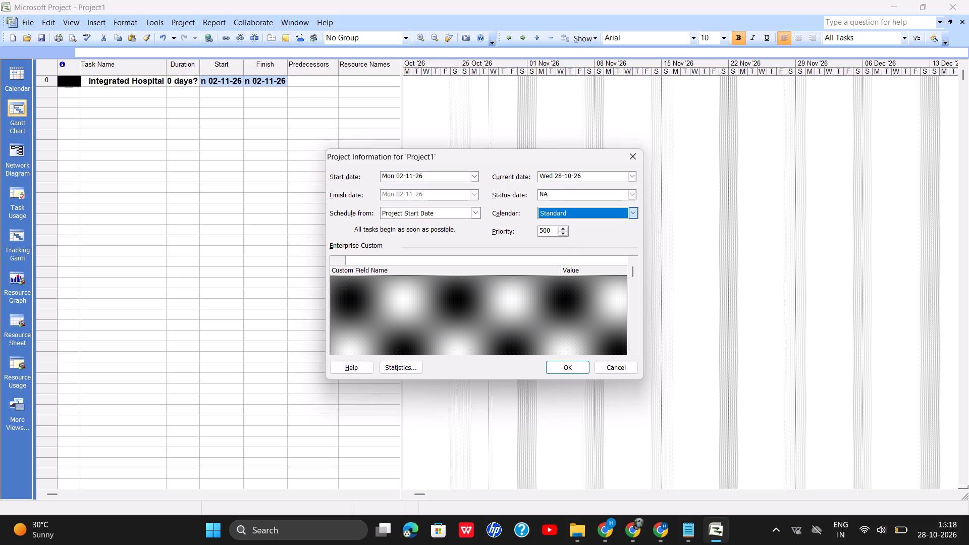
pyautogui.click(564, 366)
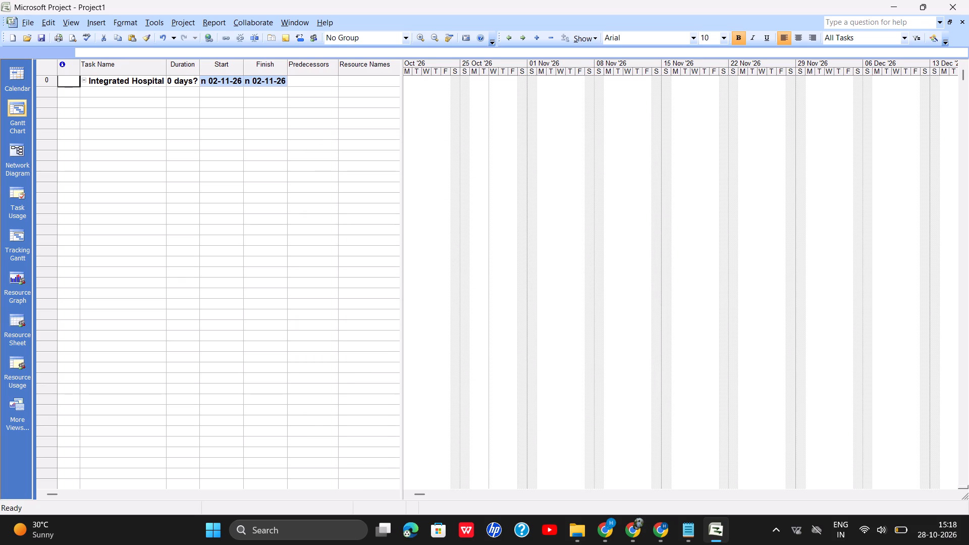
# Check ChatGPT's working-time instructions and, in Microsoft Project, create a base calendar named "Hospatil calender" as a copy of the Standard calendar.
pyautogui.click(641, 526)
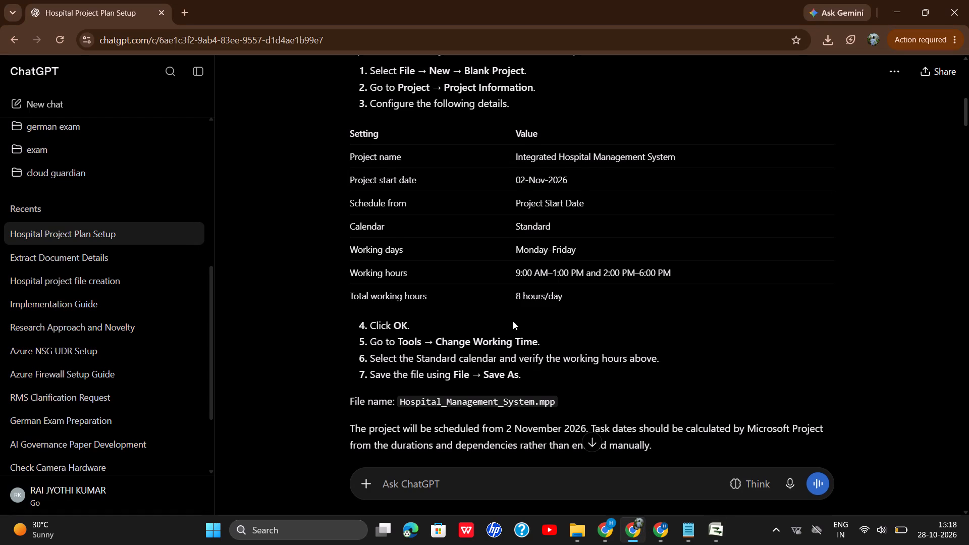
pyautogui.scroll(-1, 476, 328)
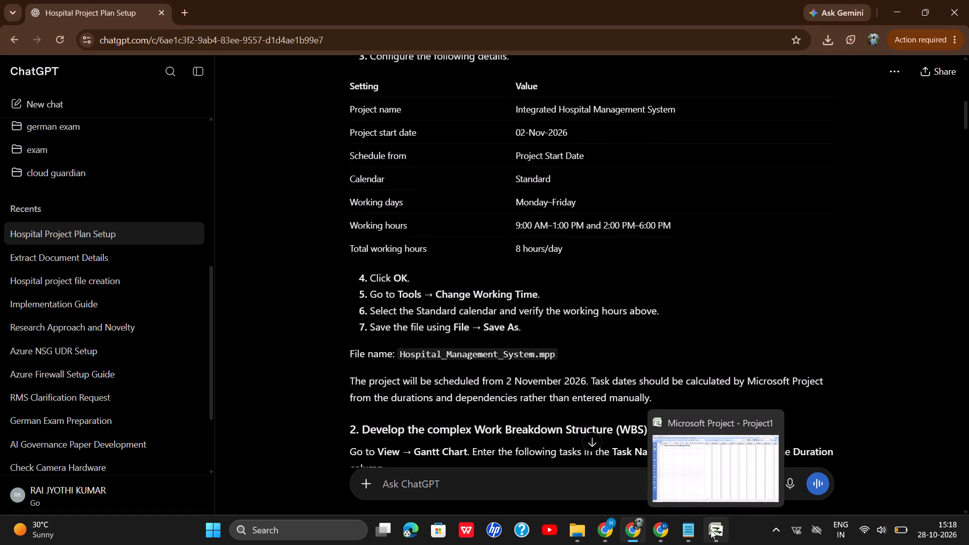
pyautogui.click(711, 530)
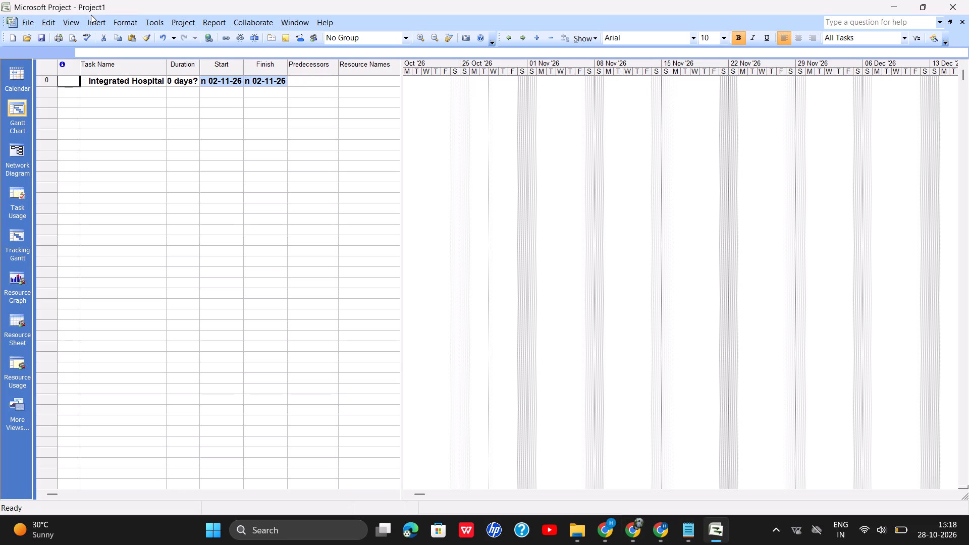
pyautogui.click(91, 15)
pyautogui.click(151, 22)
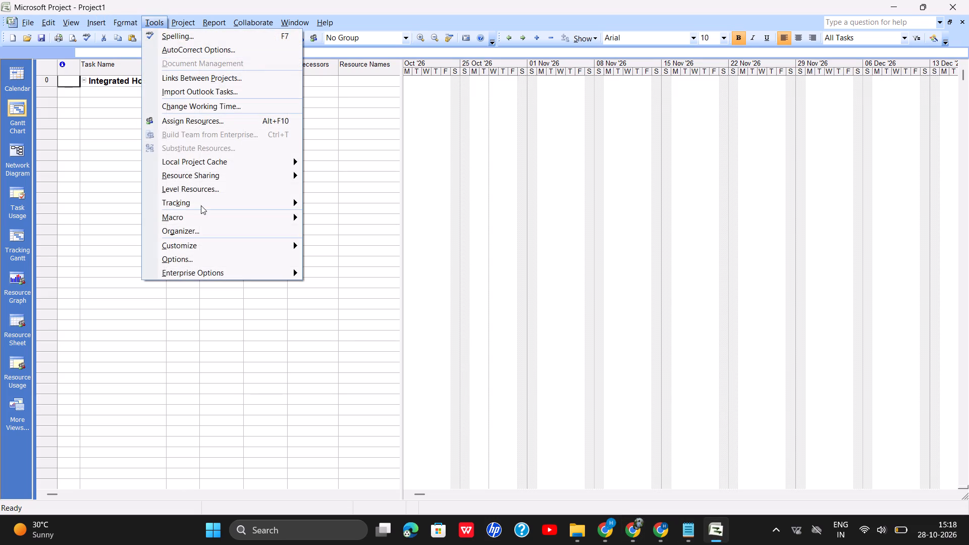
pyautogui.click(192, 105)
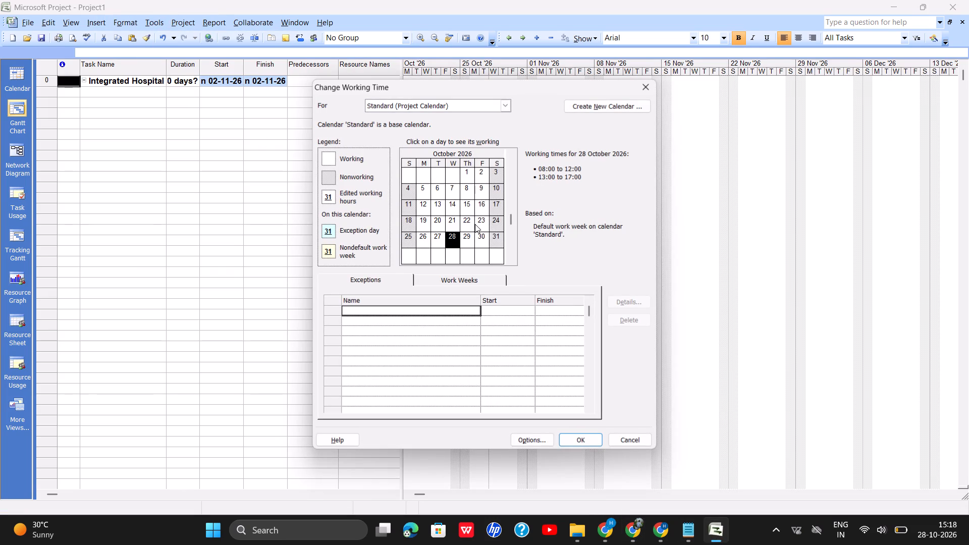
pyautogui.moveTo(475, 224); pyautogui.dragTo(459, 213)
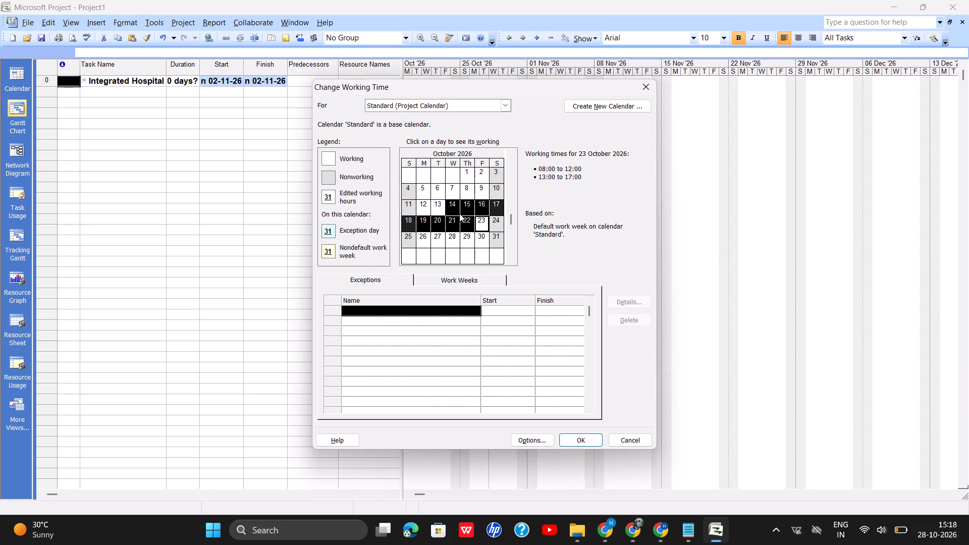
pyautogui.click(583, 106)
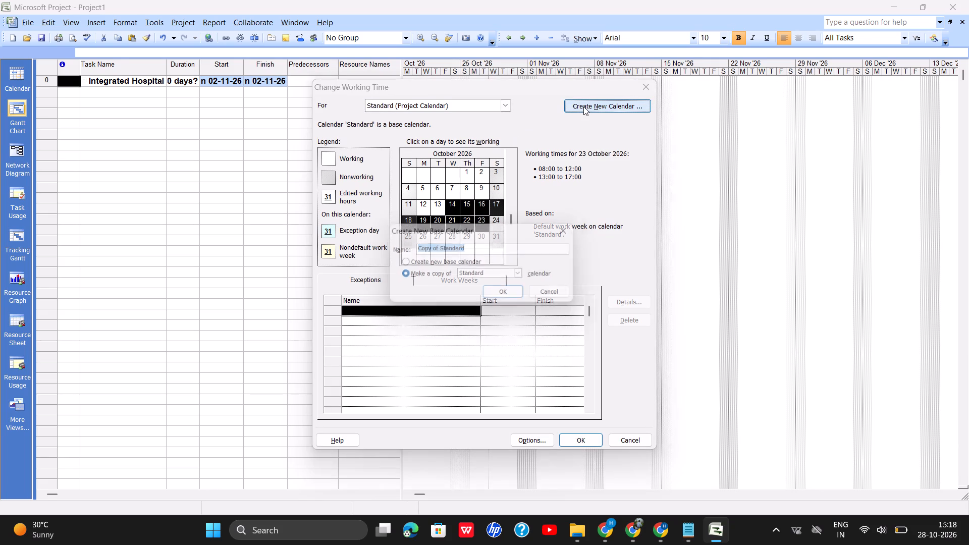
pyautogui.click(485, 247)
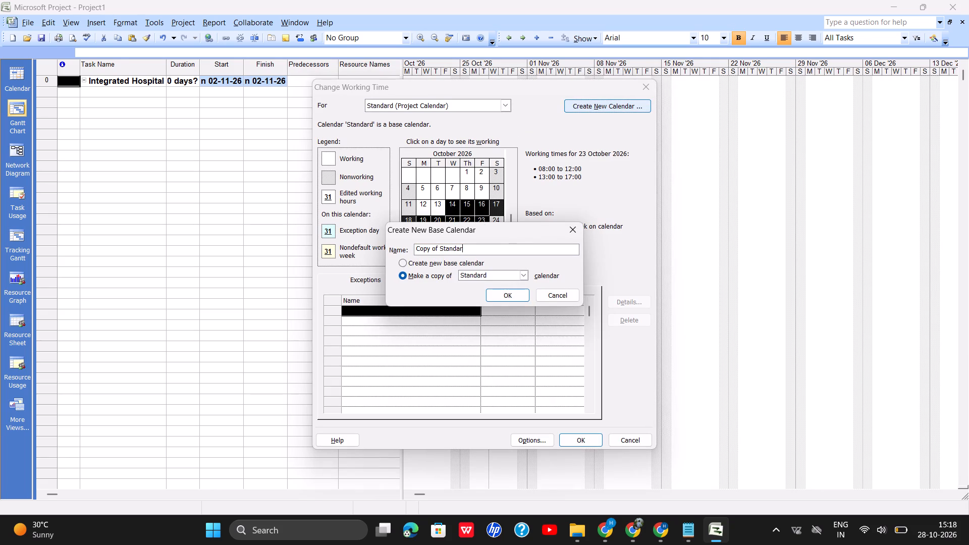
pyautogui.press('BackSpace')
pyautogui.press('BackSpace')
pyautogui.press('BackSpace')
pyautogui.press('BackSpace')
pyautogui.press('BackSpace')
pyautogui.press('BackSpace')
pyautogui.press('BackSpace')
pyautogui.press('BackSpace')
pyautogui.press('BackSpace')
pyautogui.press('BackSpace')
pyautogui.press('BackSpace')
pyautogui.press('BackSpace')
pyautogui.press('BackSpace')
pyautogui.press('BackSpace')
pyautogui.press('BackSpace')
pyautogui.press('BackSpace')
pyautogui.press('BackSpace')
pyautogui.press('BackSpace')
pyautogui.press('BackSpace')
pyautogui.press('BackSpace')
pyautogui.write('Hos')
pyautogui.write('pa')
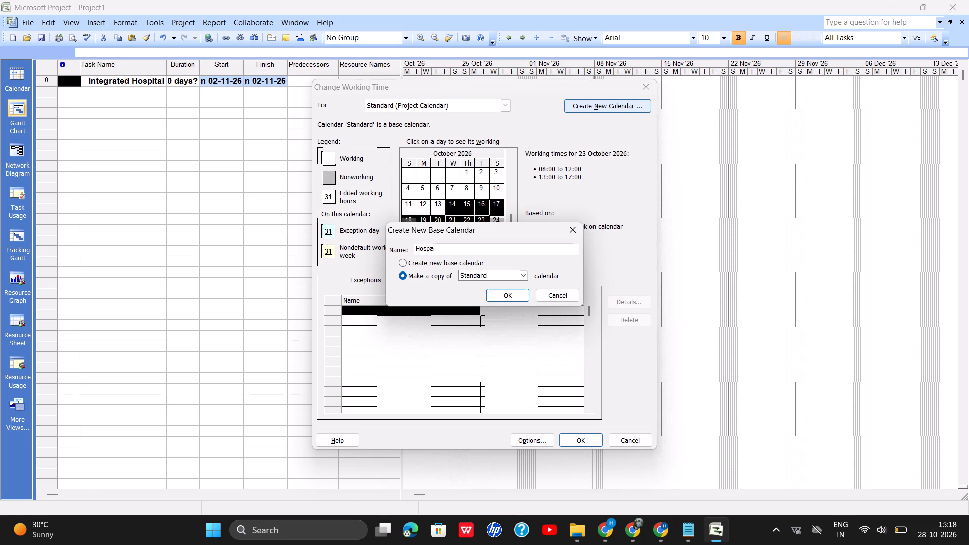
pyautogui.write('til')
pyautogui.press('space')
pyautogui.write('cal')
pyautogui.write('ender')
pyautogui.click(504, 294)
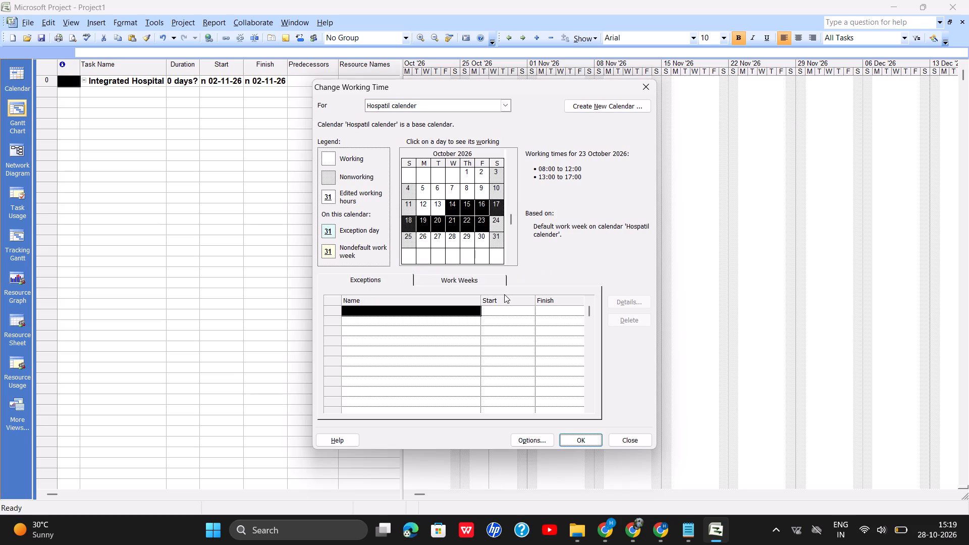
pyautogui.click(527, 274)
pyautogui.click(473, 234)
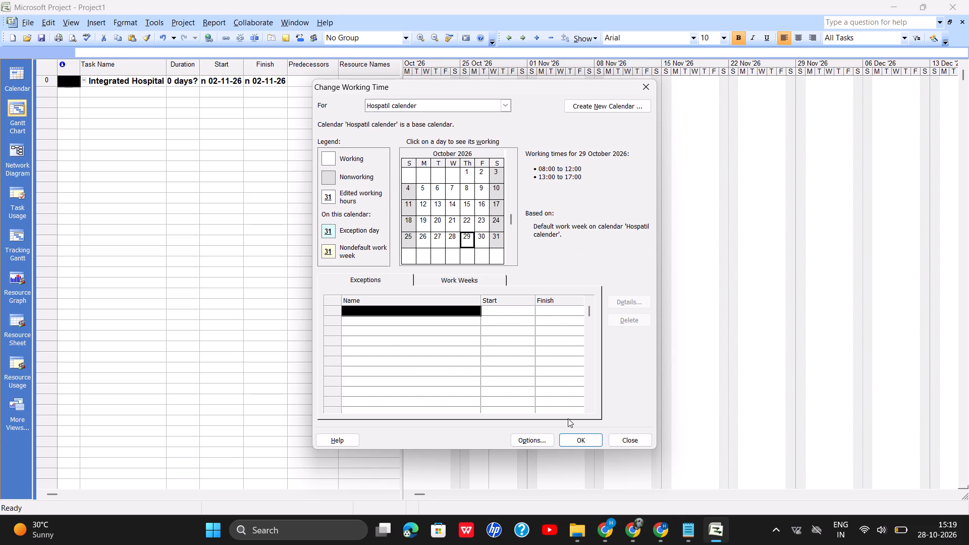
pyautogui.click(567, 441)
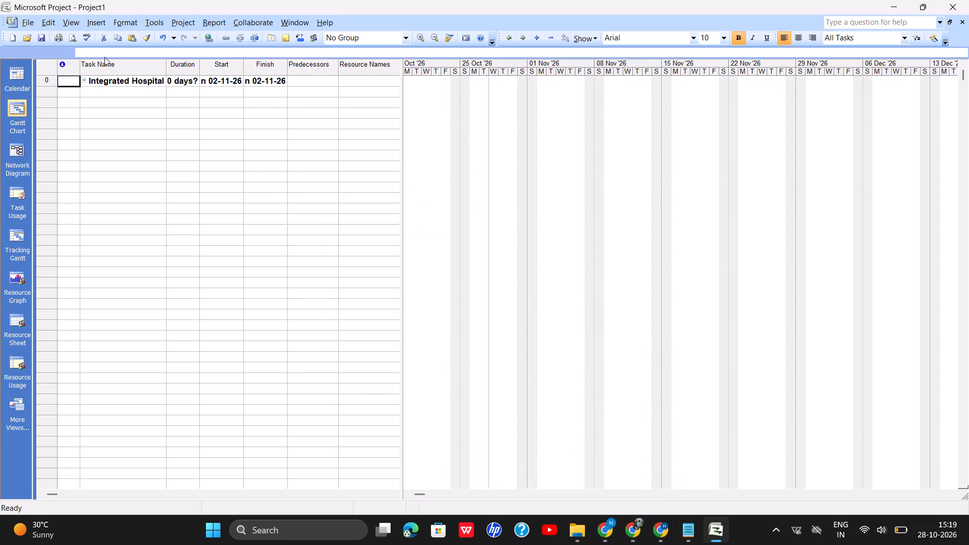
# Assign "Hospatil calender" as the project calendar in the project information.
pyautogui.click(175, 20)
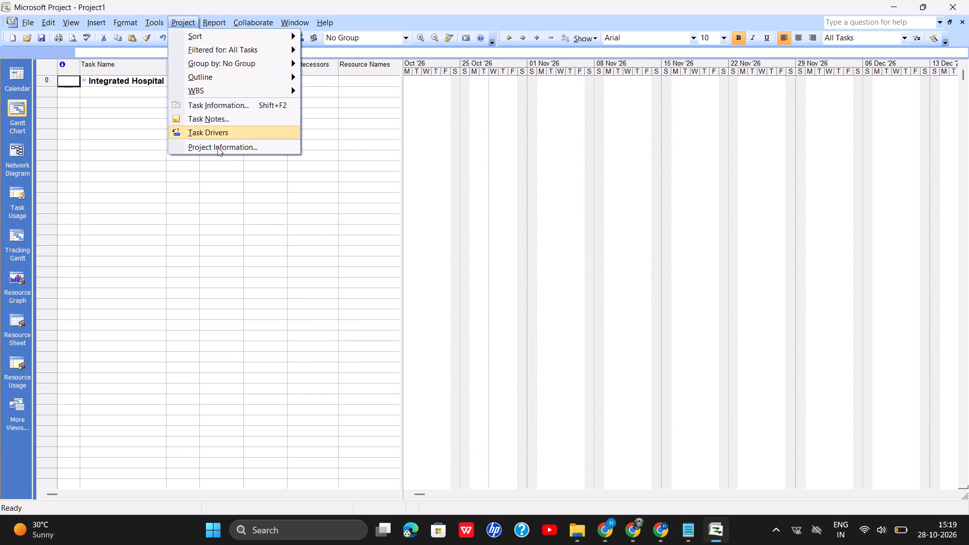
pyautogui.click(218, 149)
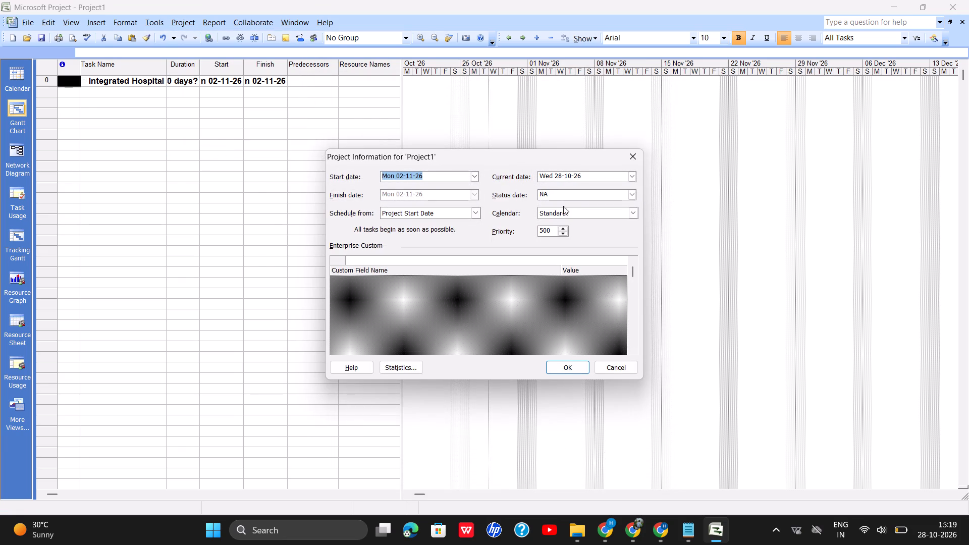
pyautogui.click(564, 209)
pyautogui.click(562, 234)
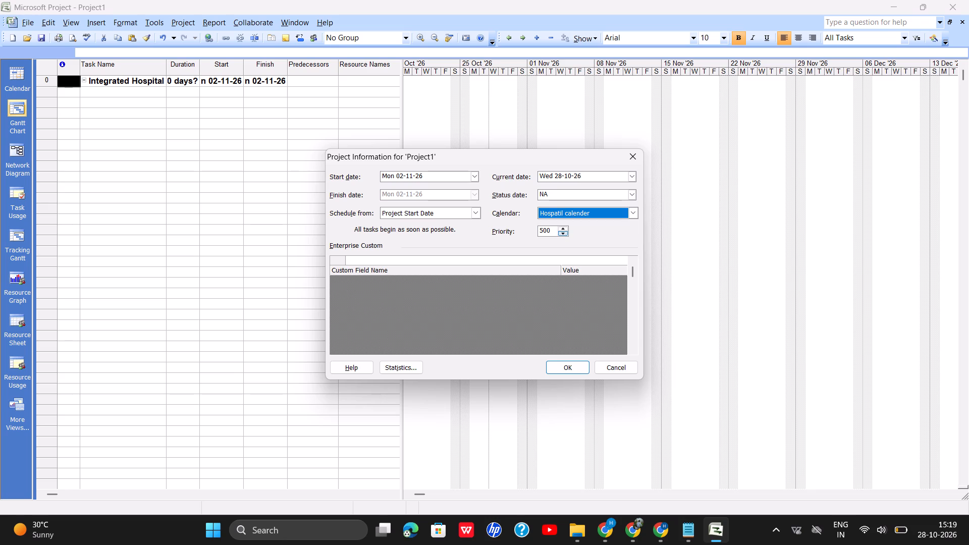
pyautogui.click(561, 366)
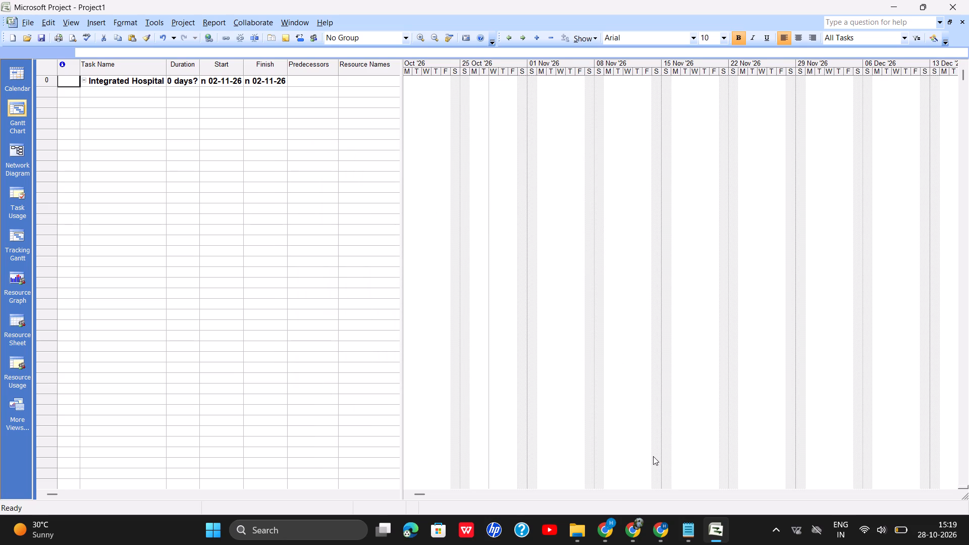
pyautogui.click(640, 529)
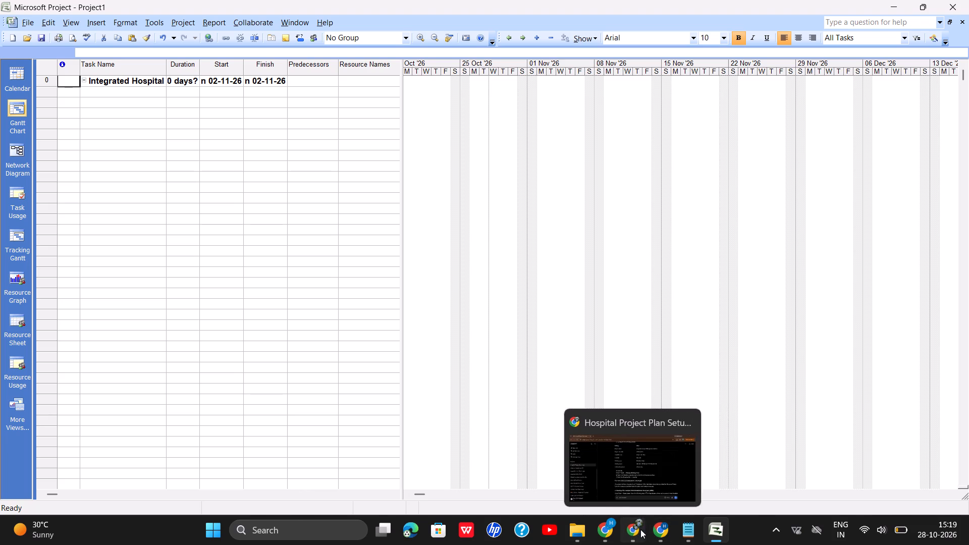
pyautogui.scroll(-2, 523, 378)
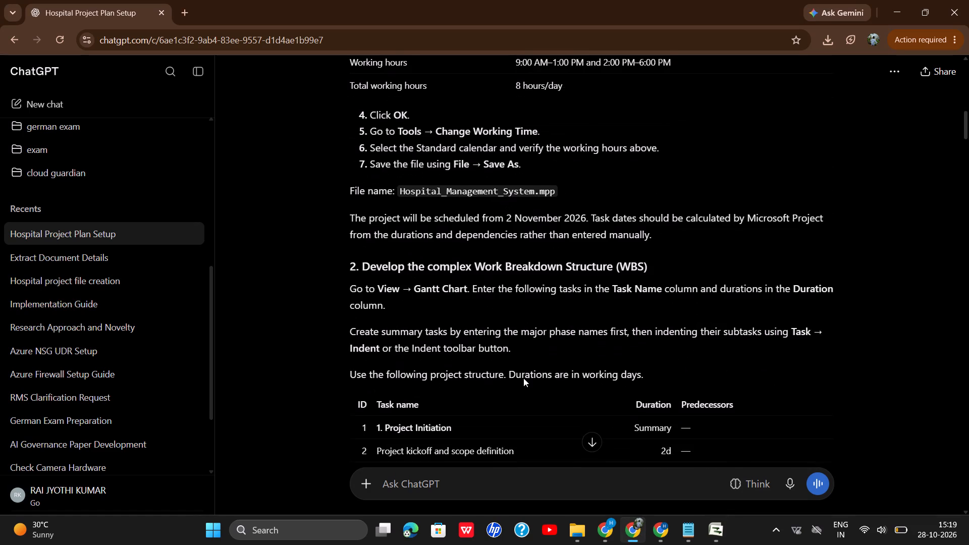
pyautogui.scroll(-1, 523, 378)
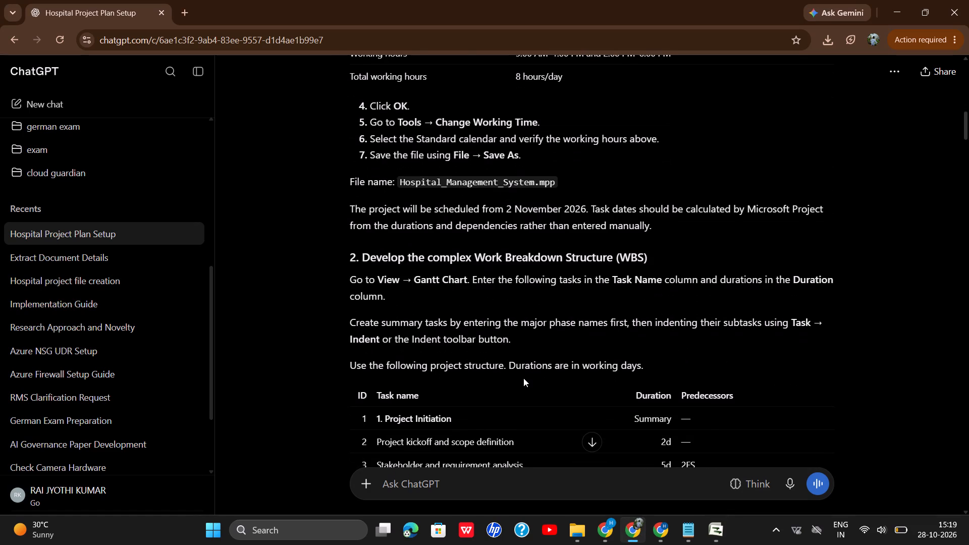
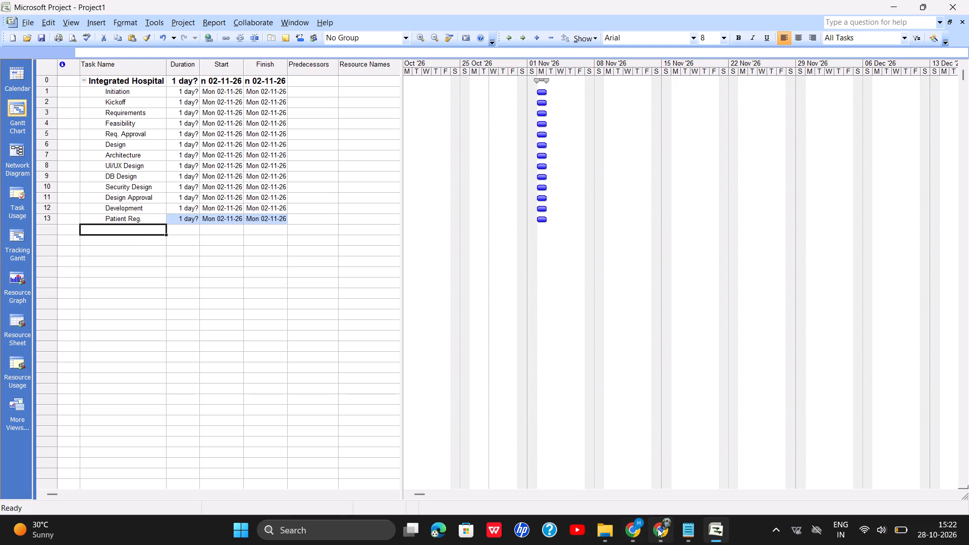
pyautogui.click(658, 528)
pyautogui.moveTo(422, 176); pyautogui.dragTo(512, 187)
pyautogui.hotkey('ctrl', 'c')
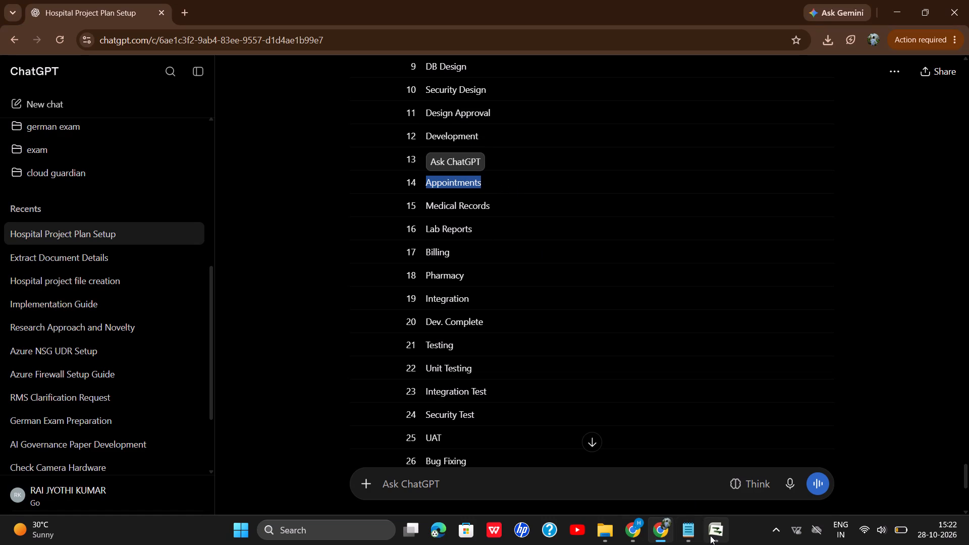
pyautogui.click(710, 535)
pyautogui.hotkey('ctrl', 'v')
pyautogui.press('Down')
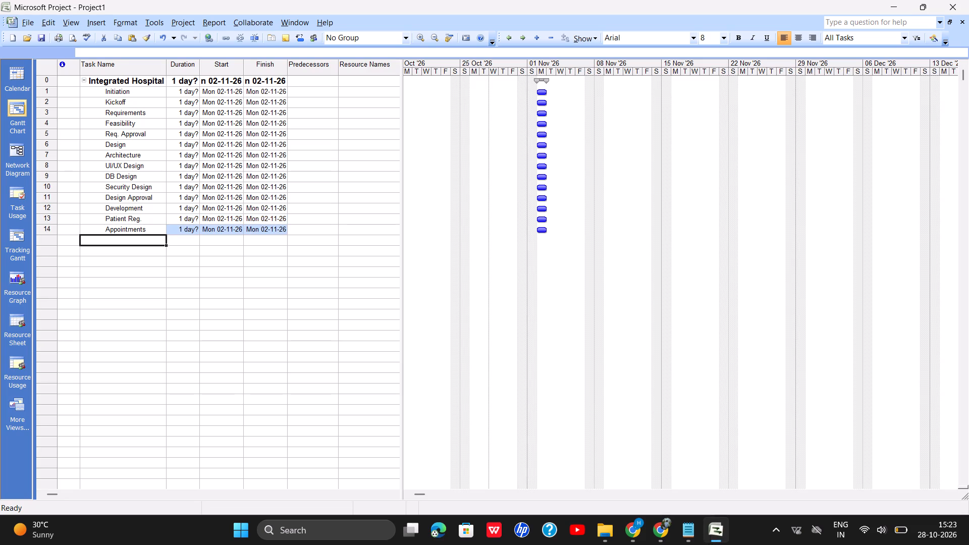
# Copy Medical Records from ChatGPT's short task name table and paste it as task 15 in Microsoft Project.
pyautogui.click(663, 518)
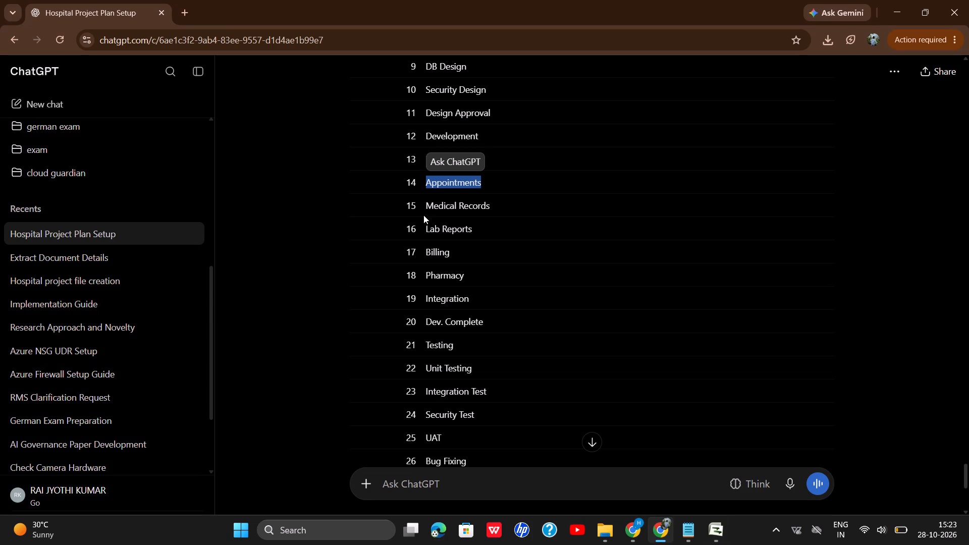
pyautogui.moveTo(423, 208); pyautogui.dragTo(517, 211)
pyautogui.hotkey('ctrl', 'c')
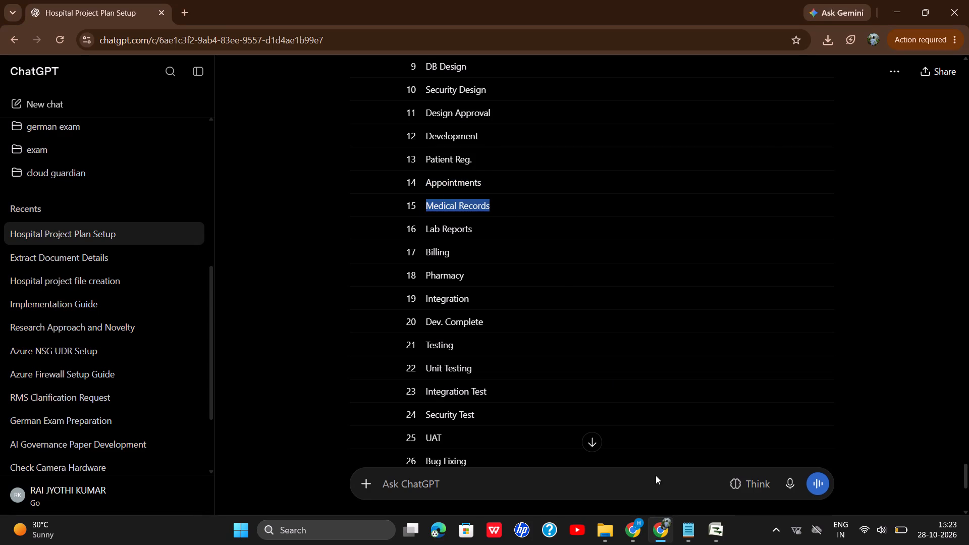
pyautogui.click(713, 526)
pyautogui.hotkey('ctrl', 'v')
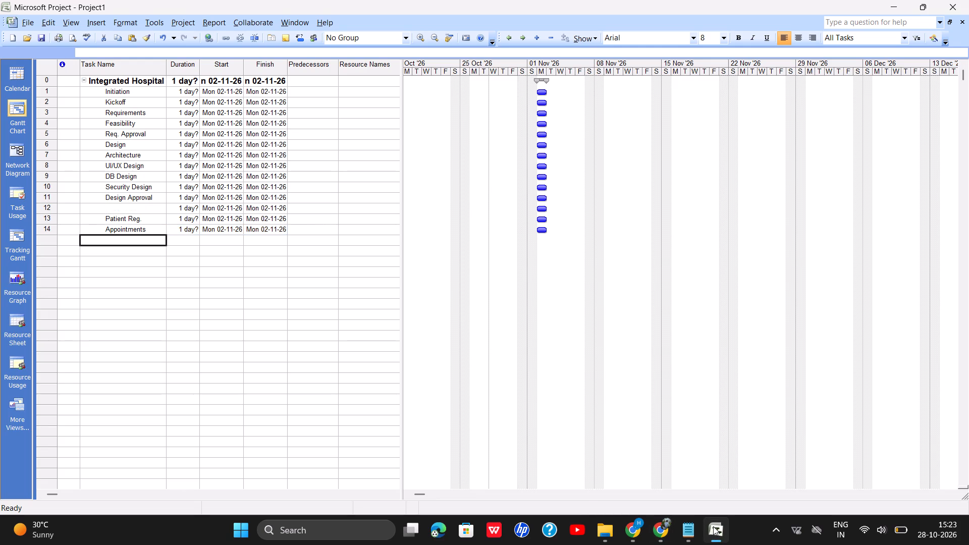
pyautogui.press('Down')
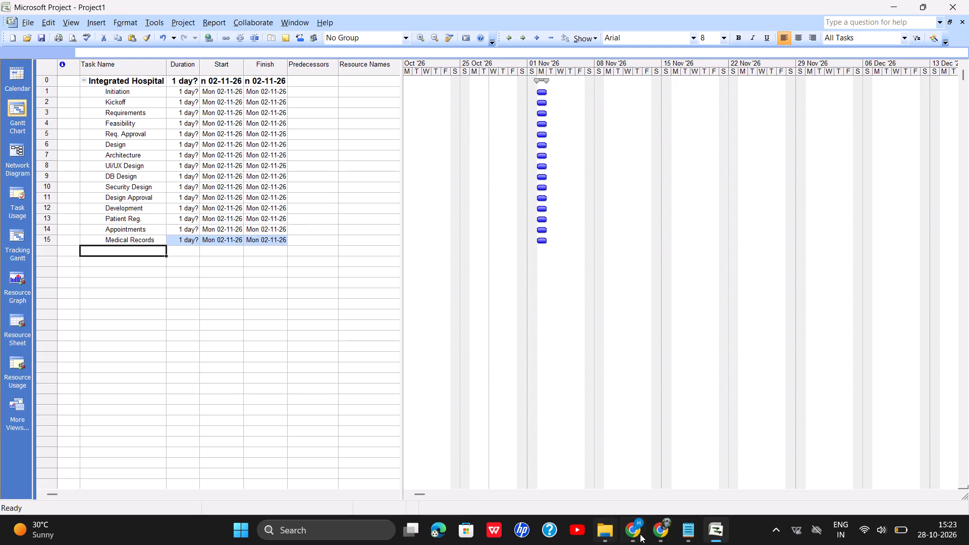
# Copy Lab Reports from ChatGPT's short task name table and paste it as task 16 in Microsoft Project.
pyautogui.click(655, 532)
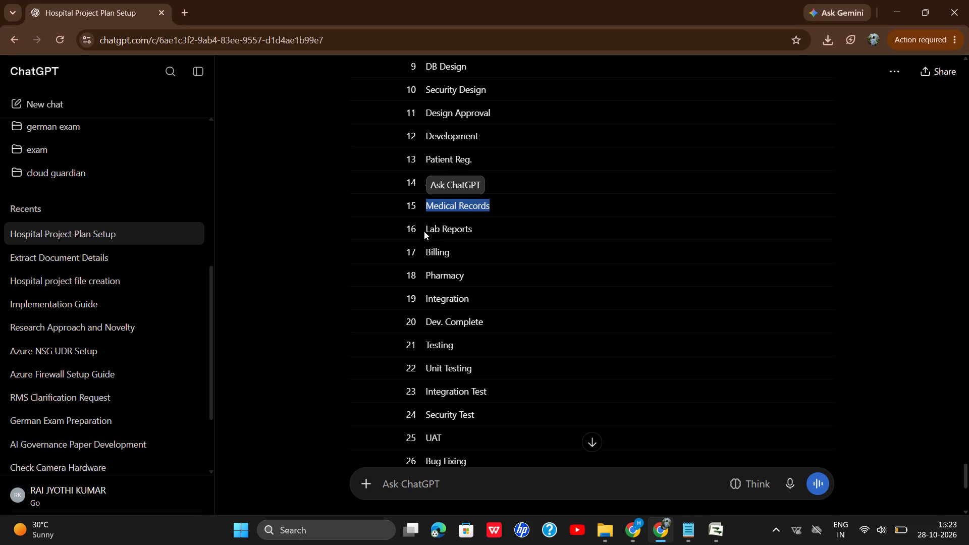
pyautogui.moveTo(424, 231); pyautogui.dragTo(496, 231)
pyautogui.hotkey('ctrl', 'c')
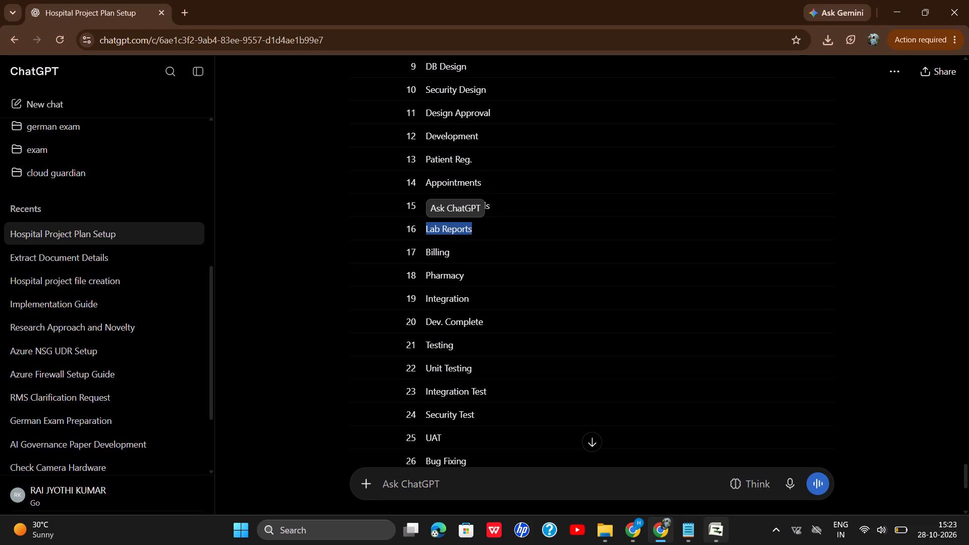
pyautogui.click(712, 544)
pyautogui.hotkey('ctrl', 'v')
pyautogui.press('Down')
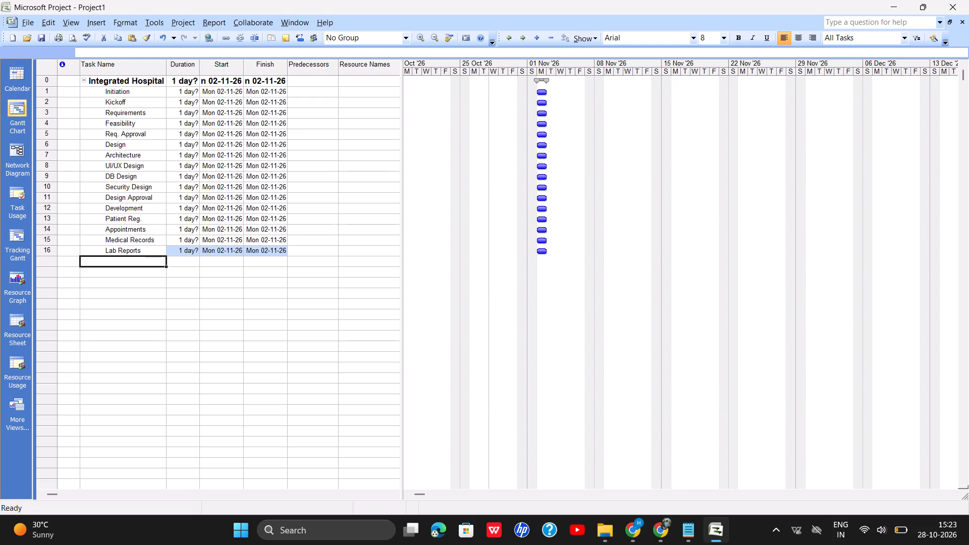
# Copy Billing from ChatGPT's short task name table and paste it as task 17 in Microsoft Project.
pyautogui.click(653, 526)
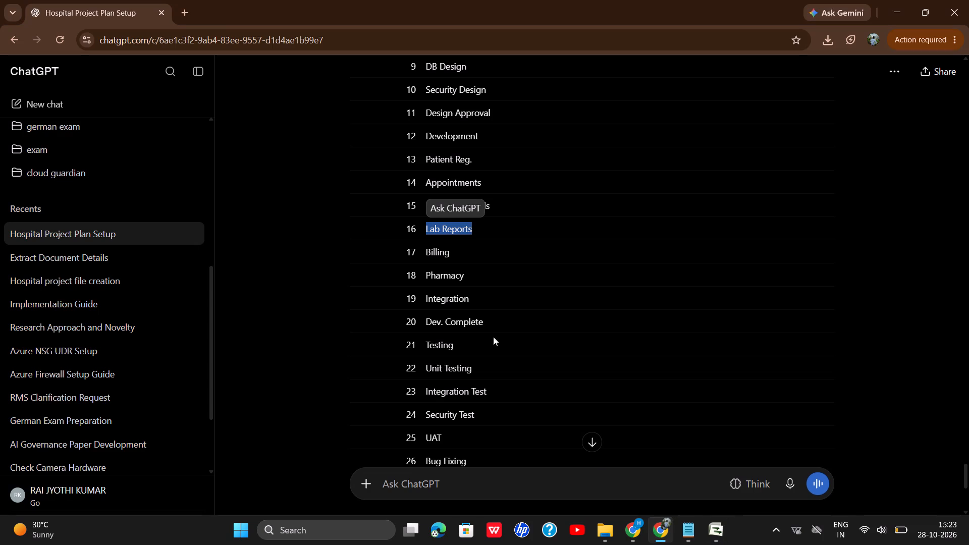
pyautogui.moveTo(424, 253); pyautogui.dragTo(468, 251)
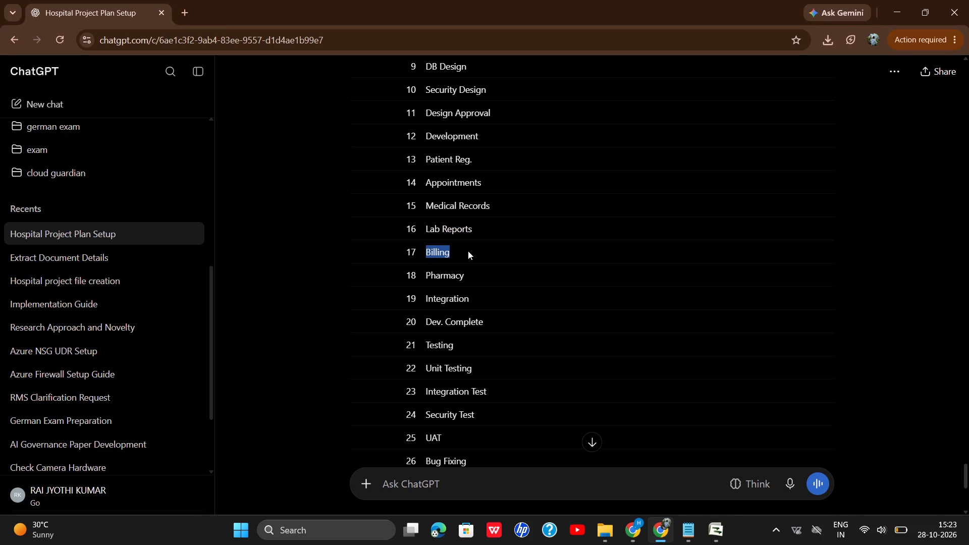
pyautogui.hotkey('ctrl', 'c')
pyautogui.click(704, 516)
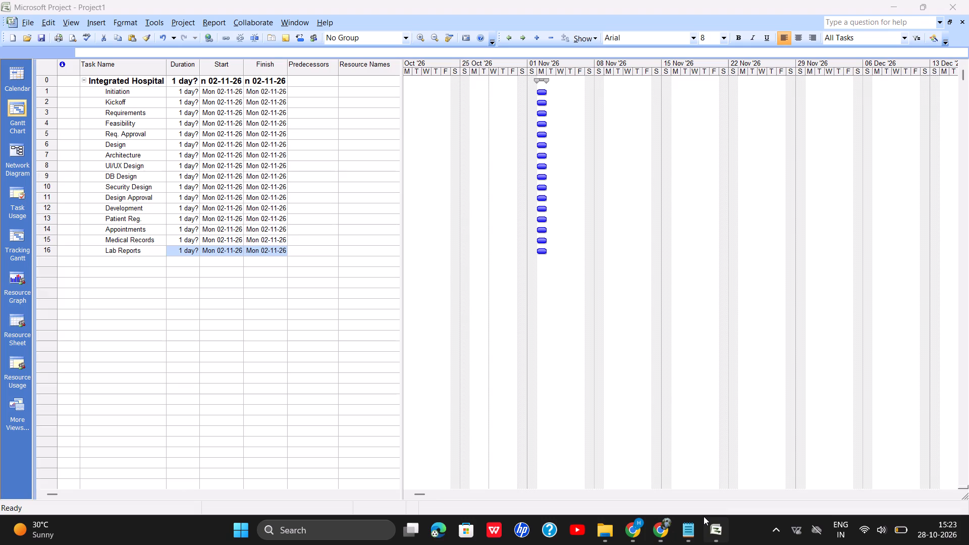
pyautogui.hotkey('ctrl', 'v')
pyautogui.press('Down')
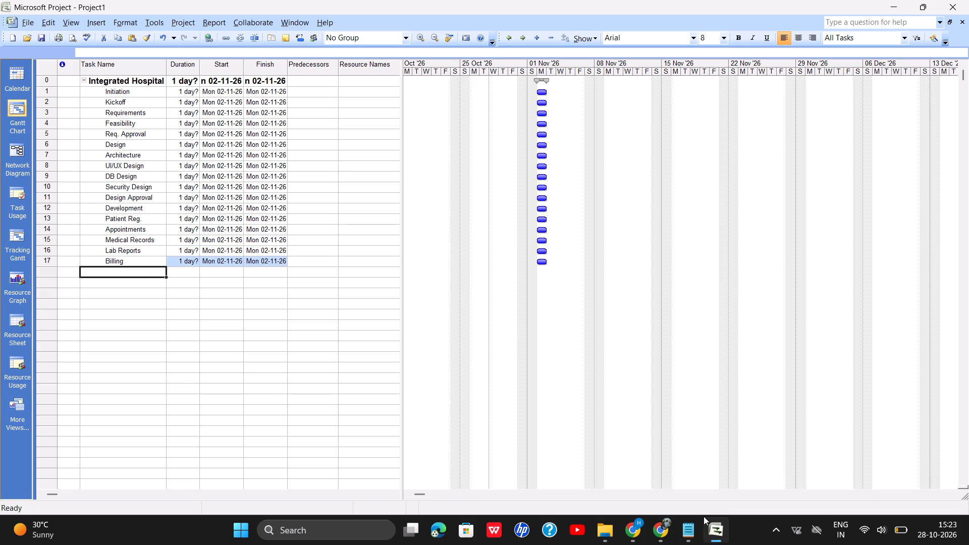
# Copy Pharmacy from ChatGPT's short task name table and paste it as task 18 in Microsoft Project.
pyautogui.click(663, 518)
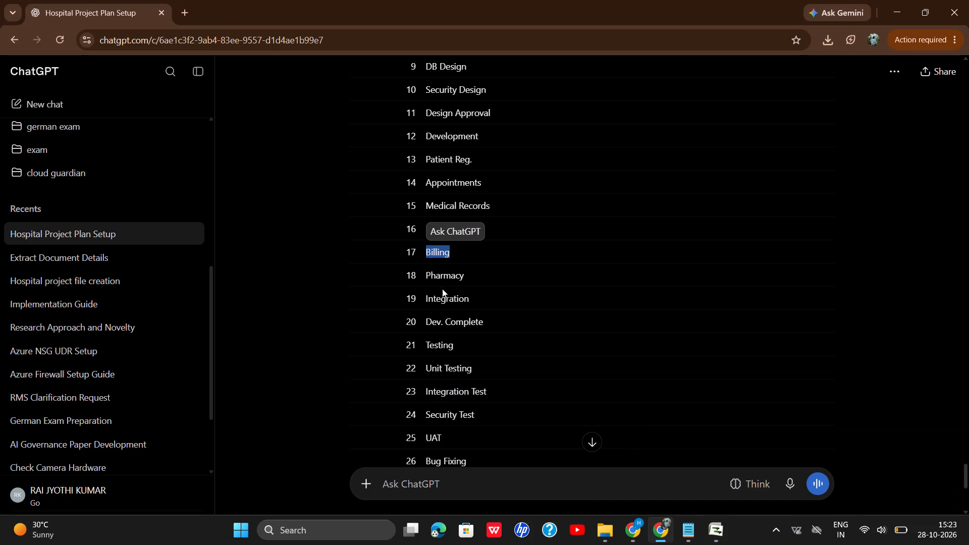
pyautogui.moveTo(423, 272); pyautogui.dragTo(481, 282)
pyautogui.hotkey('ctrl', 'c')
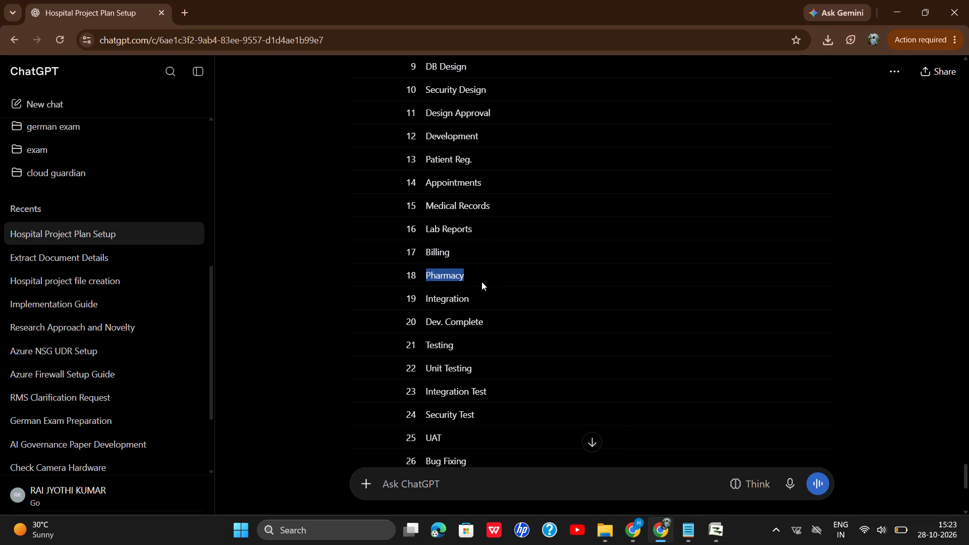
pyautogui.click(708, 530)
pyautogui.hotkey('ctrl', 'v')
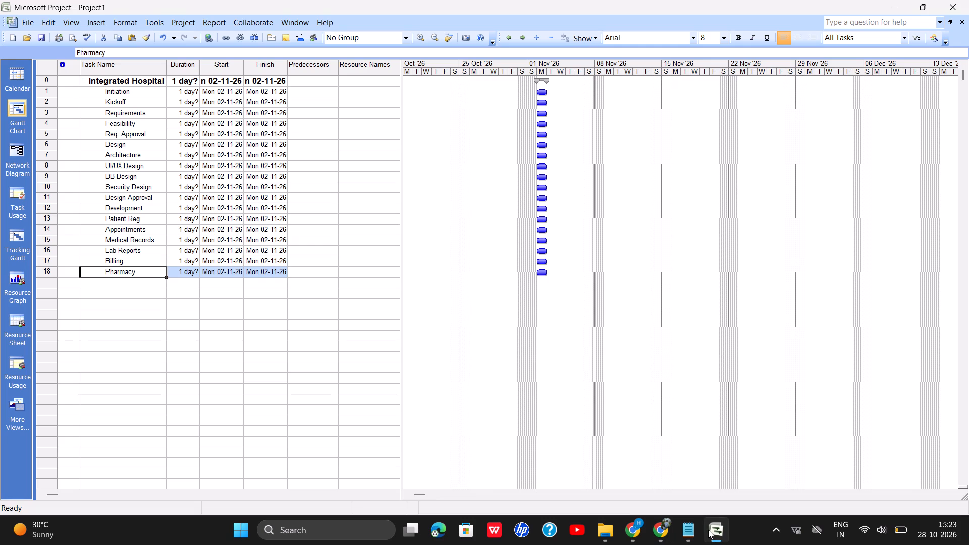
pyautogui.press('Down')
# Copy Integration from ChatGPT's short task name table and paste it as task 19 in Microsoft Project.
pyautogui.click(673, 532)
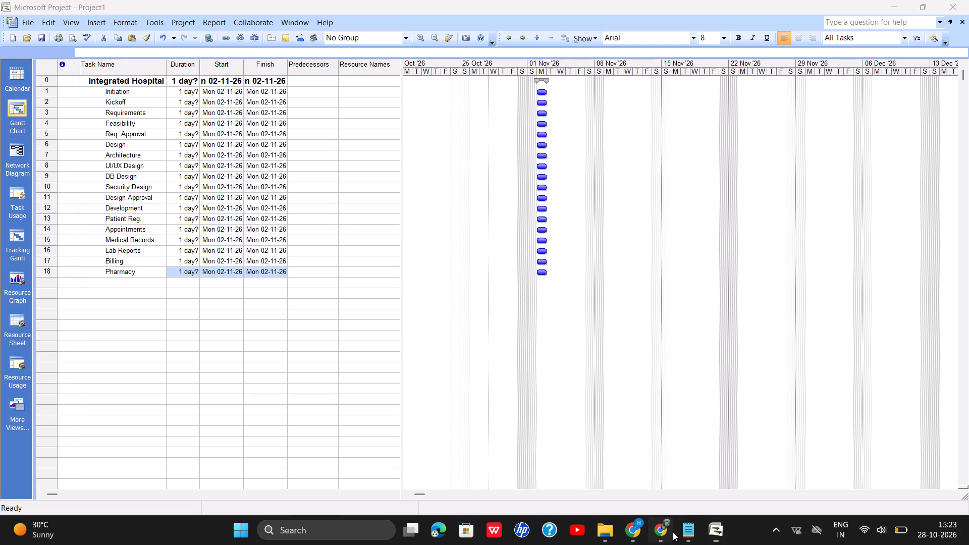
pyautogui.moveTo(425, 298); pyautogui.dragTo(487, 298)
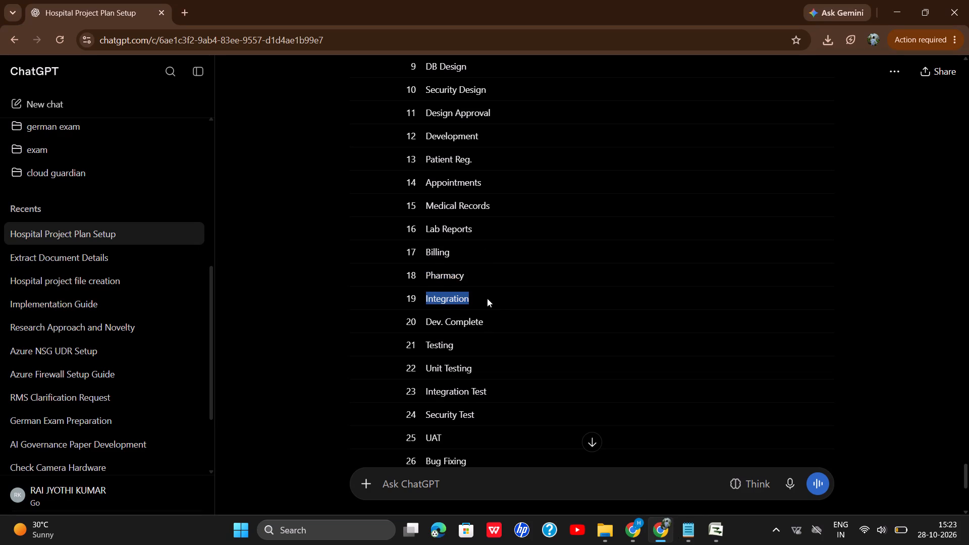
pyautogui.moveTo(487, 298); pyautogui.dragTo(510, 299)
pyautogui.hotkey('ctrl', 'c')
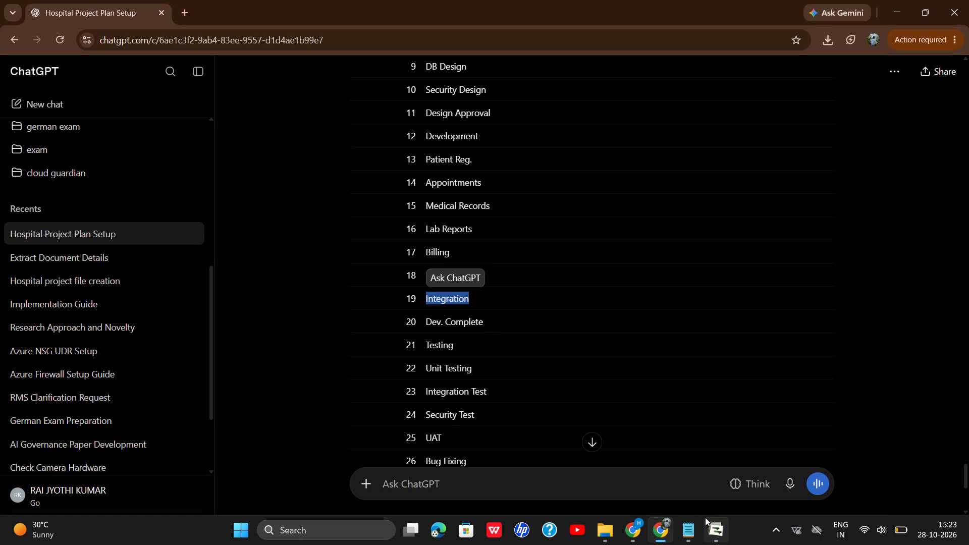
pyautogui.click(705, 517)
pyautogui.hotkey('ctrl', 'v')
pyautogui.press('Down')
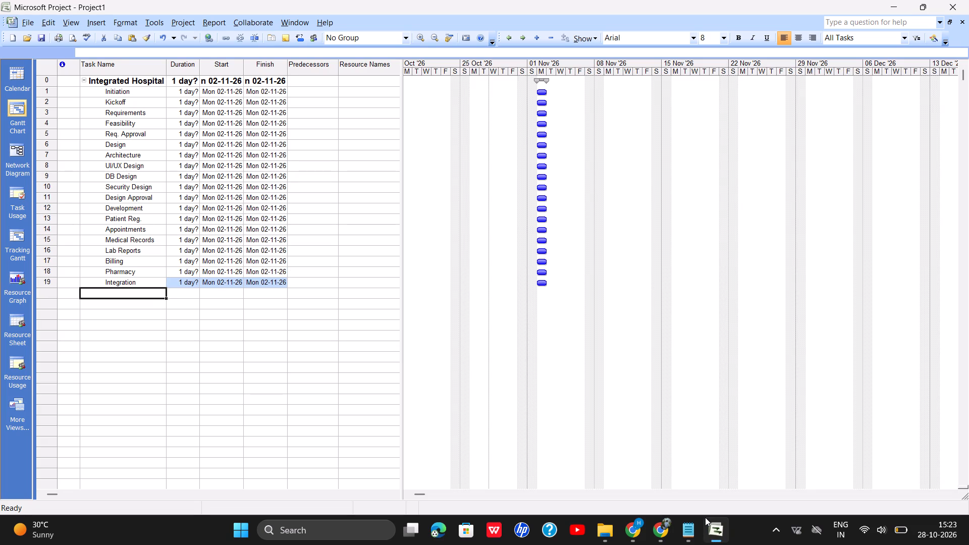
# Copy Dev. Complete from ChatGPT's short task name table and paste it as task 20 in Microsoft Project.
pyautogui.click(654, 530)
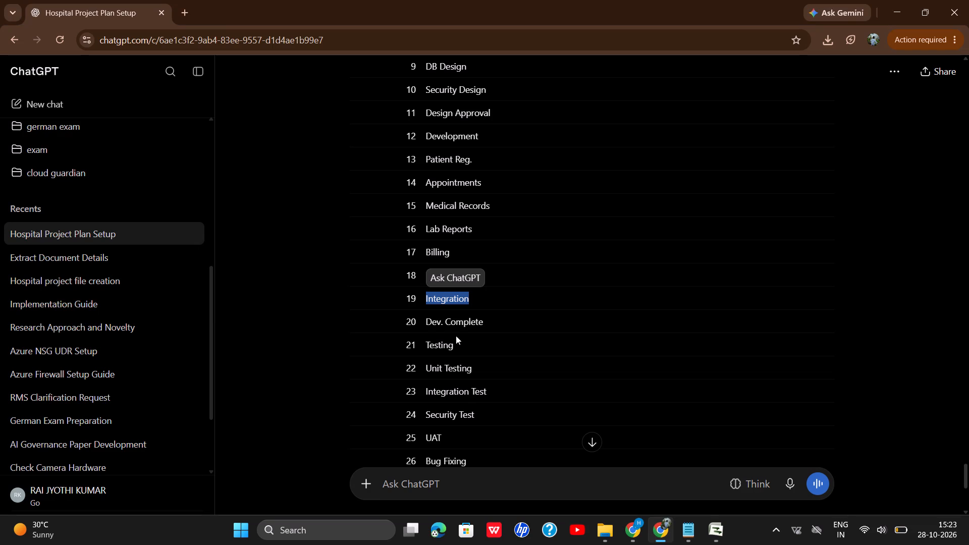
pyautogui.moveTo(422, 321); pyautogui.dragTo(505, 324)
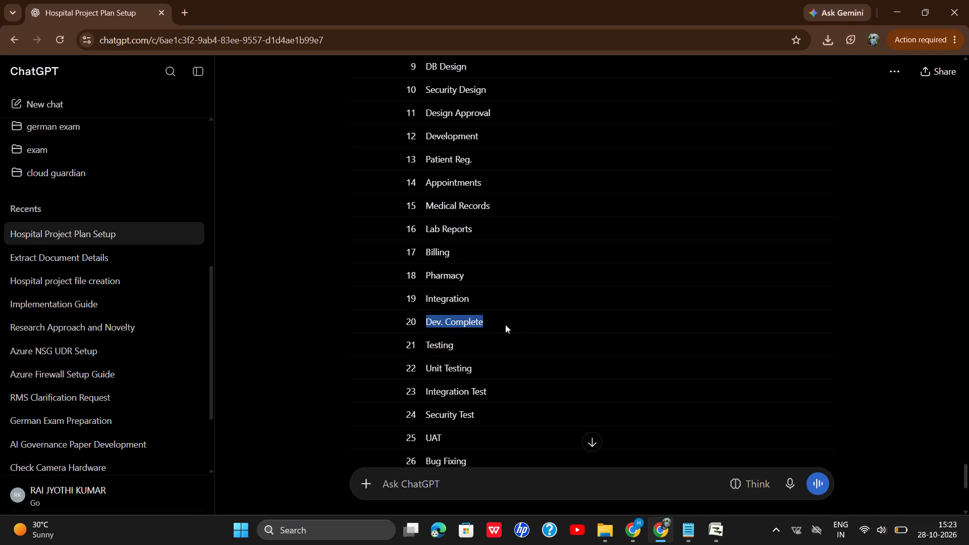
pyautogui.moveTo(505, 324); pyautogui.dragTo(505, 325)
pyautogui.hotkey('ctrl', 'c')
pyautogui.click(710, 530)
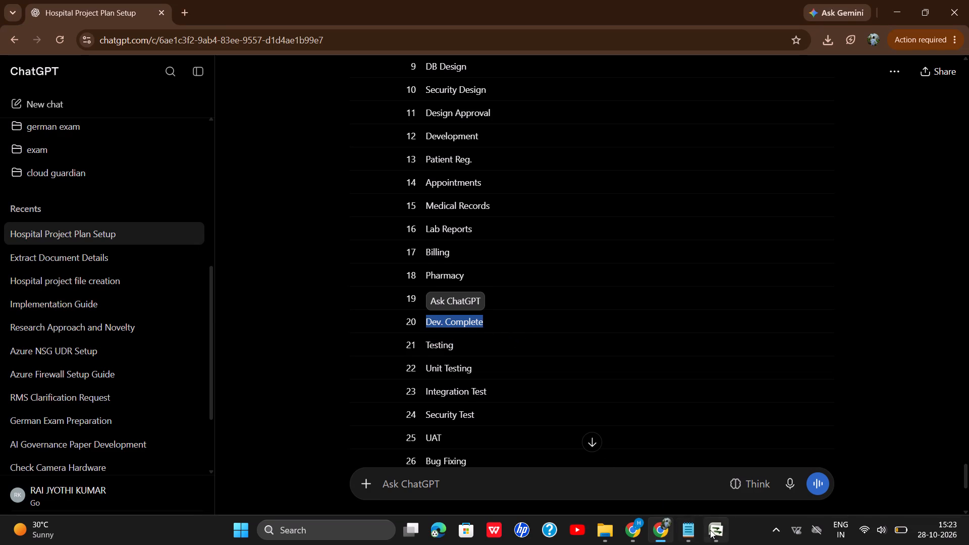
pyautogui.hotkey('ctrl', 'v')
pyautogui.press('Down')
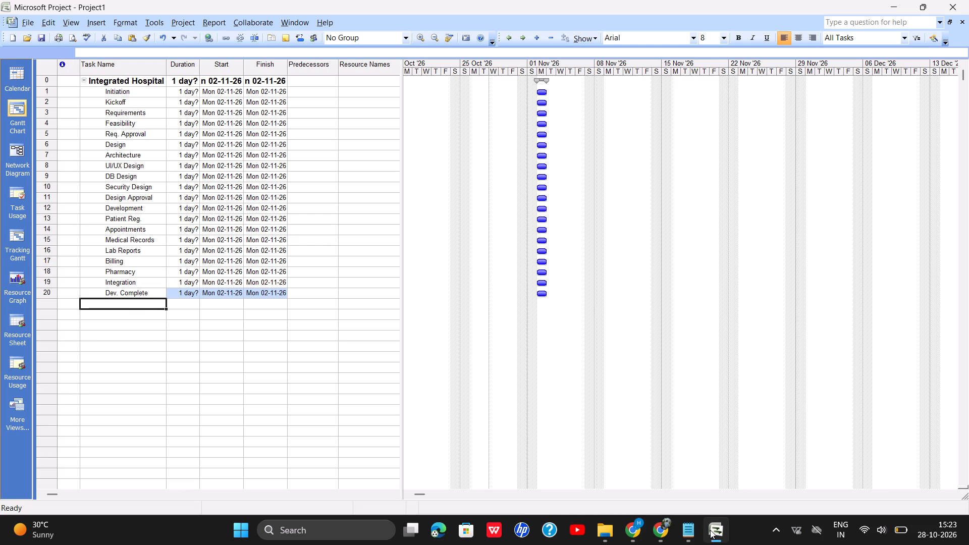
# Copy Testing from ChatGPT's short task name table and paste it as task 21 in Microsoft Project.
pyautogui.click(664, 525)
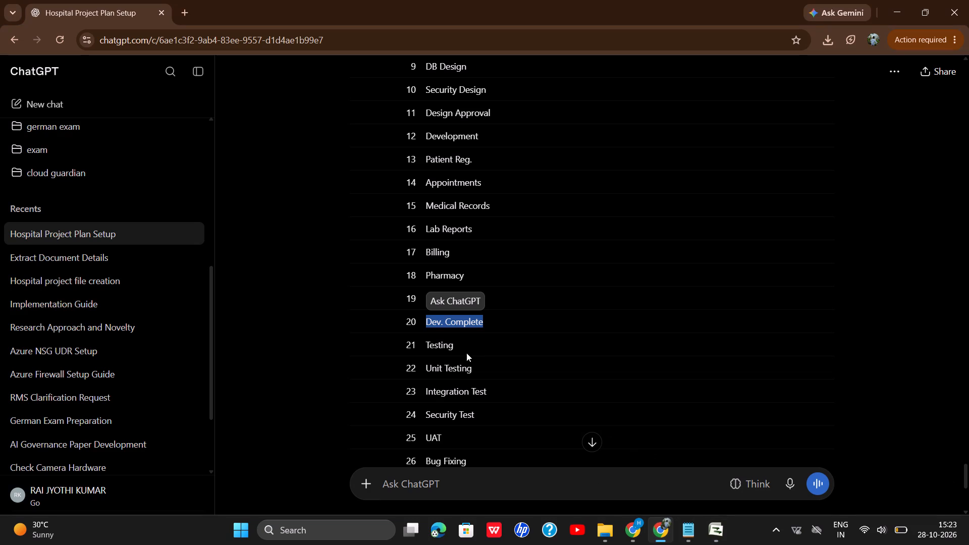
pyautogui.moveTo(424, 343); pyautogui.dragTo(477, 343)
pyautogui.hotkey('ctrl', 'c')
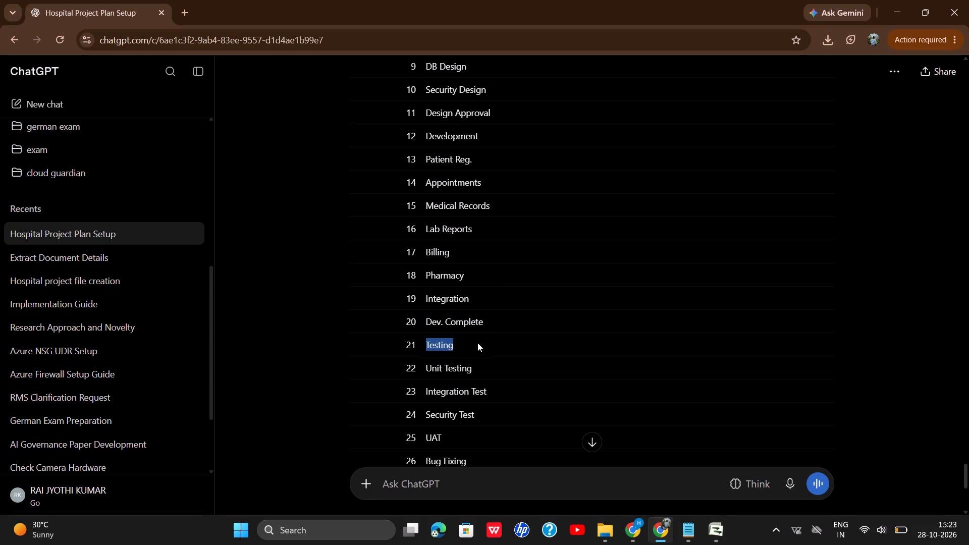
pyautogui.click(706, 525)
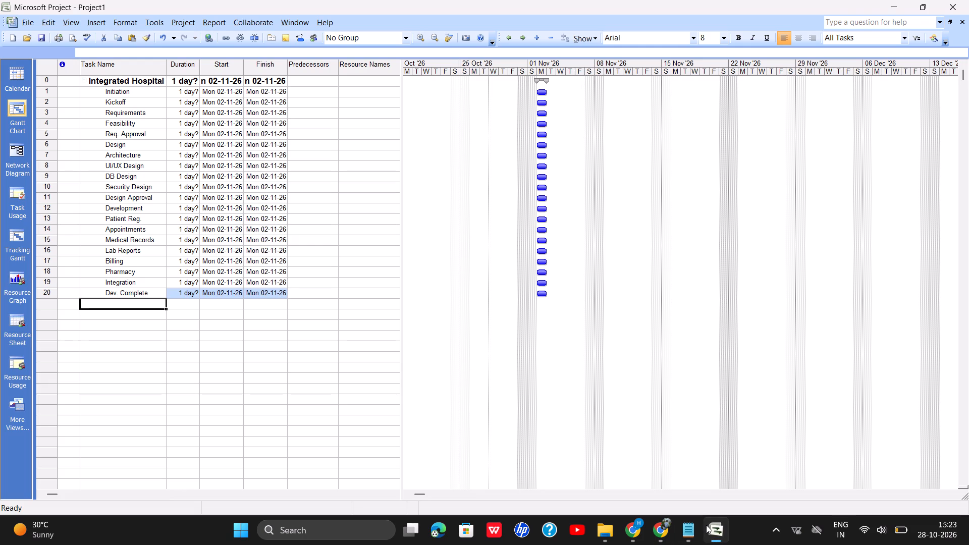
pyautogui.hotkey('ctrl', 'v')
pyautogui.press('Down')
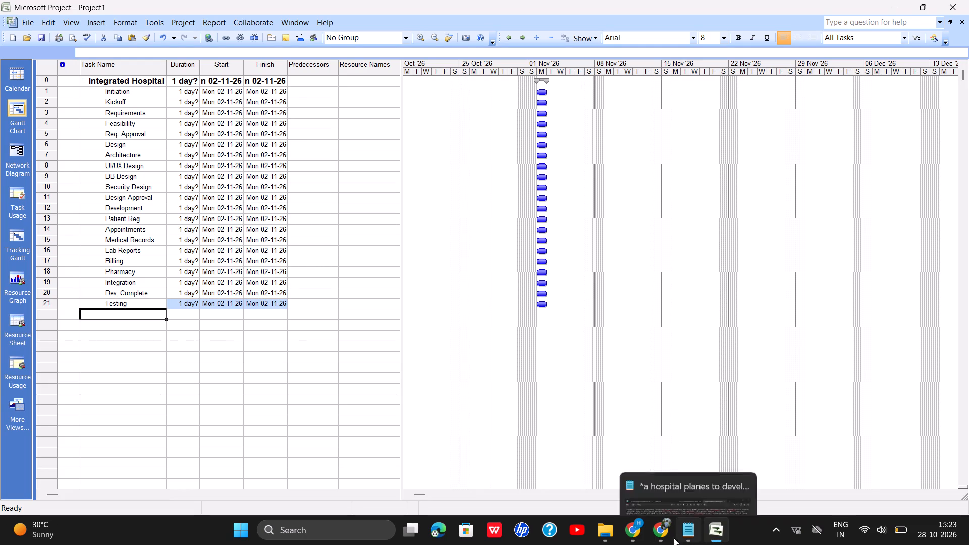
# Copy Unit Testing from ChatGPT's short task name table and paste it as task 22 in Microsoft Project.
pyautogui.click(666, 531)
pyautogui.scroll(-2, 552, 409)
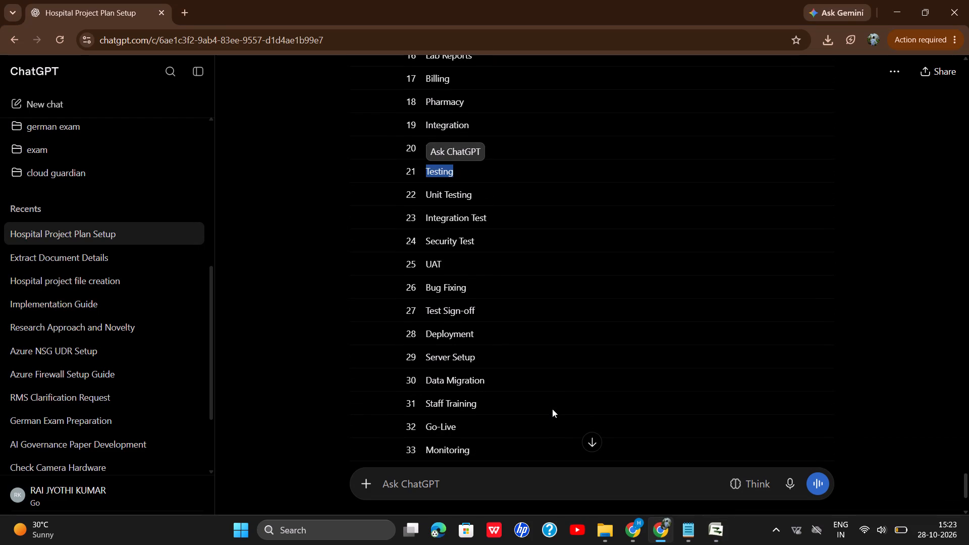
pyautogui.moveTo(422, 191); pyautogui.dragTo(488, 192)
pyautogui.hotkey('ctrl', 'c')
pyautogui.click(711, 524)
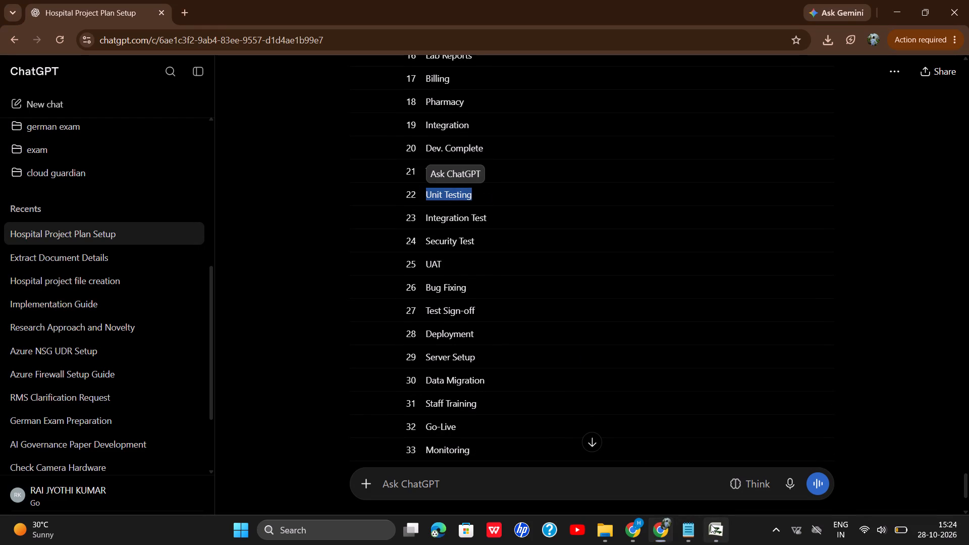
pyautogui.hotkey('ctrl', 'v')
pyautogui.press('Down')
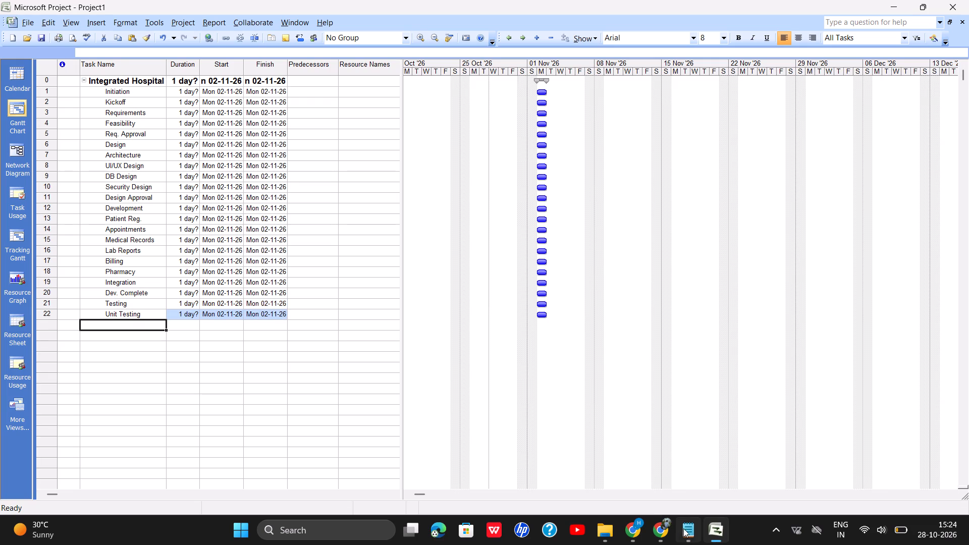
# Copy Integration Test from ChatGPT's short task name table and paste it as task 23 in Microsoft Project.
pyautogui.click(661, 526)
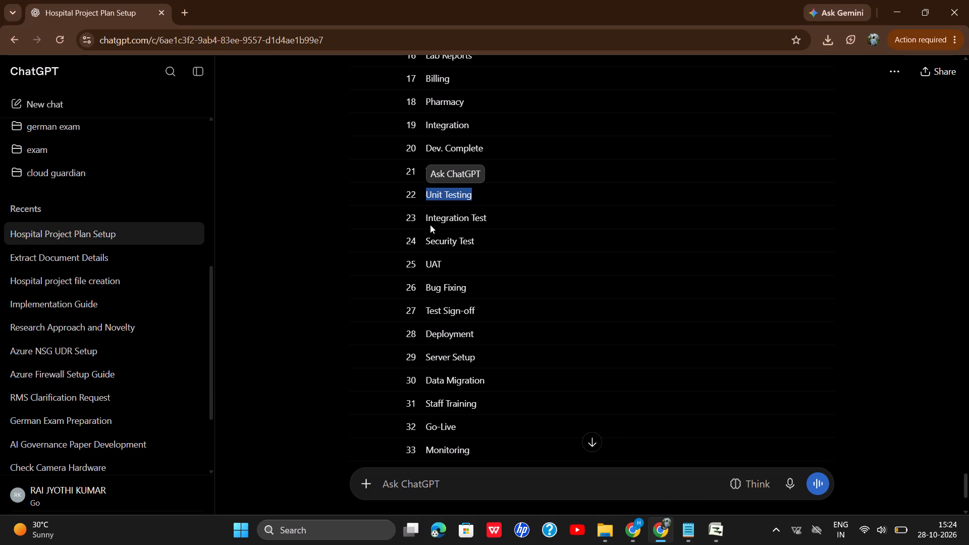
pyautogui.moveTo(423, 217); pyautogui.dragTo(498, 212)
pyautogui.hotkey('ctrl', 'c')
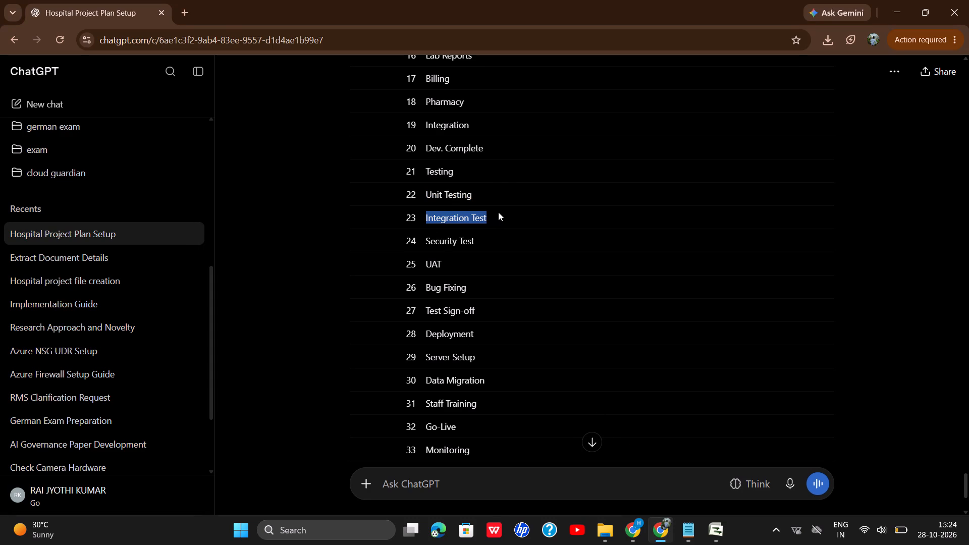
pyautogui.click(732, 533)
pyautogui.click(723, 531)
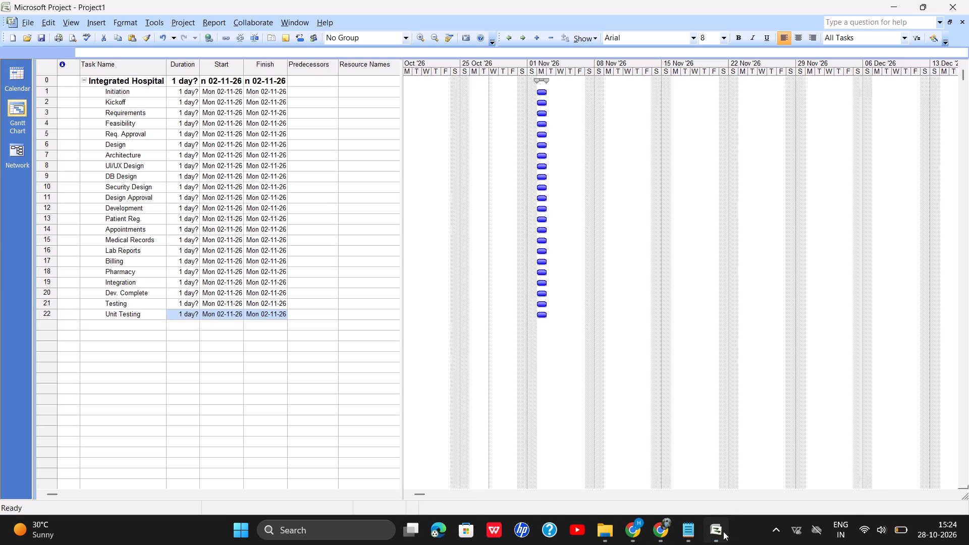
pyautogui.click(272, 330)
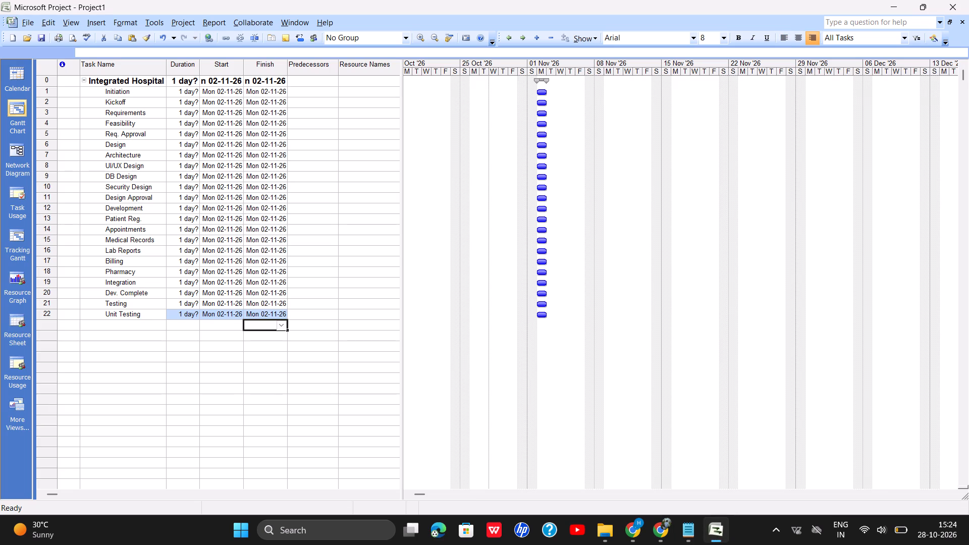
pyautogui.click(120, 327)
pyautogui.hotkey('ctrl', 'v')
pyautogui.press('Down')
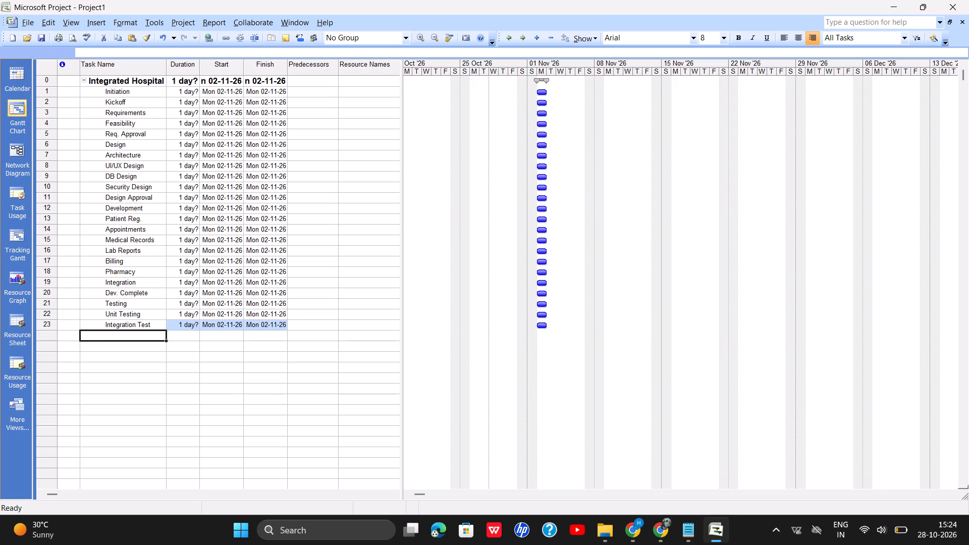
pyautogui.click(660, 526)
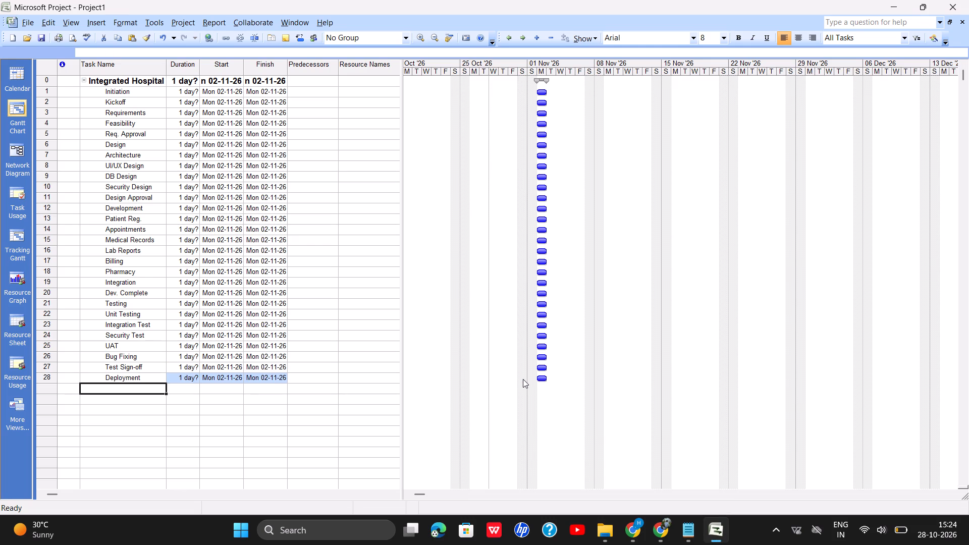
# Copy Server Setup from ChatGPT's short task name table and paste it as task 29 in Microsoft Project.
pyautogui.click(657, 526)
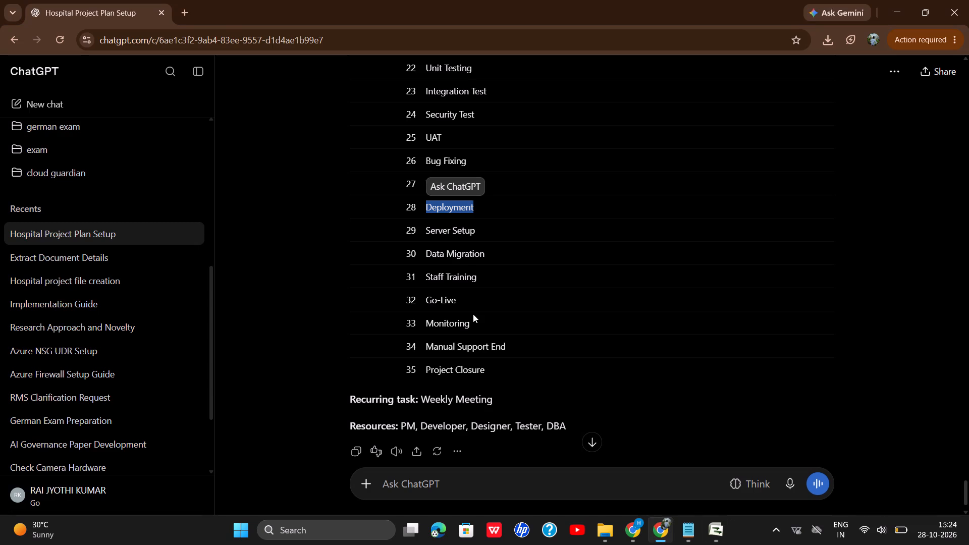
pyautogui.click(429, 227)
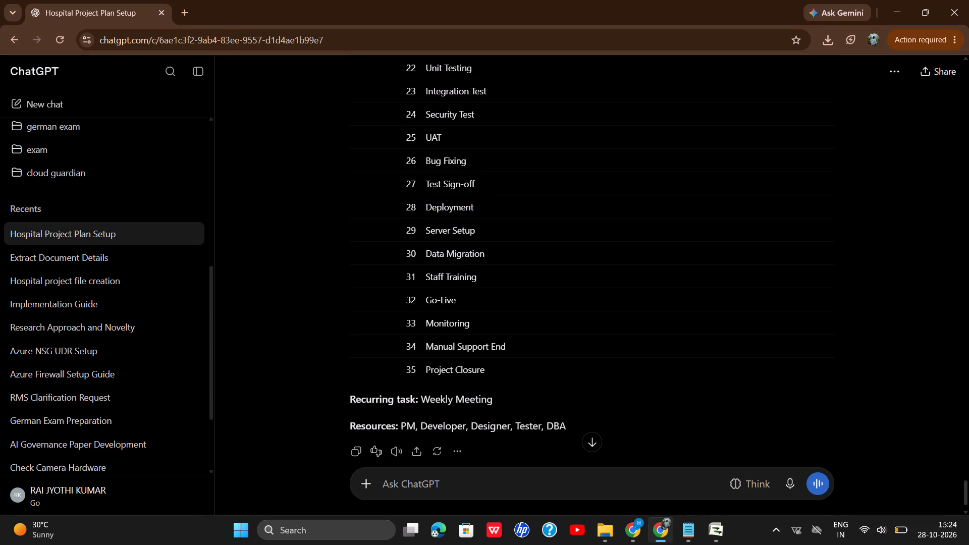
pyautogui.moveTo(427, 229); pyautogui.dragTo(486, 230)
pyautogui.hotkey('ctrl', 'c')
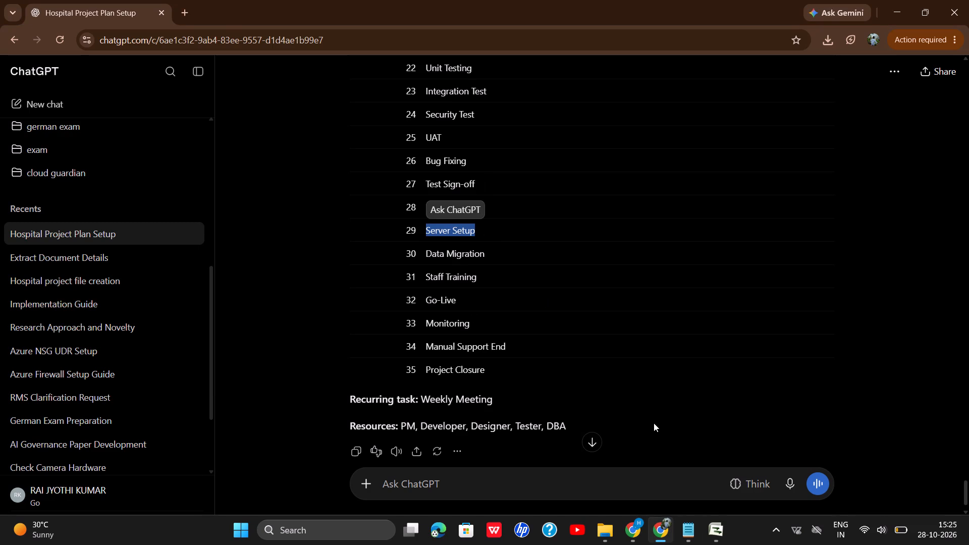
pyautogui.click(706, 528)
pyautogui.hotkey('ctrl', 'v')
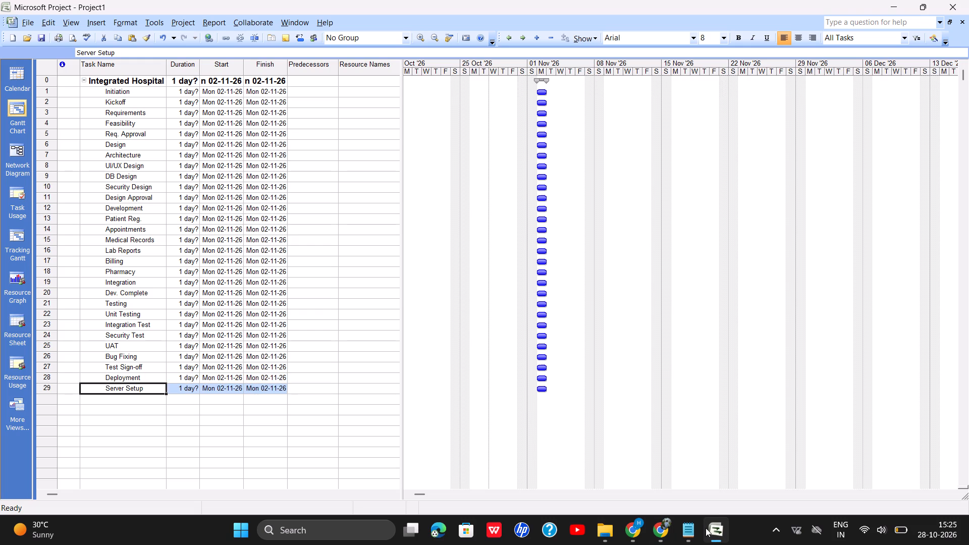
pyautogui.press('Down')
# Copy Data Migration from ChatGPT's short task name table and paste it as task 30 in Microsoft Project.
pyautogui.click(669, 526)
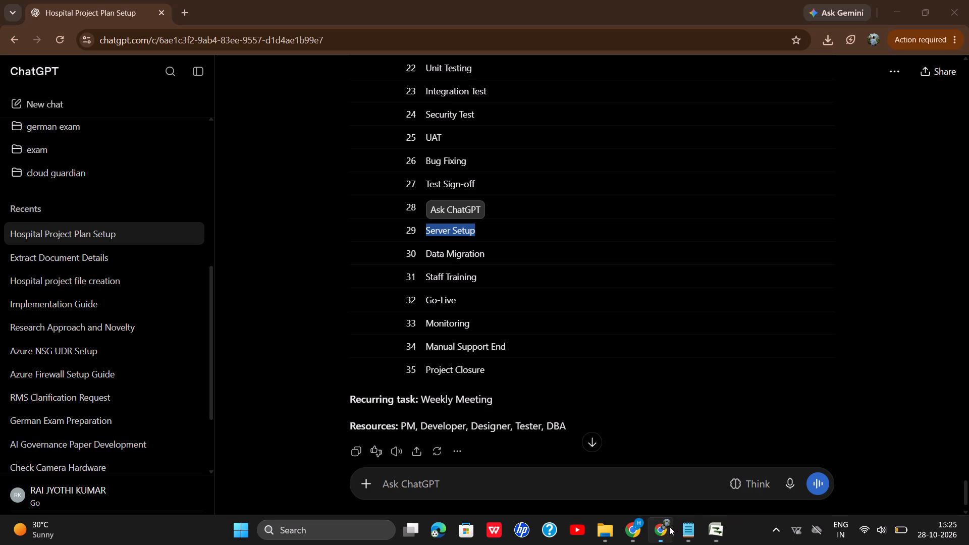
pyautogui.moveTo(424, 251); pyautogui.dragTo(492, 255)
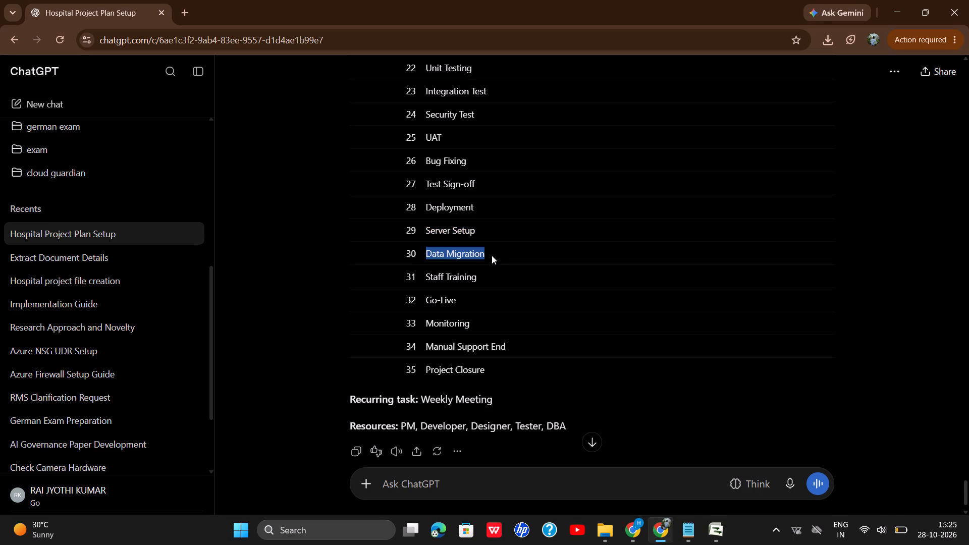
pyautogui.moveTo(492, 255); pyautogui.dragTo(496, 255)
pyautogui.hotkey('ctrl', 'c')
pyautogui.click(725, 538)
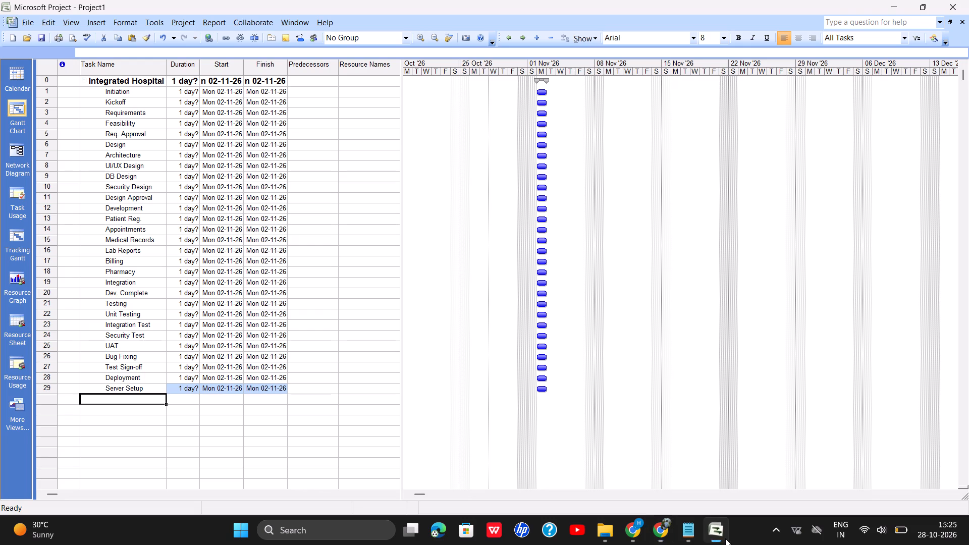
pyautogui.hotkey('ctrl', 'v')
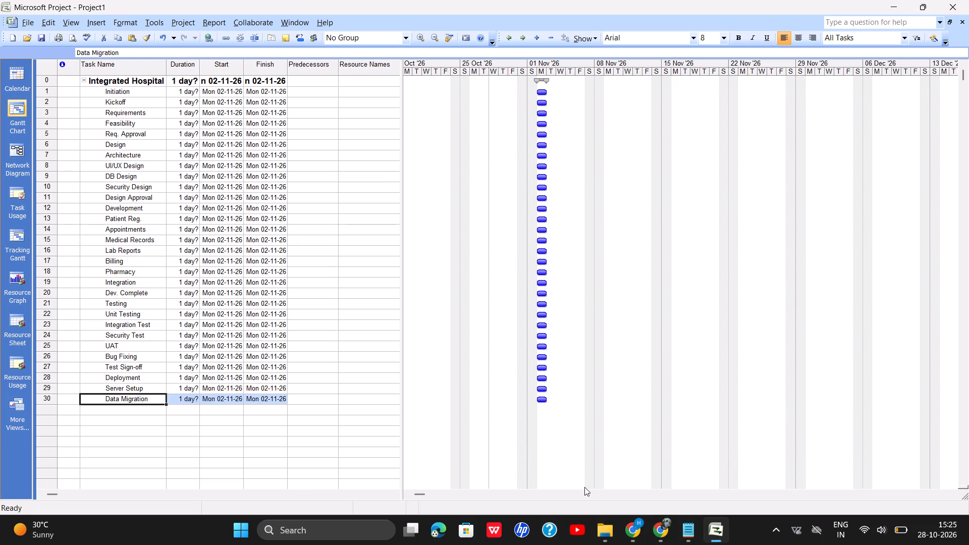
pyautogui.press('Down')
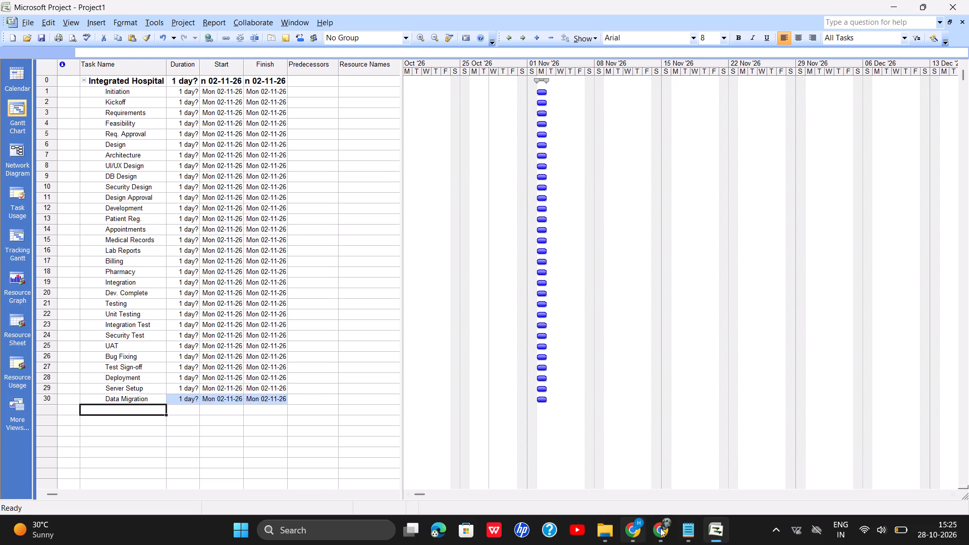
# Copy Staff Training from ChatGPT's short task name table and paste it as task 31 in Microsoft Project.
pyautogui.click(662, 527)
pyautogui.moveTo(422, 275); pyautogui.dragTo(490, 273)
pyautogui.hotkey('ctrl', 'c')
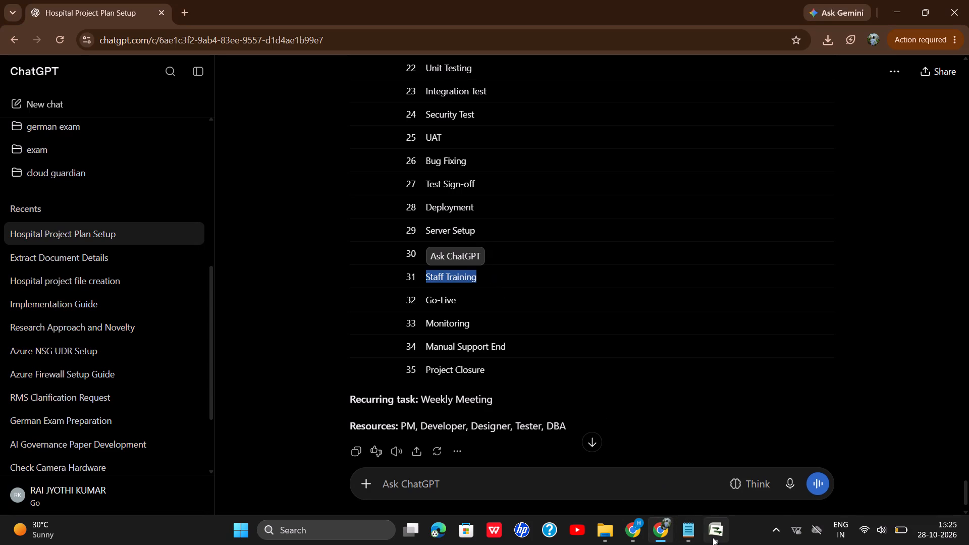
pyautogui.click(711, 535)
pyautogui.hotkey('ctrl', 'v')
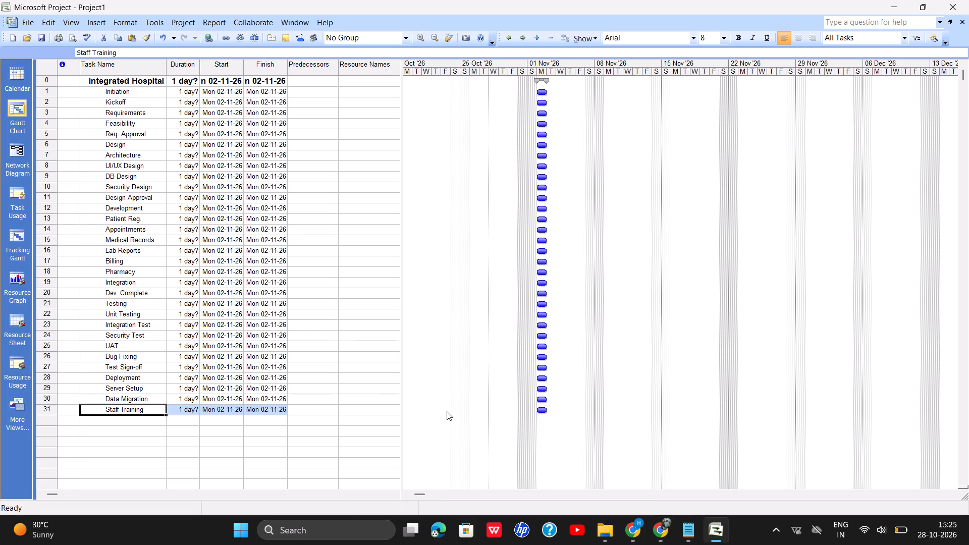
pyautogui.press('Down')
# Copy Go-Live from ChatGPT's short task name table and paste it as task 32 in Microsoft Project.
pyautogui.click(670, 528)
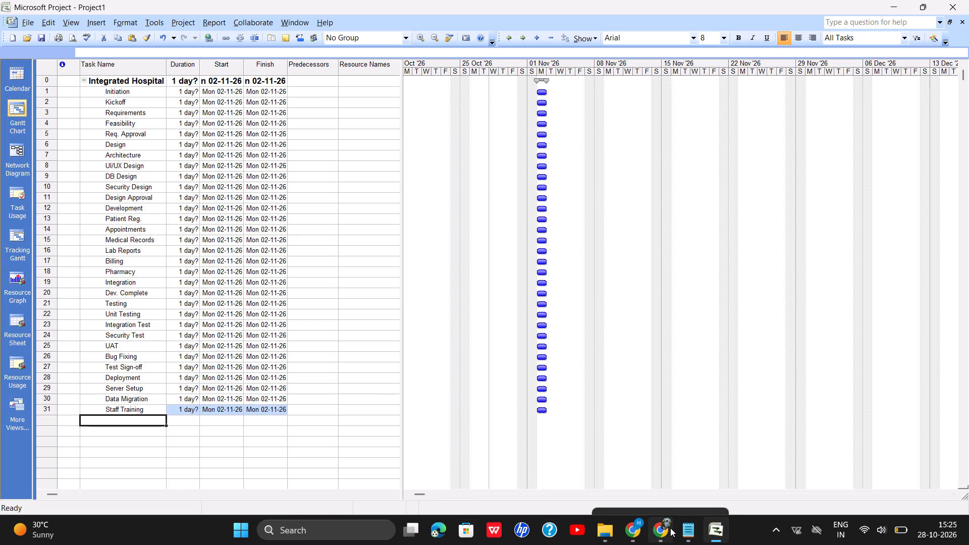
pyautogui.moveTo(424, 302); pyautogui.dragTo(455, 300)
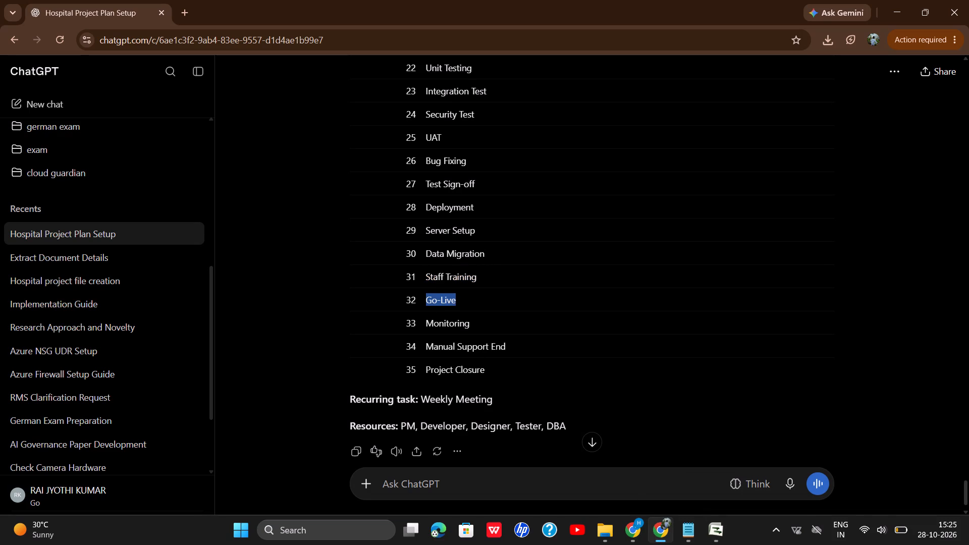
pyautogui.moveTo(455, 300); pyautogui.dragTo(455, 300)
pyautogui.hotkey('ctrl', 'c')
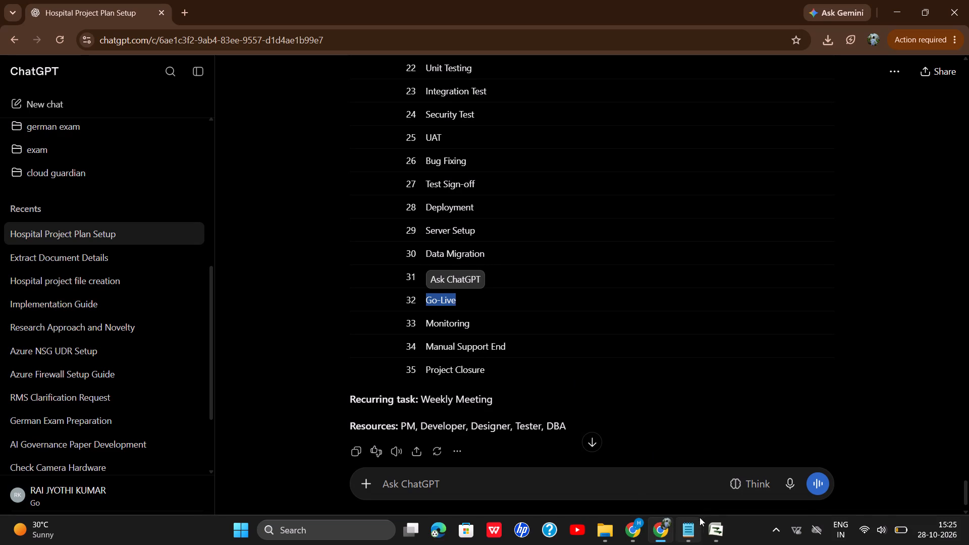
pyautogui.click(712, 523)
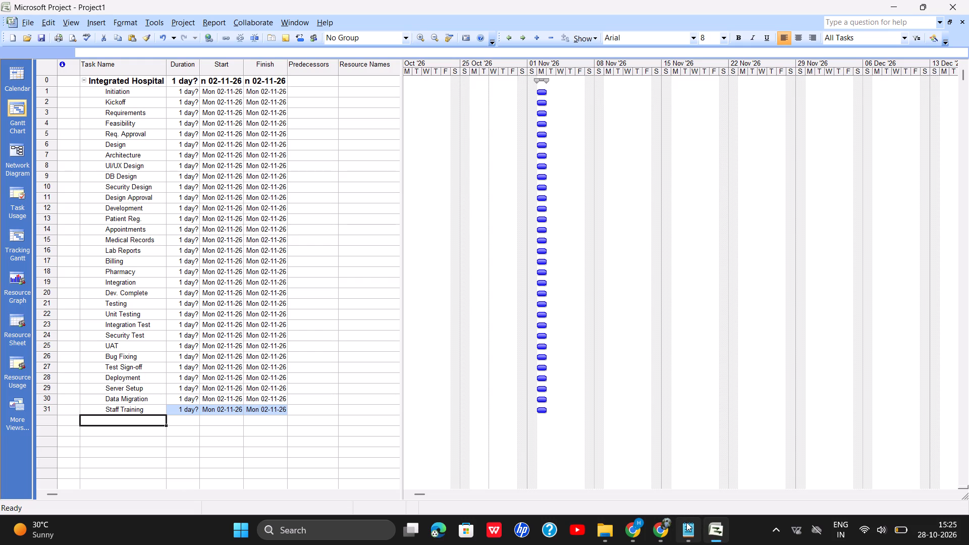
pyautogui.click(672, 522)
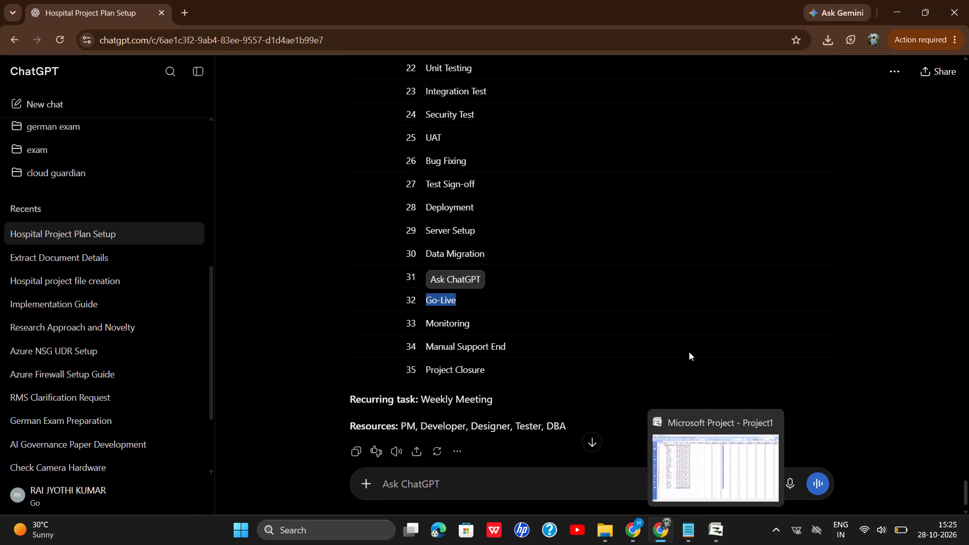
pyautogui.click(689, 352)
pyautogui.click(715, 527)
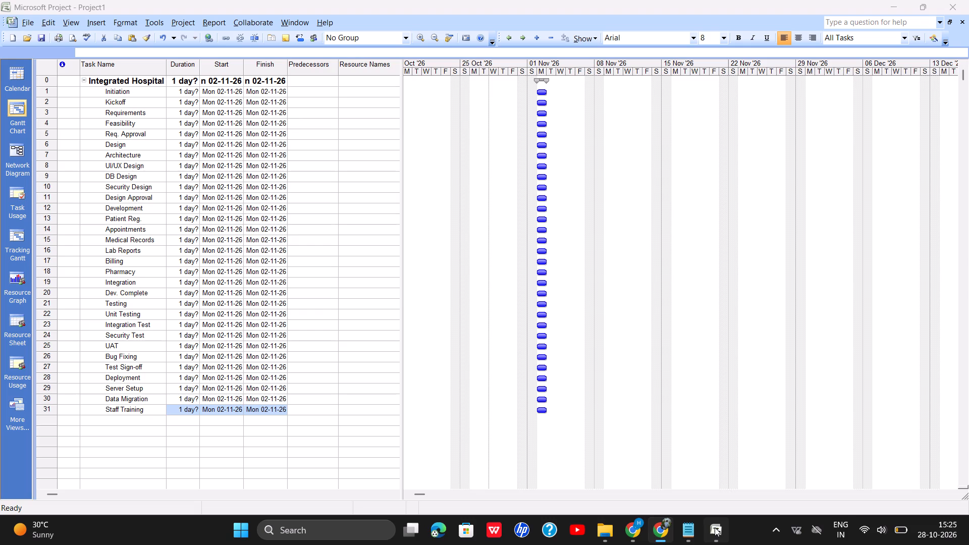
pyautogui.hotkey('ctrl', 'v')
pyautogui.press('Down')
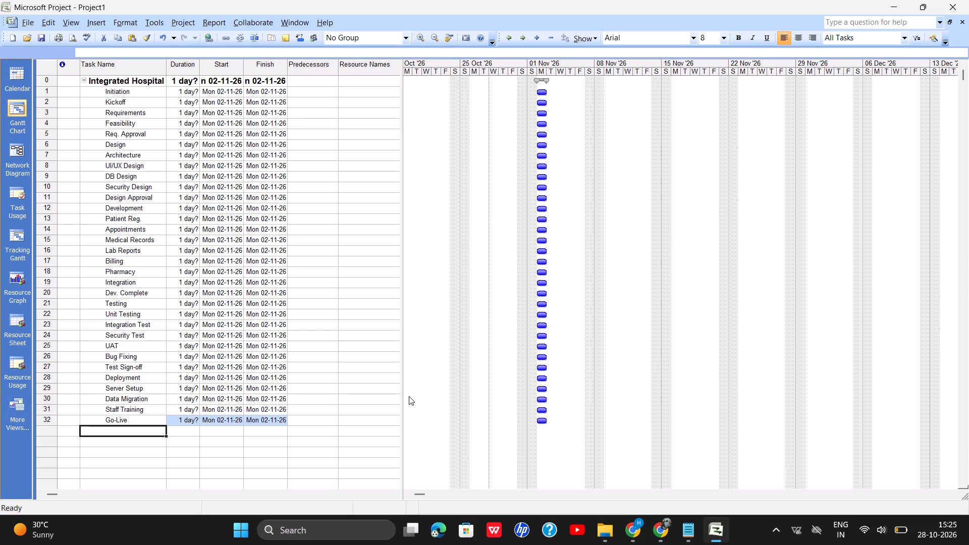
# Copy Monitoring from ChatGPT's short task name table and paste it as task 33 in Microsoft Project.
pyautogui.click(652, 520)
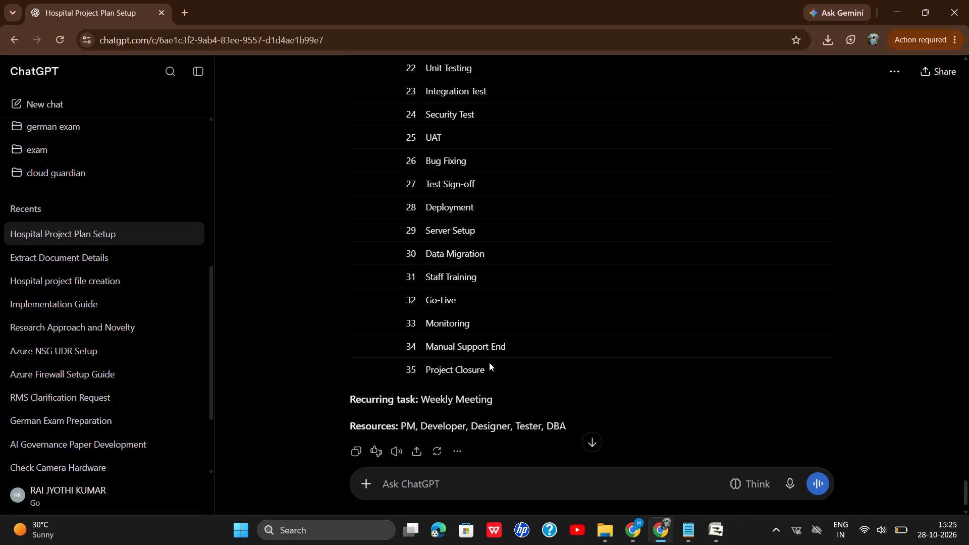
pyautogui.moveTo(427, 324); pyautogui.dragTo(486, 323)
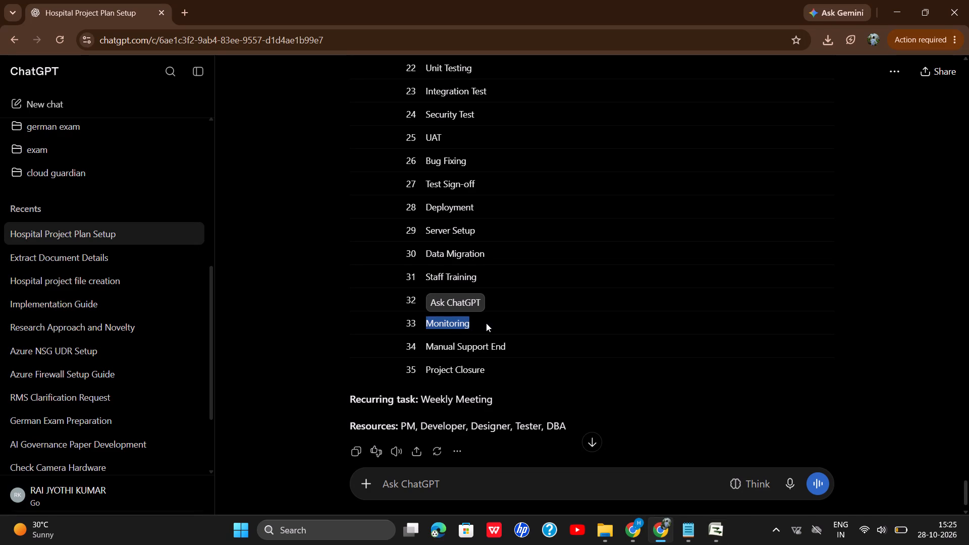
pyautogui.hotkey('ctrl', 'c')
pyautogui.click(708, 532)
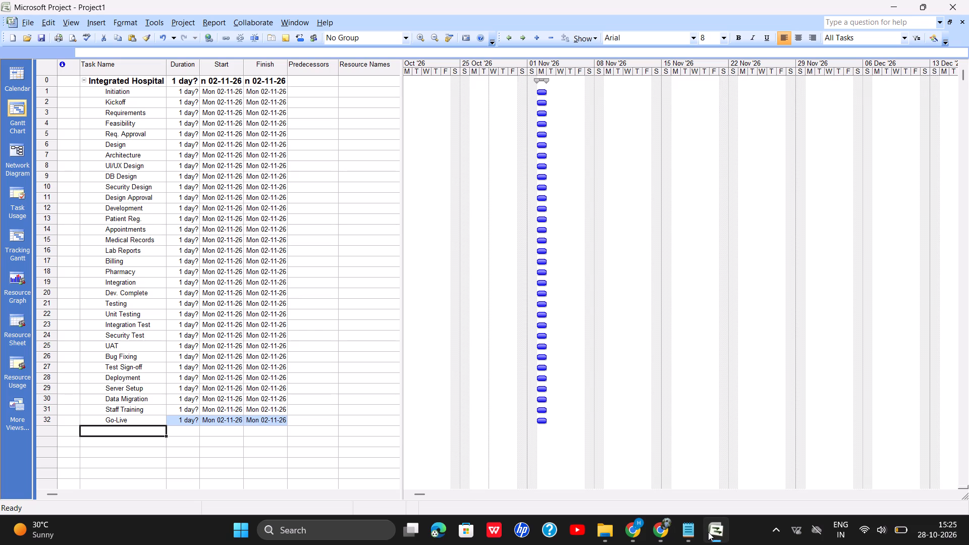
pyautogui.hotkey('ctrl', 'v')
pyautogui.press('Down')
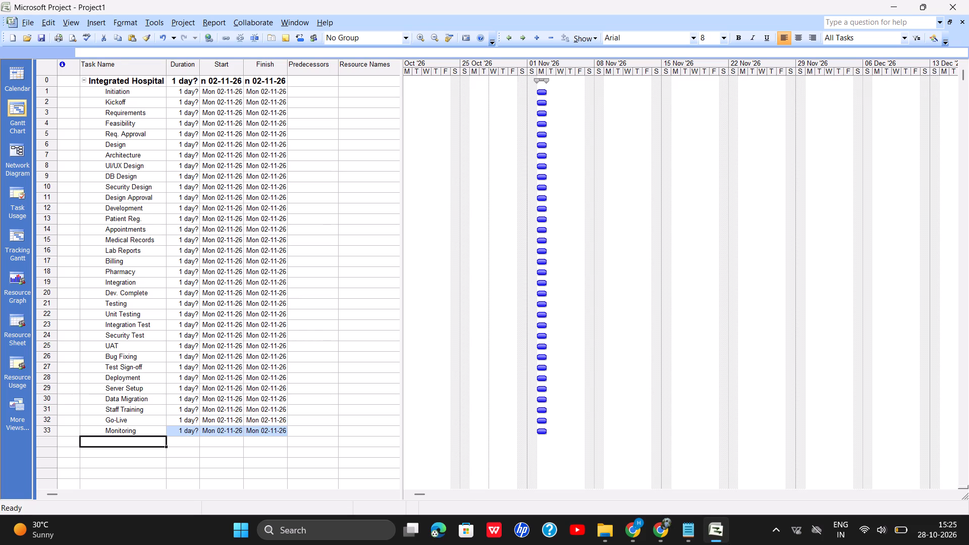
# Copy Manual Support End from ChatGPT's short task name table and paste it as task 34 in Microsoft Project.
pyautogui.click(668, 524)
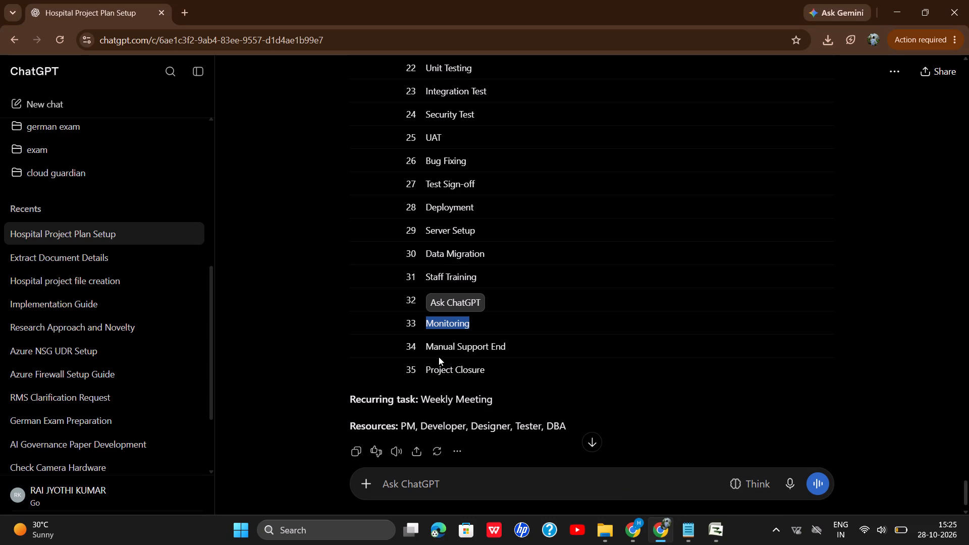
pyautogui.moveTo(424, 342); pyautogui.dragTo(530, 341)
pyautogui.hotkey('ctrl', 'c')
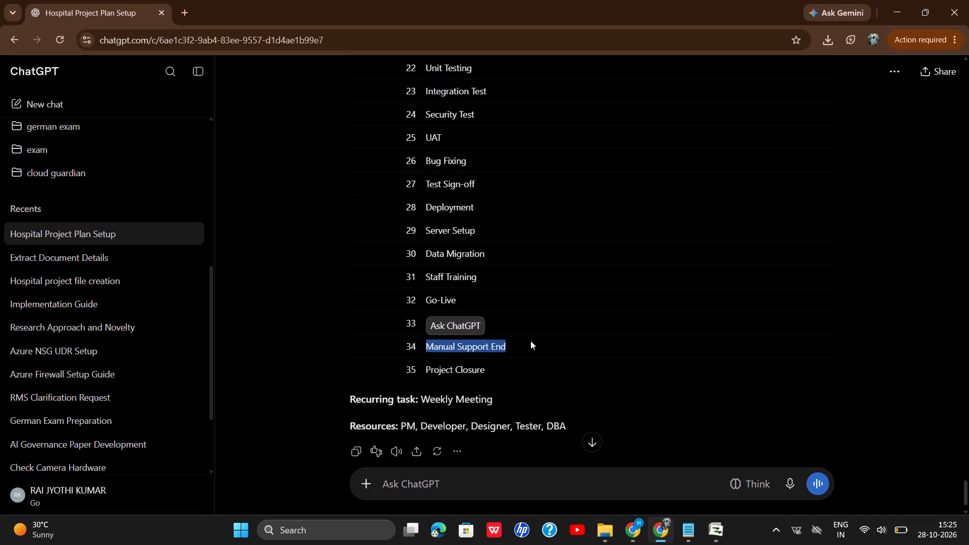
pyautogui.click(705, 531)
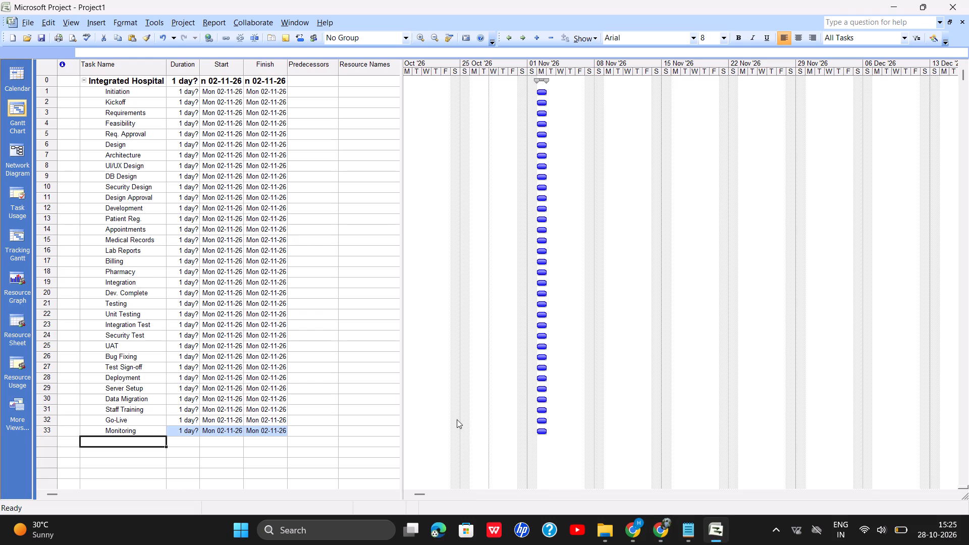
pyautogui.hotkey('ctrl', 'v')
pyautogui.press('Down')
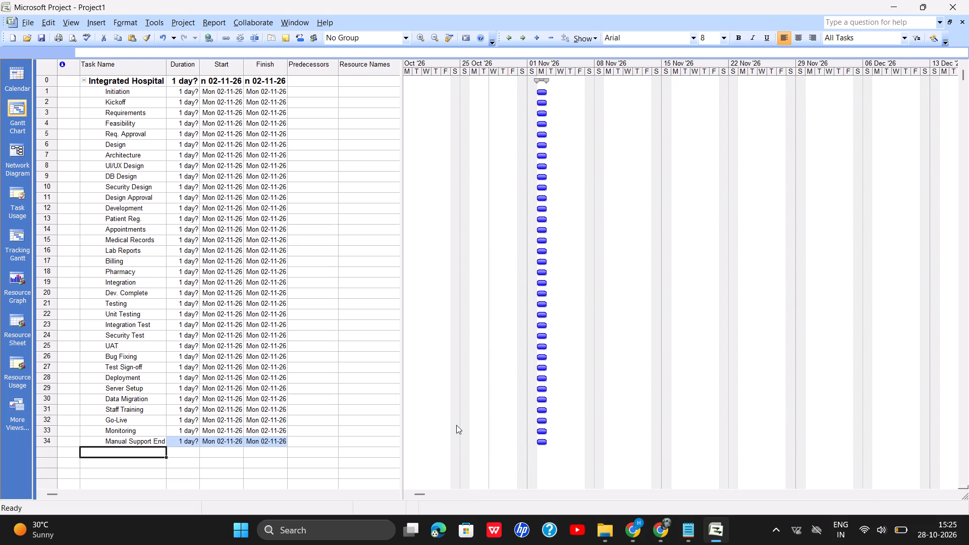
# Select the task name Project Closure in row 35 of ChatGPT's short task name table.
pyautogui.click(666, 524)
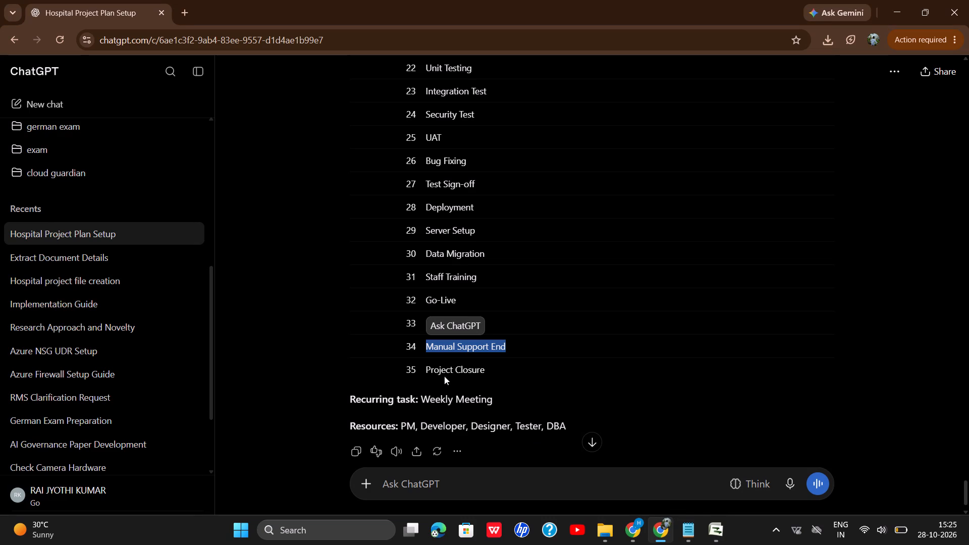
pyautogui.moveTo(425, 370); pyautogui.dragTo(525, 375)
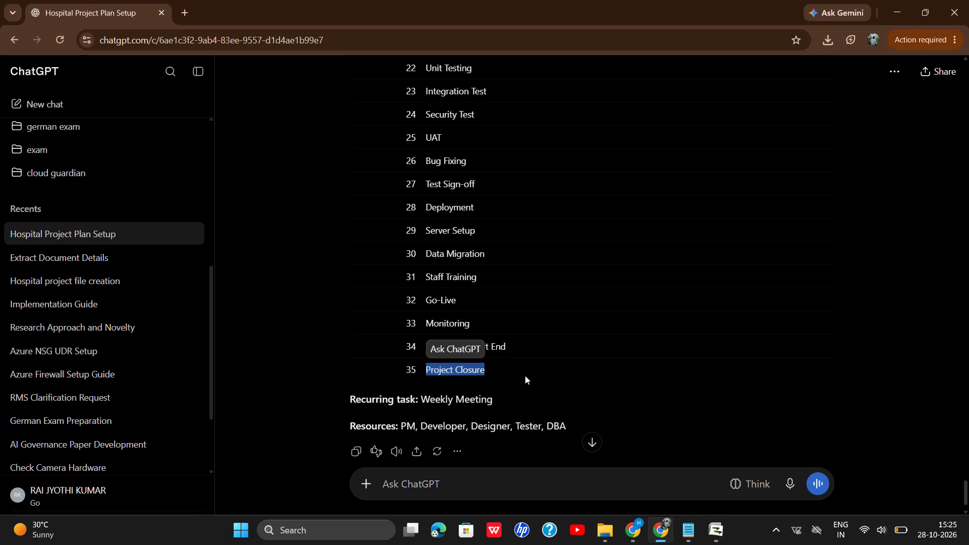
# Copy the selected name Project Closure from ChatGPT's short task name table and paste it as task 35 in Microsoft Project.
pyautogui.hotkey('ctrl', 'c')
pyautogui.click(719, 537)
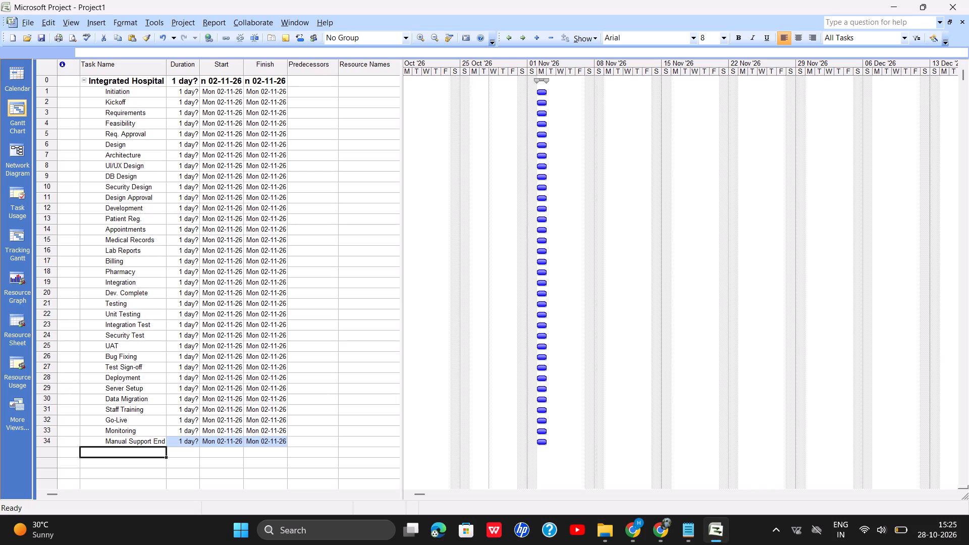
pyautogui.hotkey('ctrl', 'v')
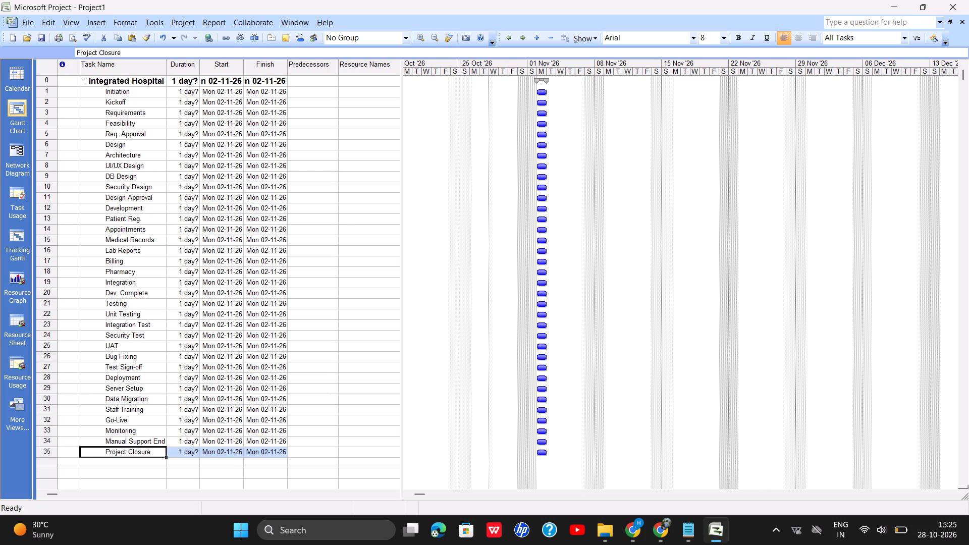
pyautogui.press('Down')
pyautogui.scroll(-1, 501, 461)
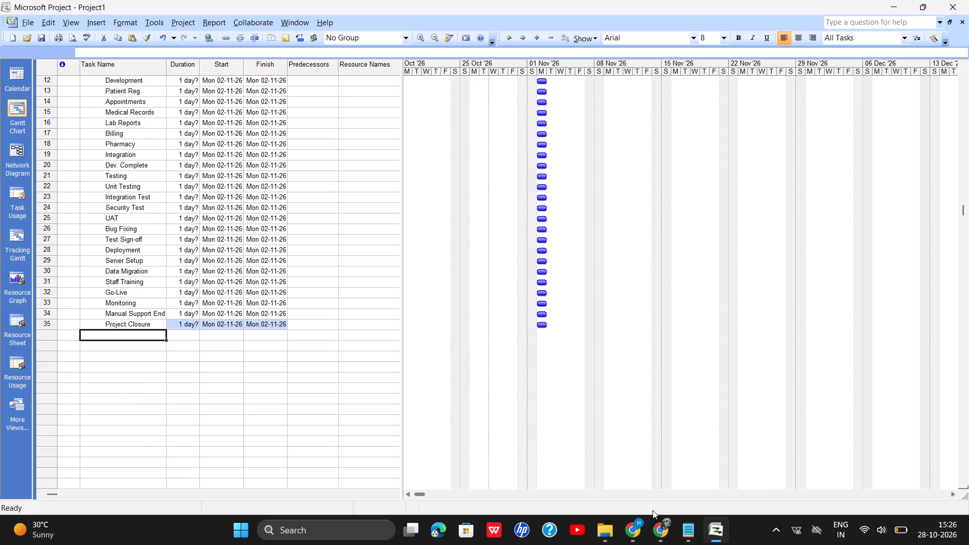
# Switch back to ChatGPT and examine what follows the short task name table at the end of the reply.
pyautogui.click(663, 519)
pyautogui.scroll(-2, 555, 368)
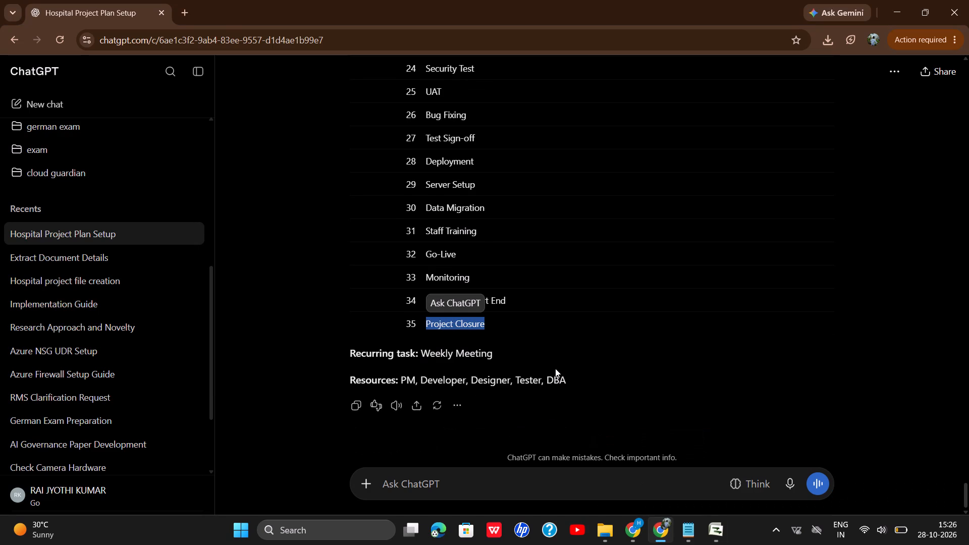
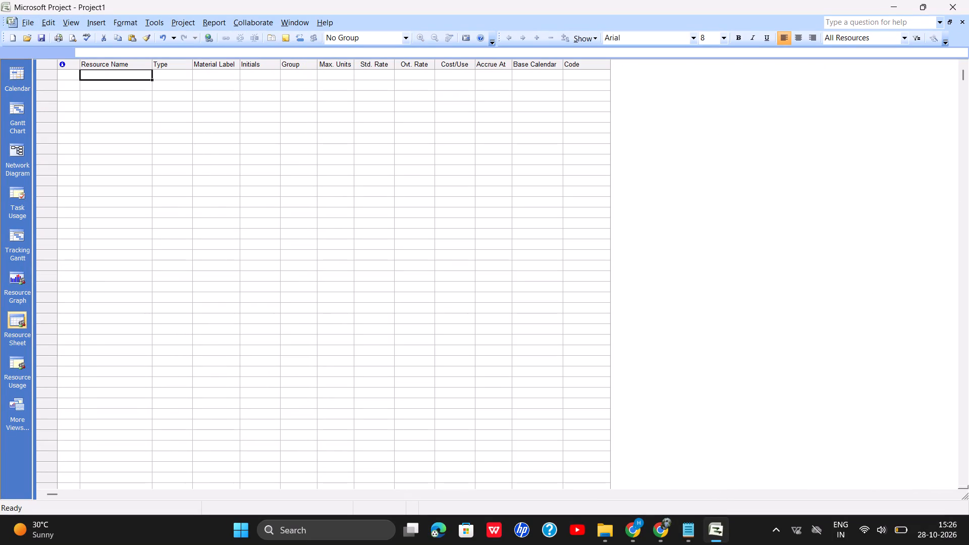
# Enter Project Manager as the first resource name in the Resource Sheet.
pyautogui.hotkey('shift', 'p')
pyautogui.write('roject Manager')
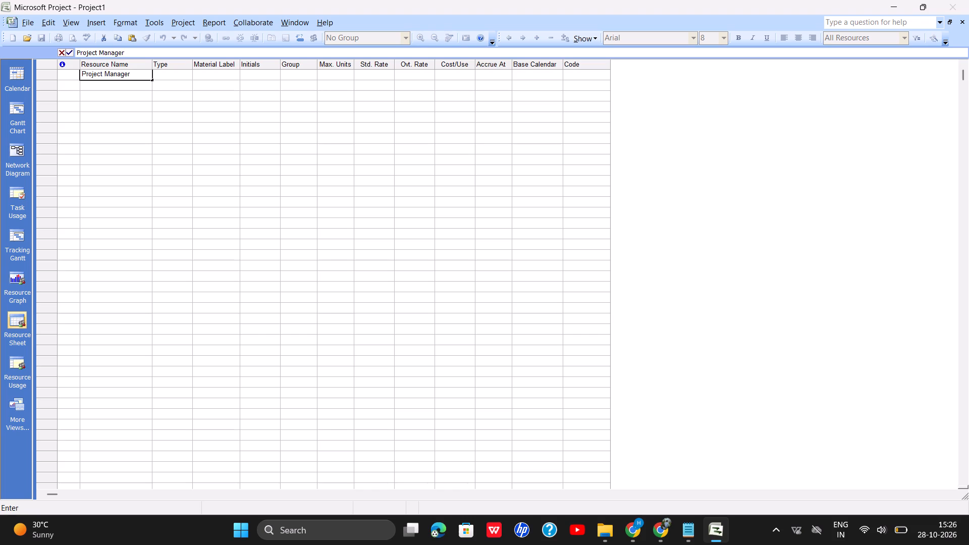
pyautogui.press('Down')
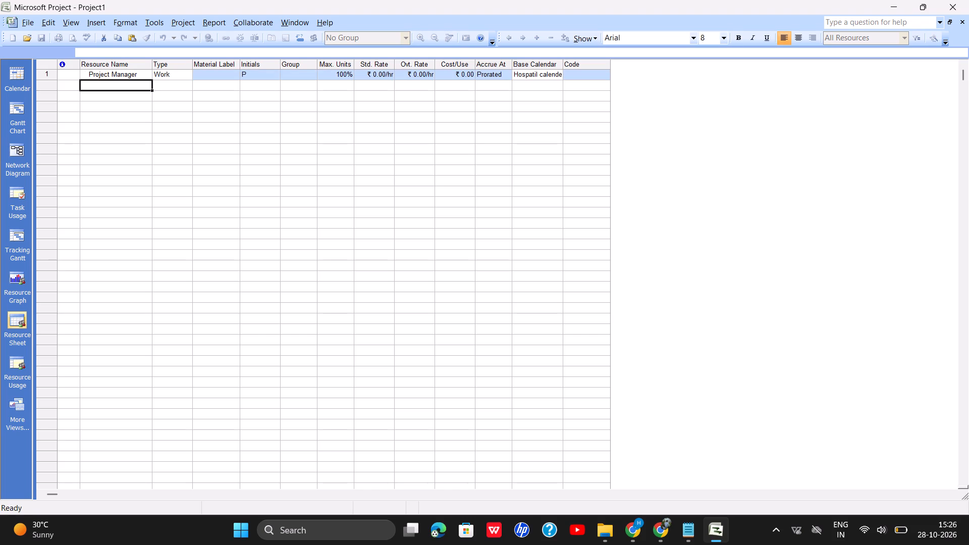
# Add Developer as the second resource in the Resource Sheet, below Project Manager.
pyautogui.write('DEv')
pyautogui.press('BackSpace')
pyautogui.press('BackSpace')
pyautogui.write('de')
pyautogui.press('BackSpace')
pyautogui.press('BackSpace')
pyautogui.write('ve')
pyautogui.press('BackSpace')
pyautogui.press('e')
pyautogui.press('BackSpace')
pyautogui.press('v')
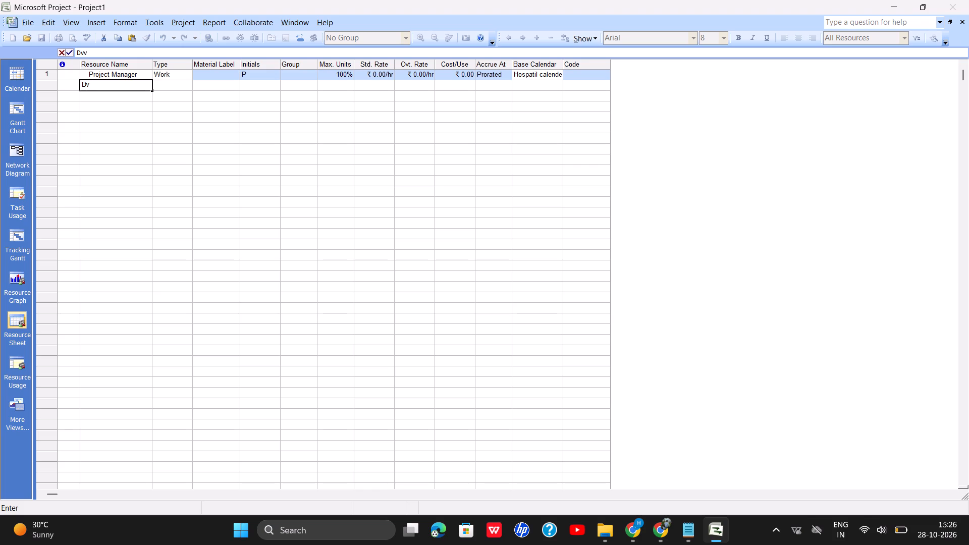
pyautogui.press('BackSpace')
pyautogui.press('BackSpace')
pyautogui.write('evelop')
pyautogui.write('er')
pyautogui.press('Down')
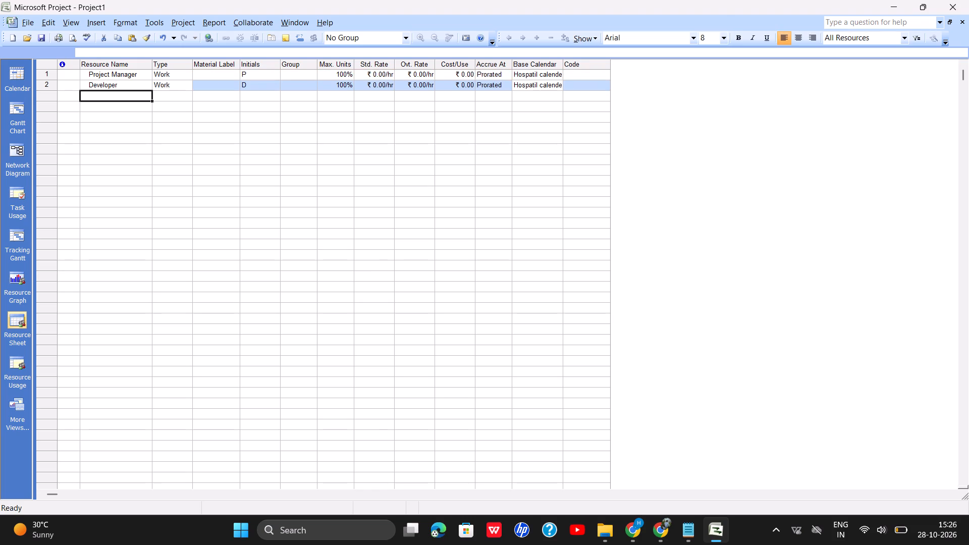
# Add Designer and Tester as the third and fourth resources in the Resource Sheet.
pyautogui.write('Desi')
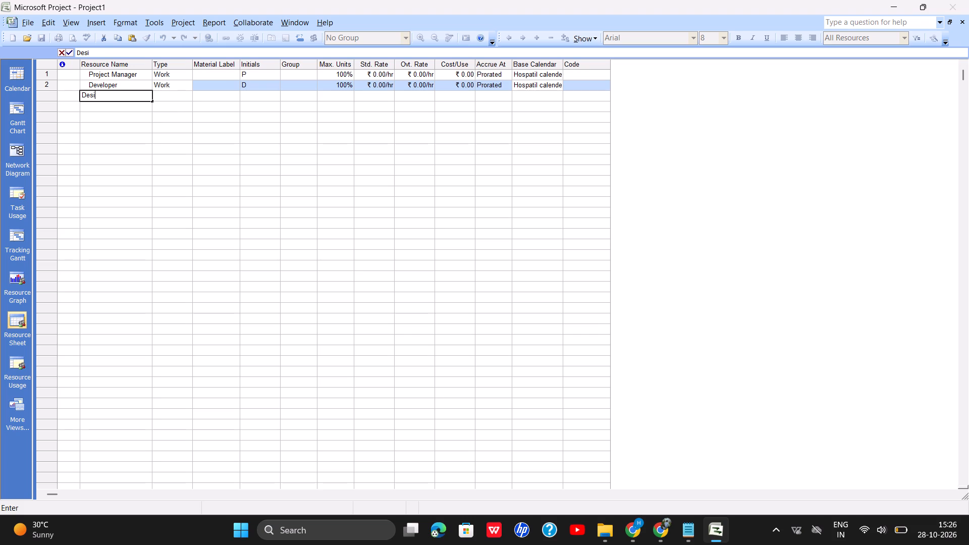
pyautogui.write('gner')
pyautogui.press('Down')
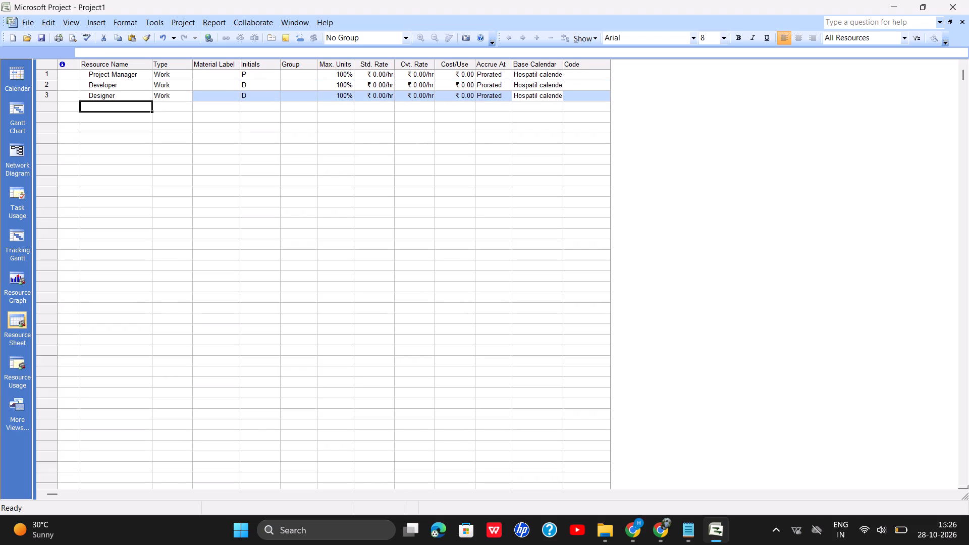
pyautogui.write('Tester')
pyautogui.press('Down')
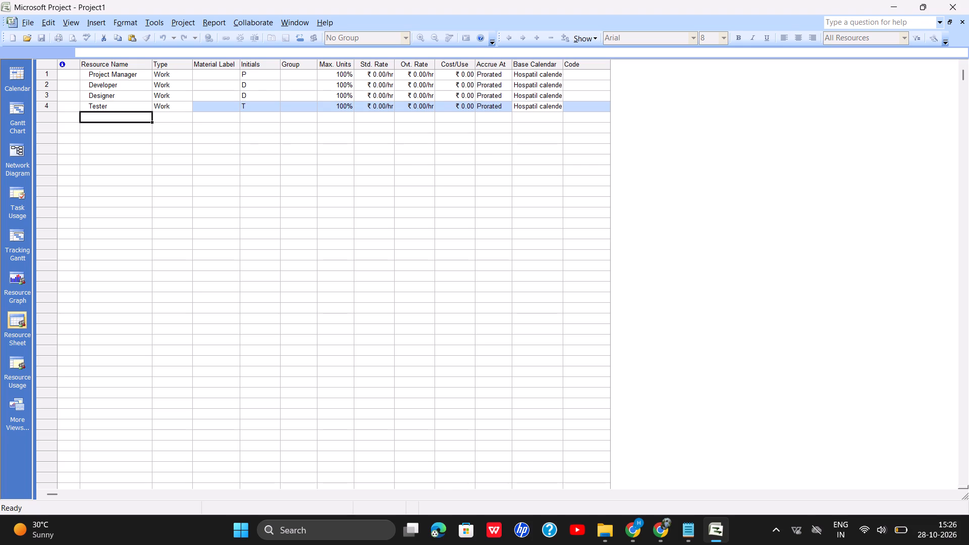
# Check the resource list in ChatGPT's answer and add DBA as the fifth resource in Microsoft Project.
pyautogui.click(654, 541)
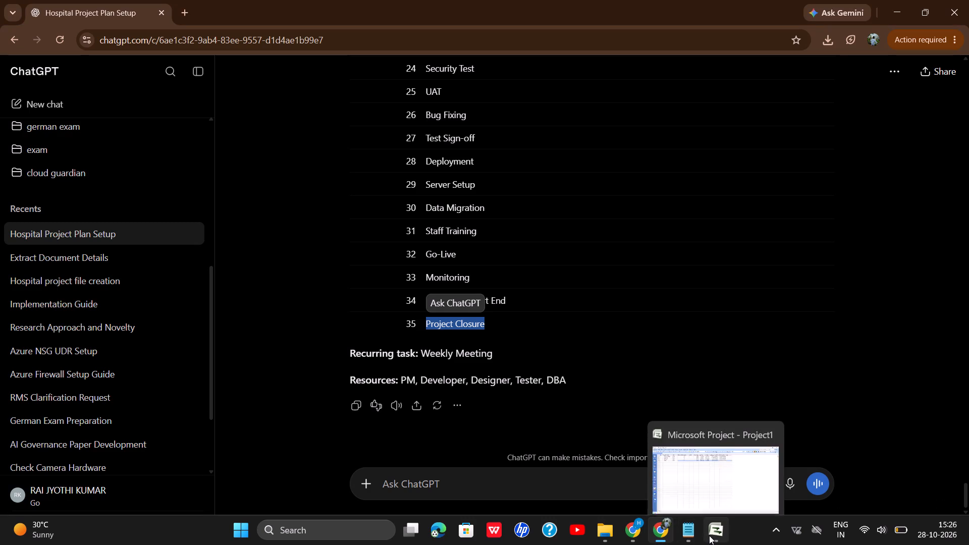
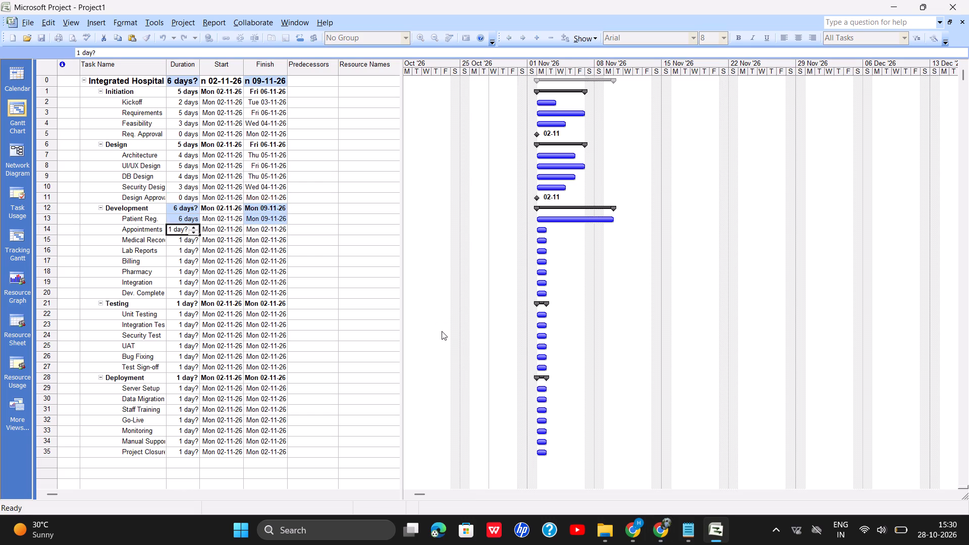
pyautogui.press('8')
pyautogui.press('Down')
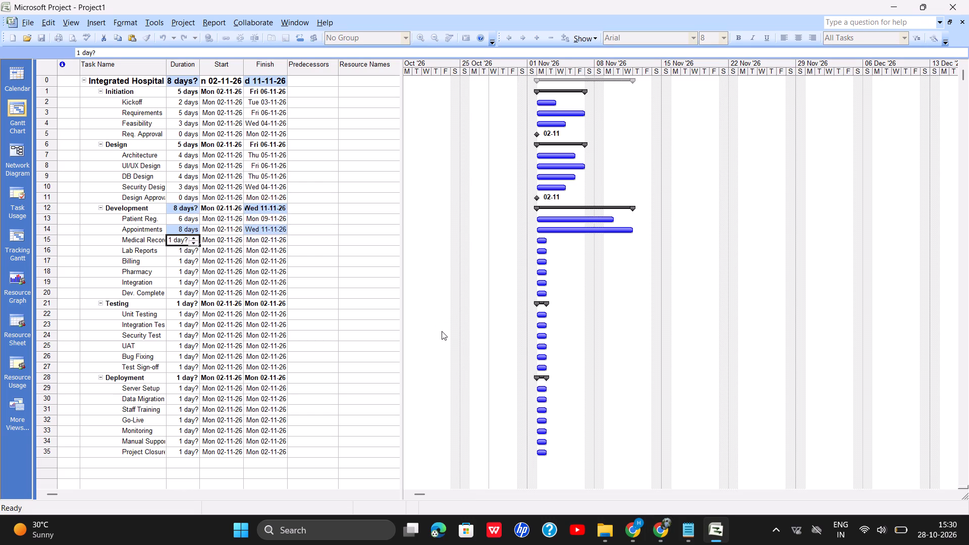
pyautogui.press('8')
pyautogui.press('Down')
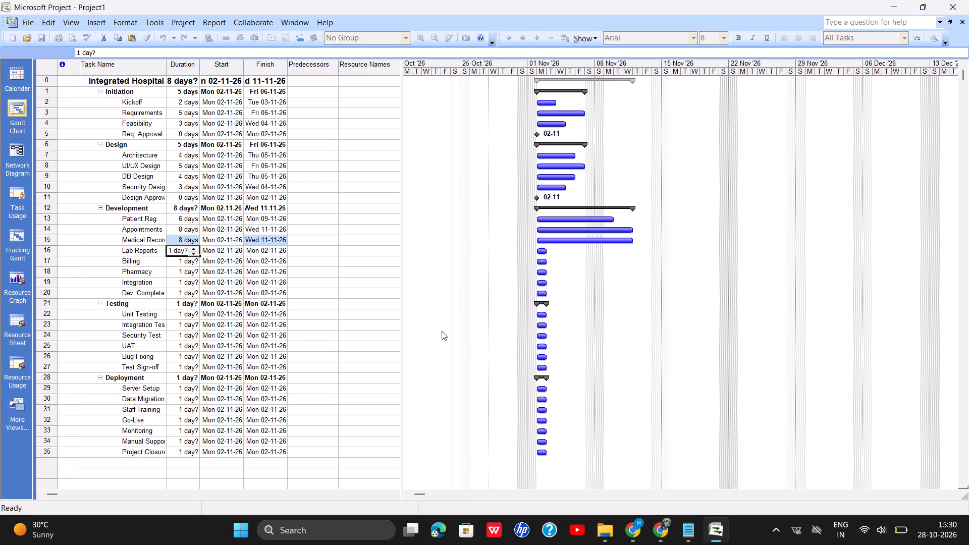
# Recheck the Development durations in ChatGPT and, in Microsoft Project, set Lab Reports to 5 days, Billing to 6 and Pharmacy to 6.
pyautogui.click(650, 527)
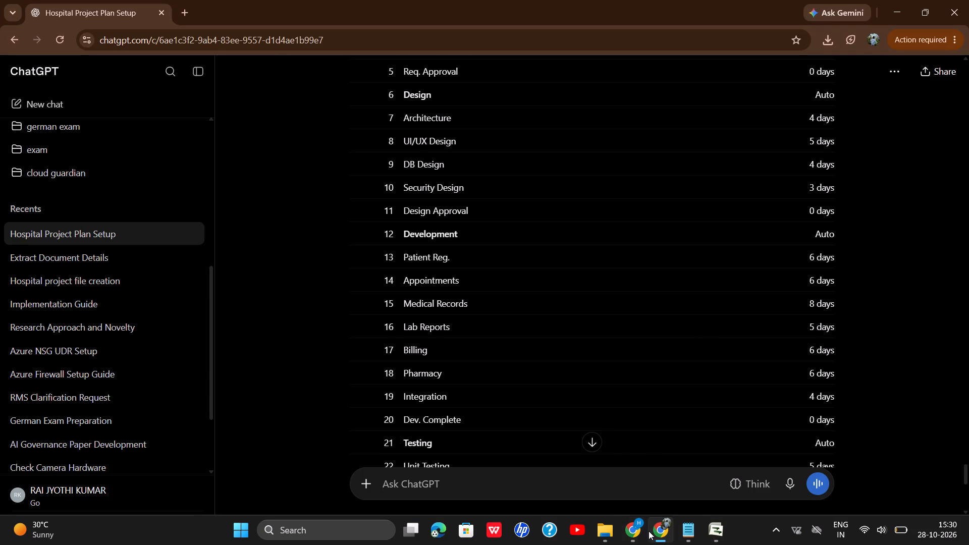
pyautogui.click(633, 532)
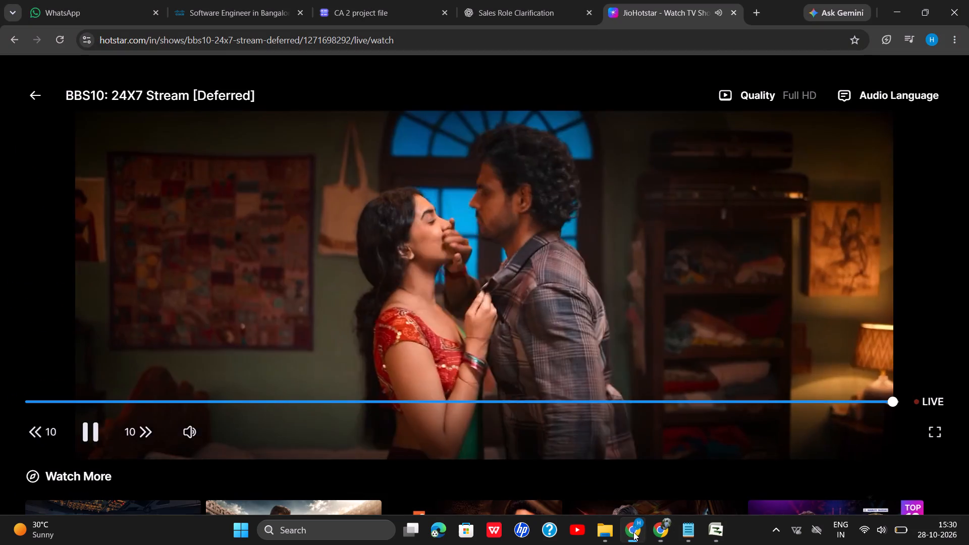
pyautogui.click(667, 520)
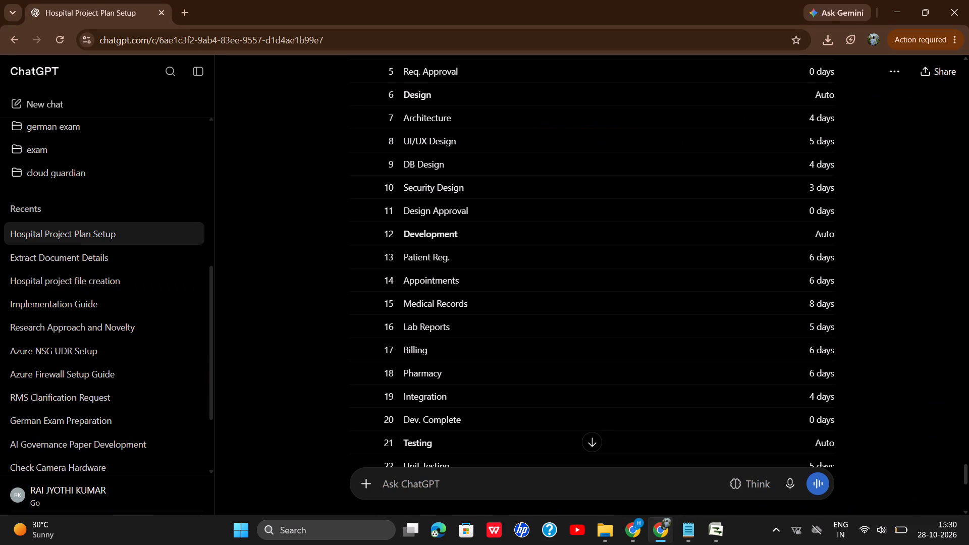
pyautogui.click(711, 534)
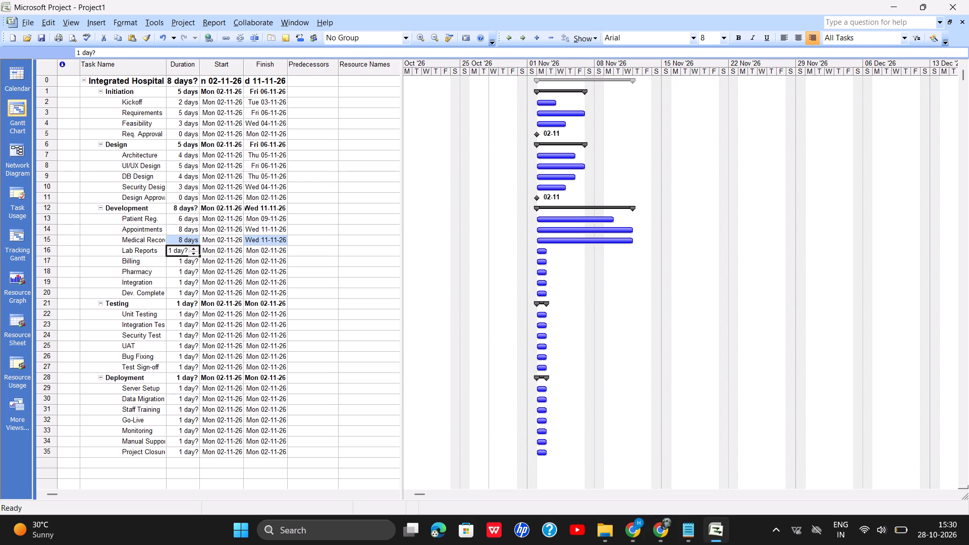
pyautogui.press('BackSpace')
pyautogui.press('5')
pyautogui.press('Down')
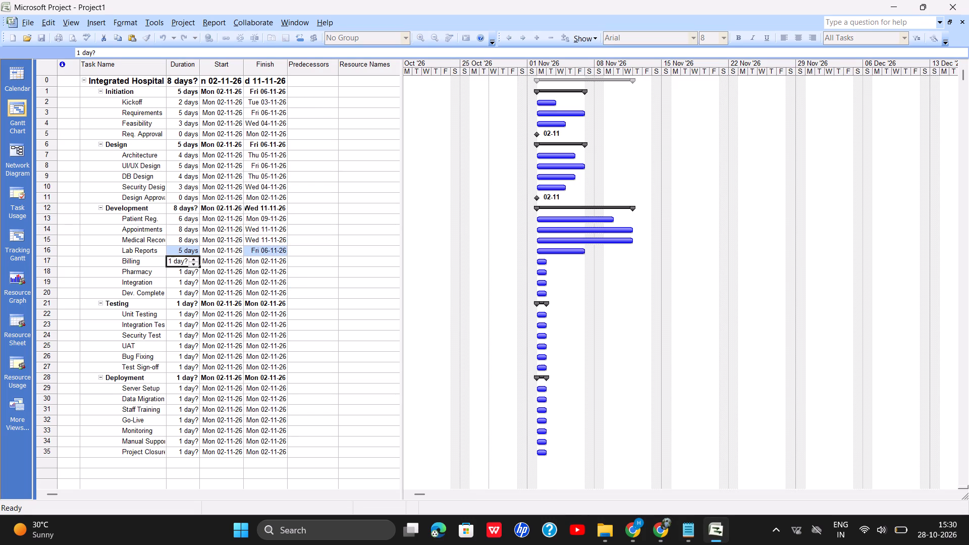
pyautogui.press('6')
pyautogui.press('Down')
pyautogui.press('6')
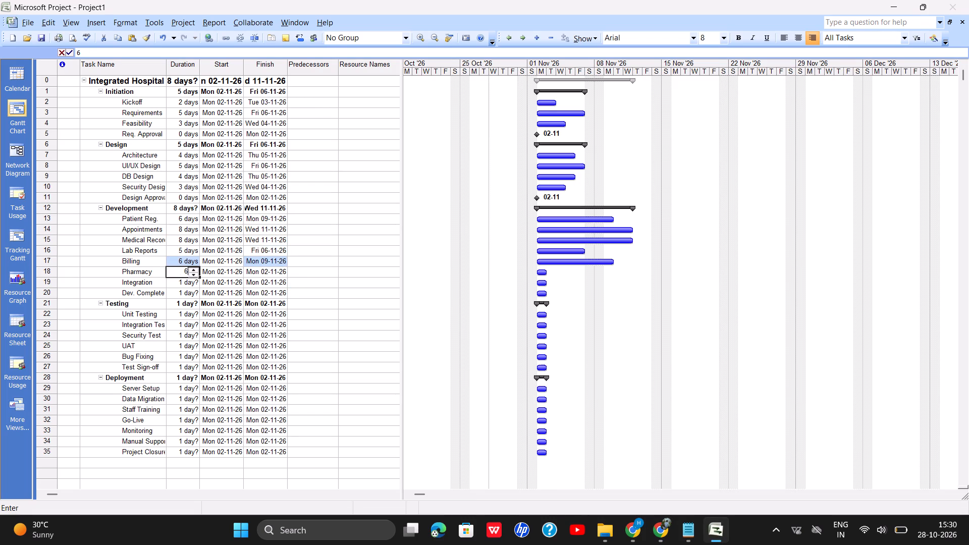
pyautogui.press('Down')
pyautogui.press('Up')
pyautogui.press('Down')
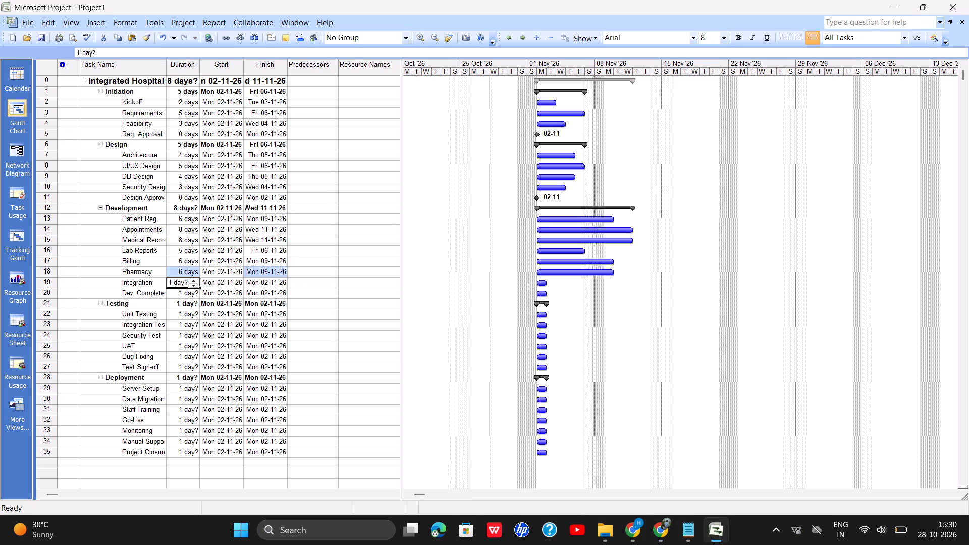
# Check the remaining Development durations in ChatGPT and, in Microsoft Project, set Integration to 4 days and Dev. Complete to 0 days.
pyautogui.click(661, 530)
pyautogui.scroll(-1, 807, 391)
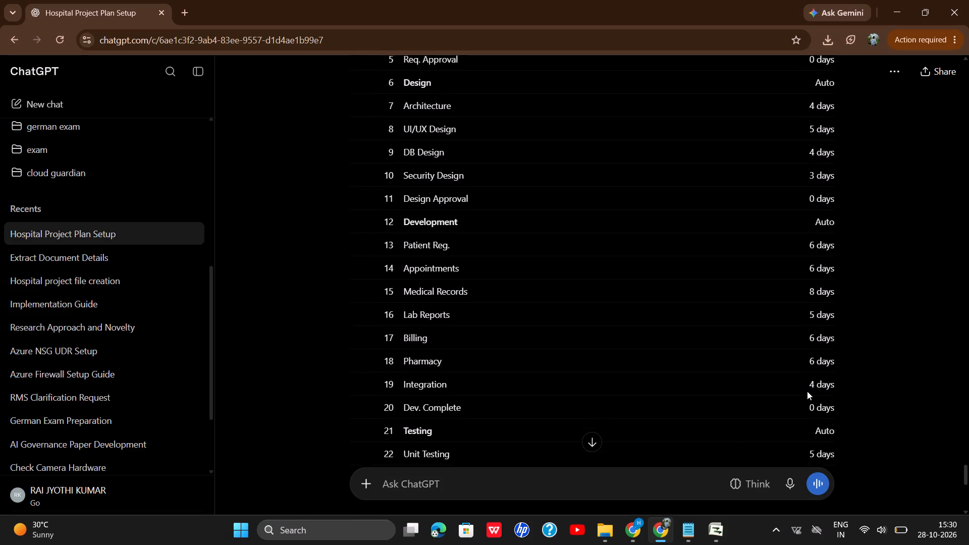
pyautogui.scroll(-2, 807, 391)
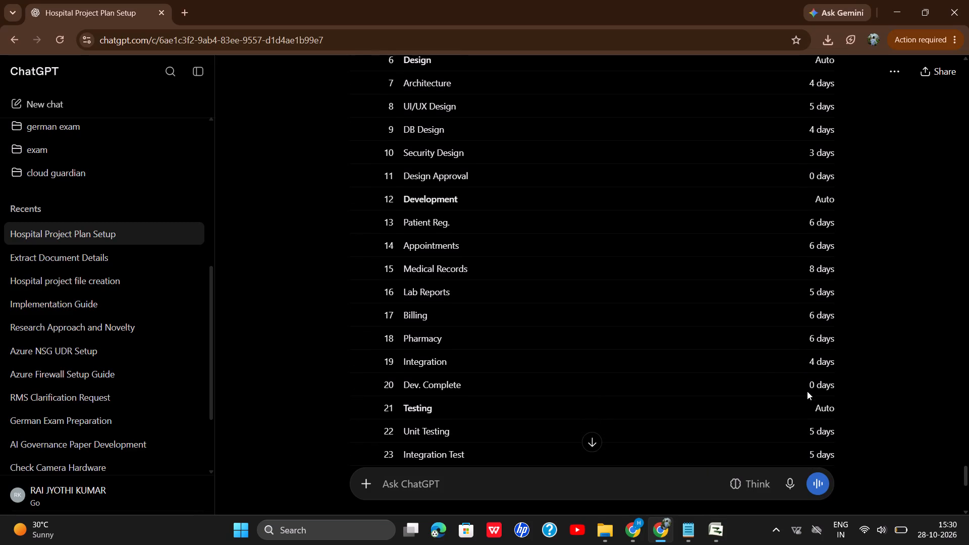
pyautogui.click(711, 524)
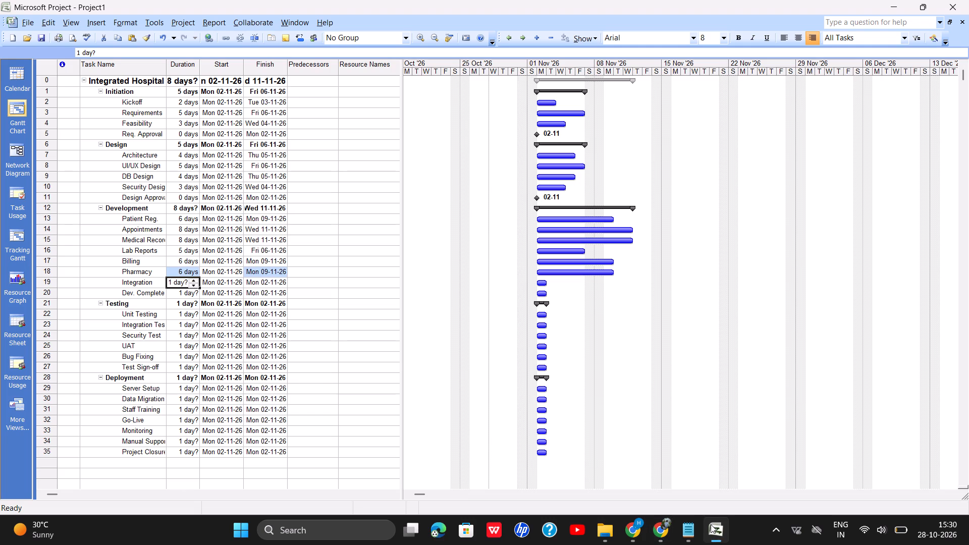
pyautogui.press('BackSpace')
pyautogui.press('4')
pyautogui.press('Down')
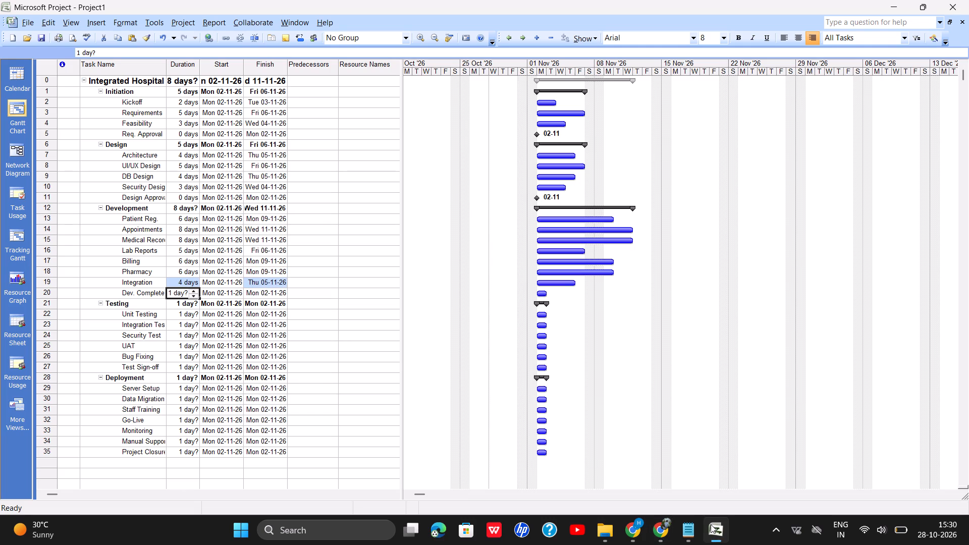
pyautogui.press('0')
pyautogui.press('Down')
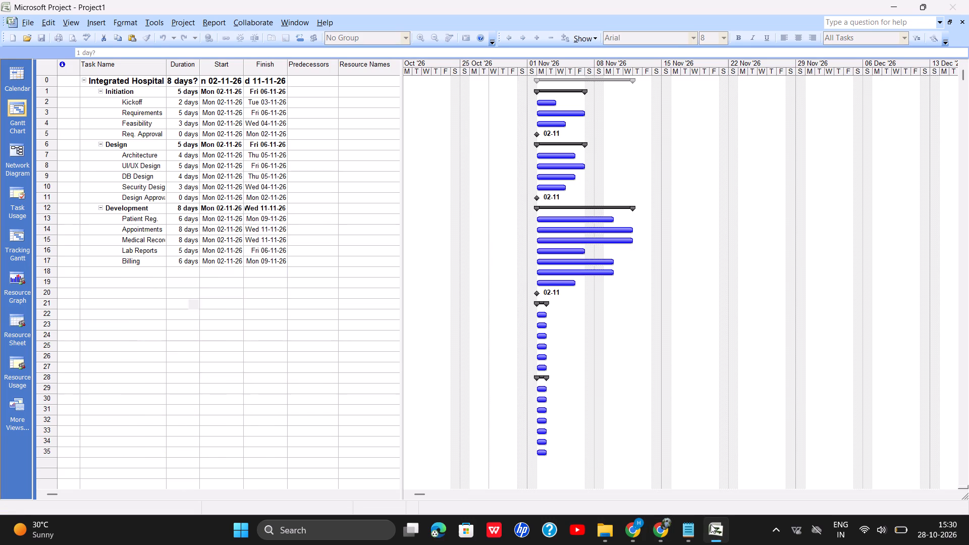
# Correct the duration of Appointments to 6 days.
pyautogui.click(185, 230)
pyautogui.press('BackSpace')
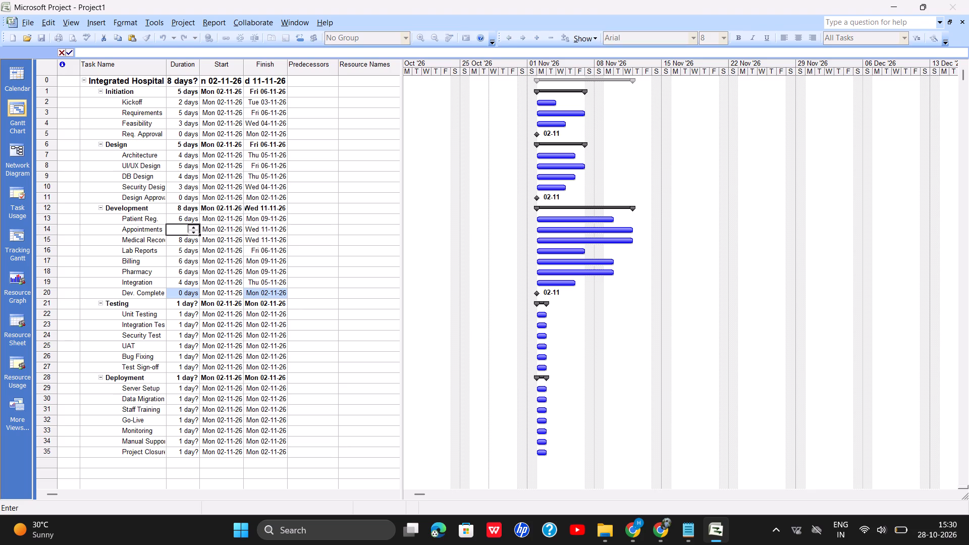
pyautogui.press('6')
pyautogui.press('Down')
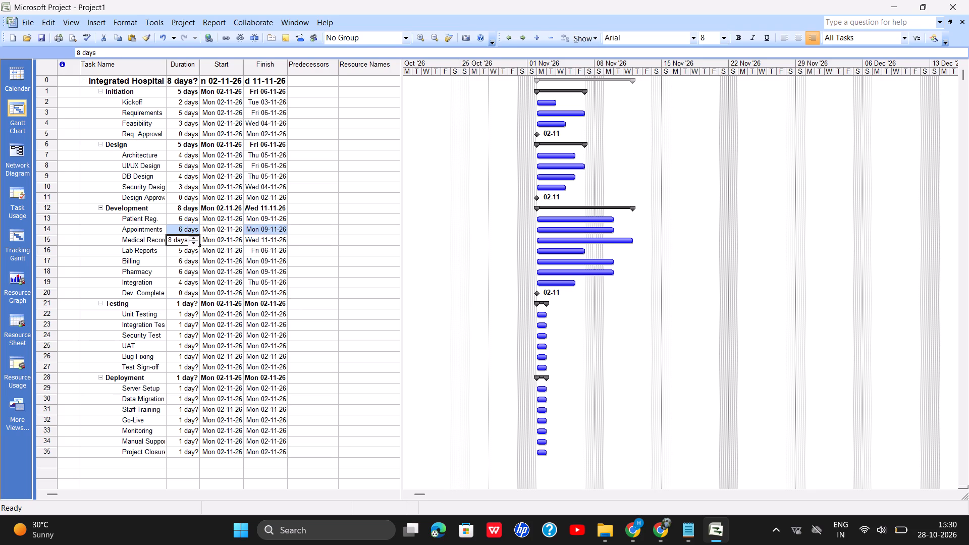
# Check the Testing durations in ChatGPT and, in Microsoft Project, set Unit Testing and Integration Test to 5 days each.
pyautogui.scroll(-1, 182, 271)
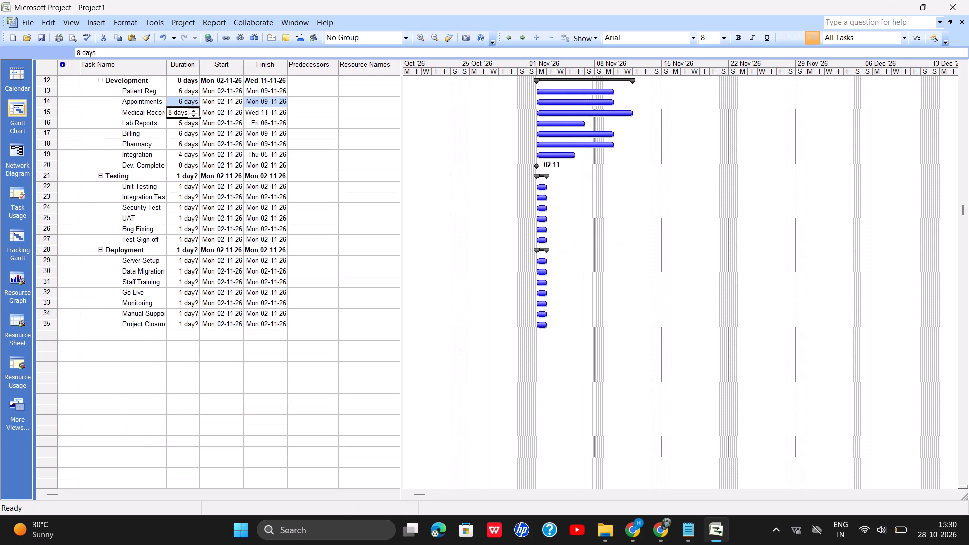
pyautogui.click(185, 185)
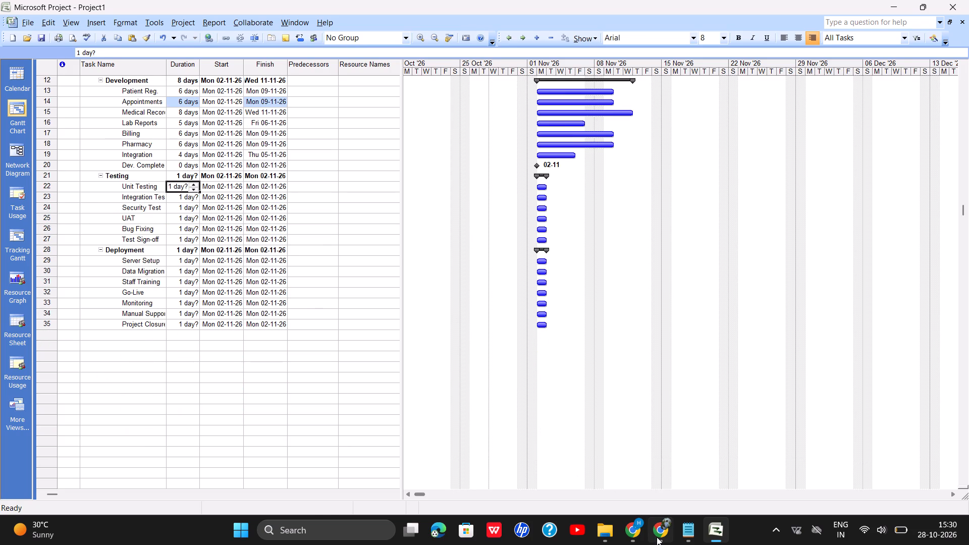
pyautogui.click(657, 537)
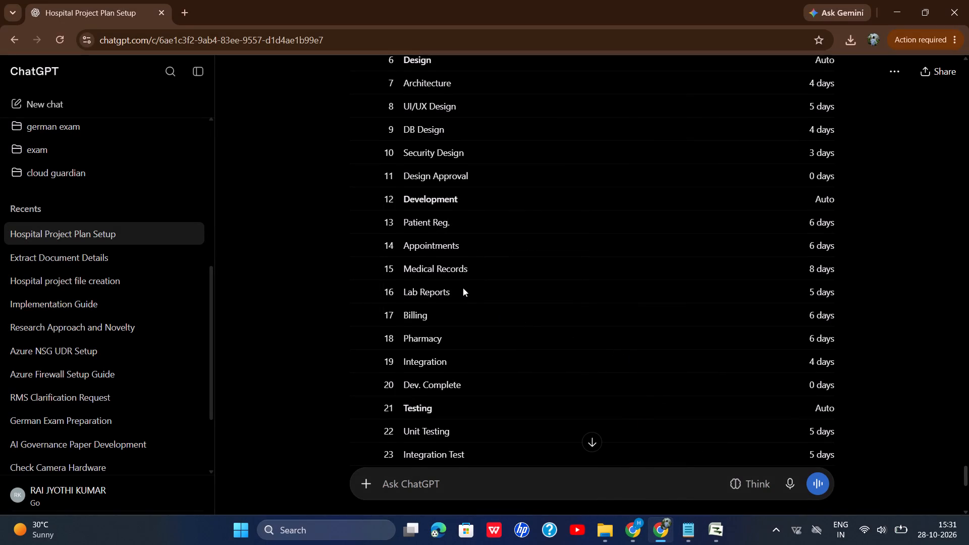
pyautogui.scroll(-1, 463, 288)
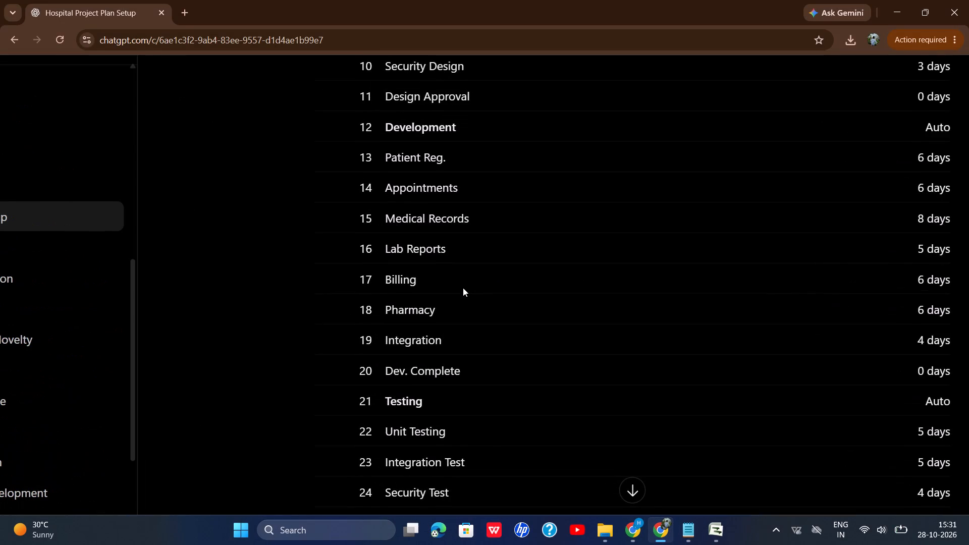
pyautogui.scroll(-2, 463, 288)
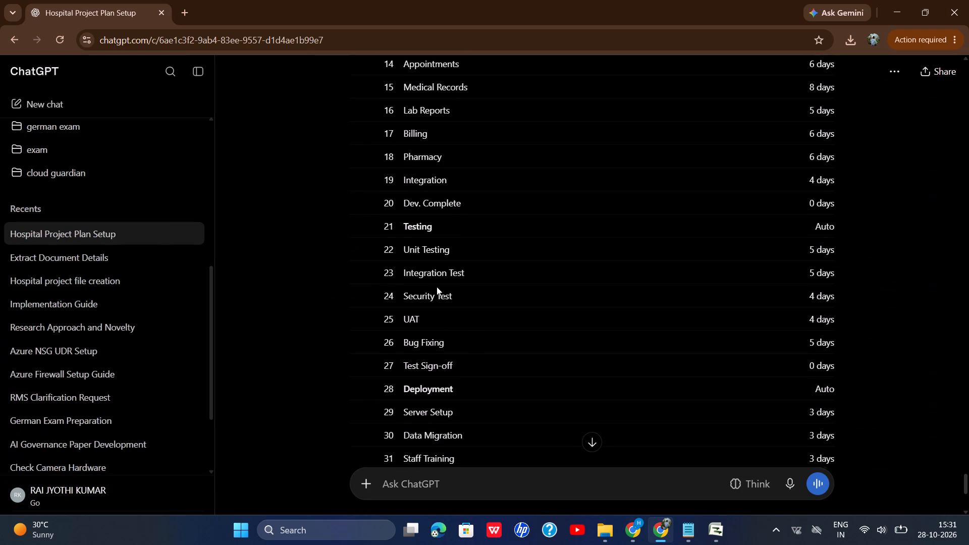
pyautogui.scroll(-2, 437, 287)
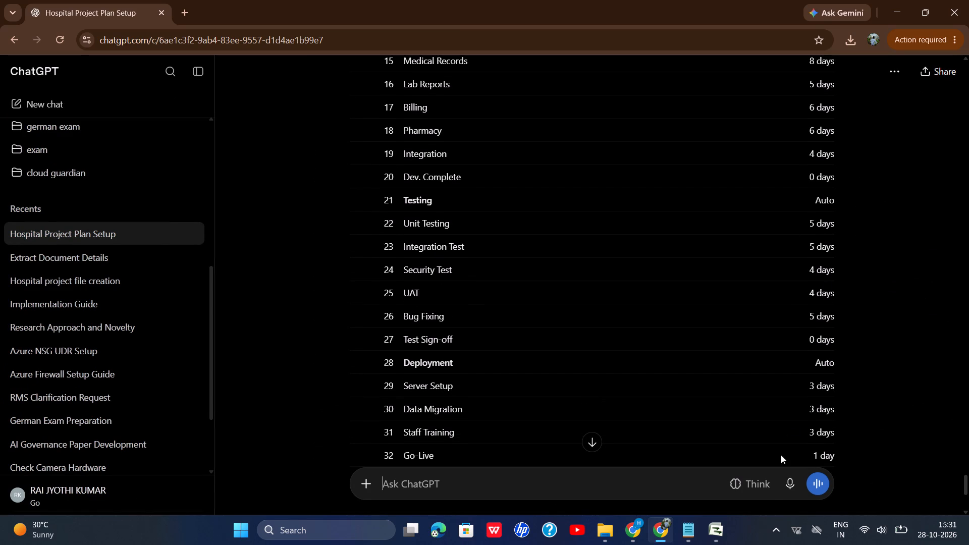
pyautogui.click(721, 528)
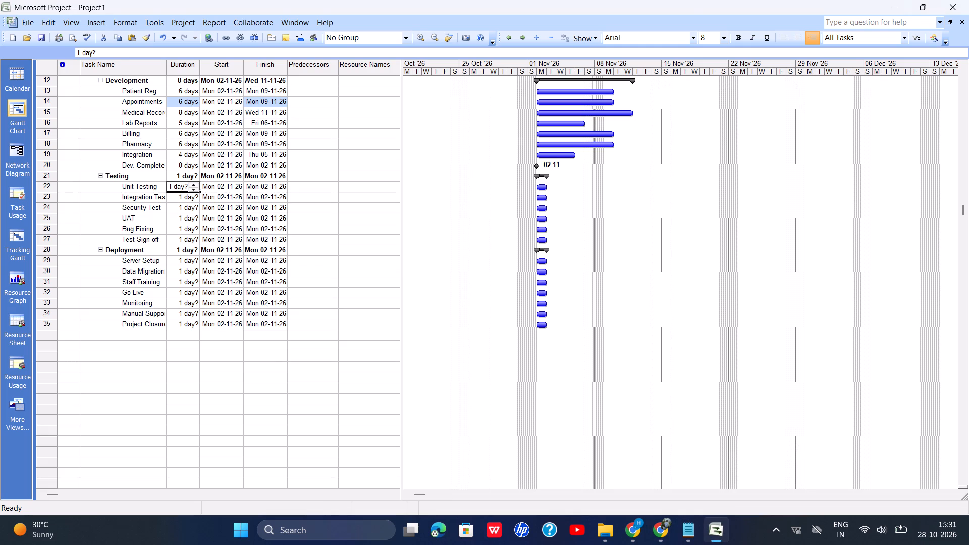
pyautogui.press('BackSpace')
pyautogui.press('5')
pyautogui.press('Down')
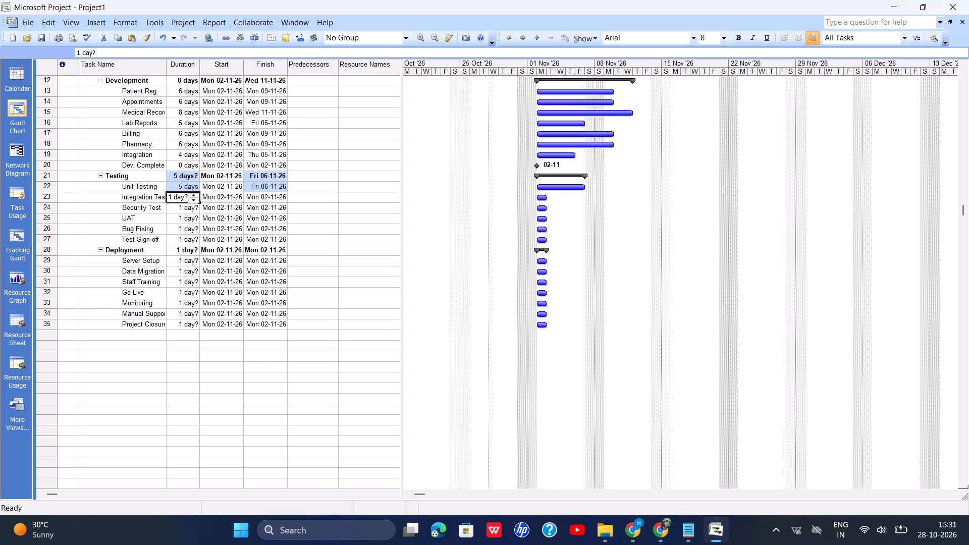
pyautogui.press('BackSpace')
pyautogui.press('5')
pyautogui.press('Down')
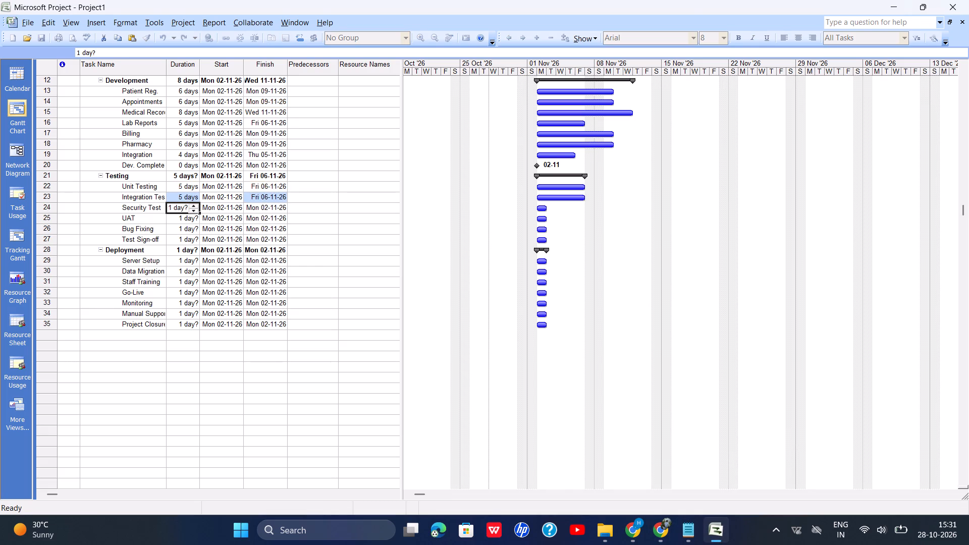
# Set the durations of Security Test and UAT to 4 days each.
pyautogui.press('BackSpace')
pyautogui.press('4')
pyautogui.press('Down')
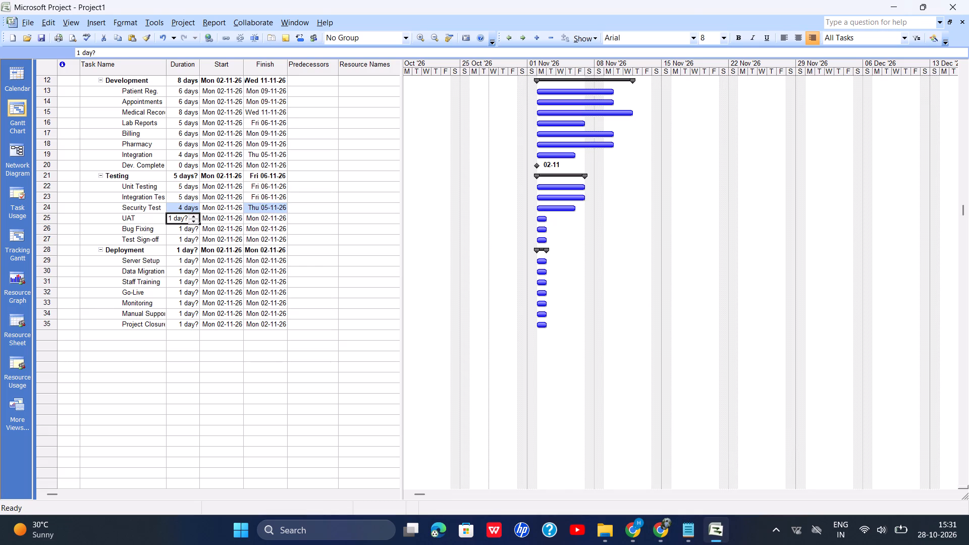
pyautogui.press('4')
pyautogui.press('Down')
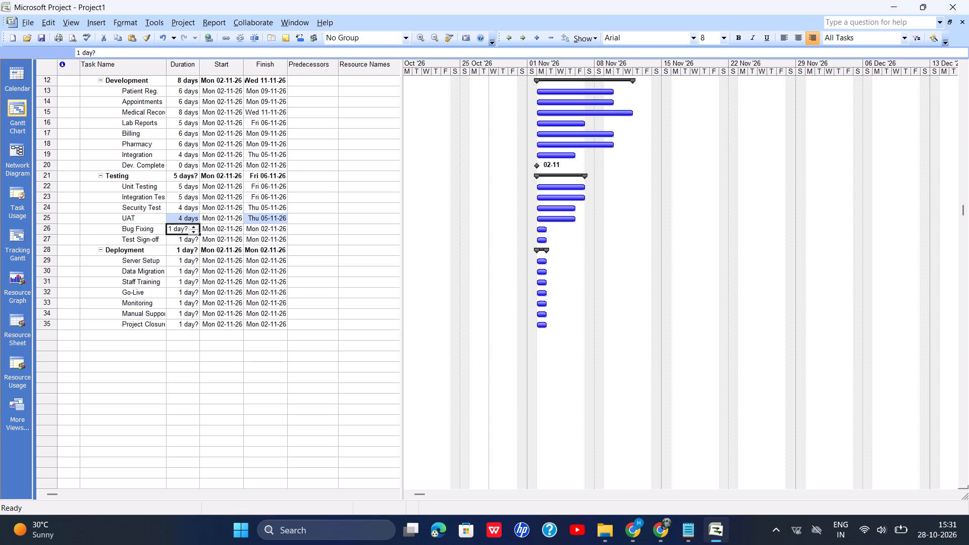
# Recheck the Testing durations in ChatGPT and, in Microsoft Project, set Bug Fixing to 5 days and Test Sign-off to 0 days.
pyautogui.click(671, 524)
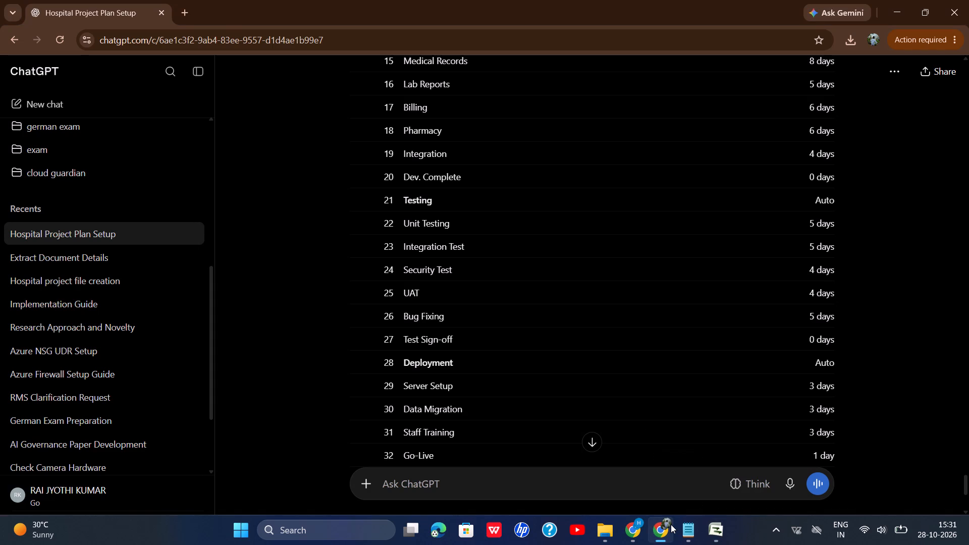
pyautogui.click(706, 522)
pyautogui.press('BackSpace')
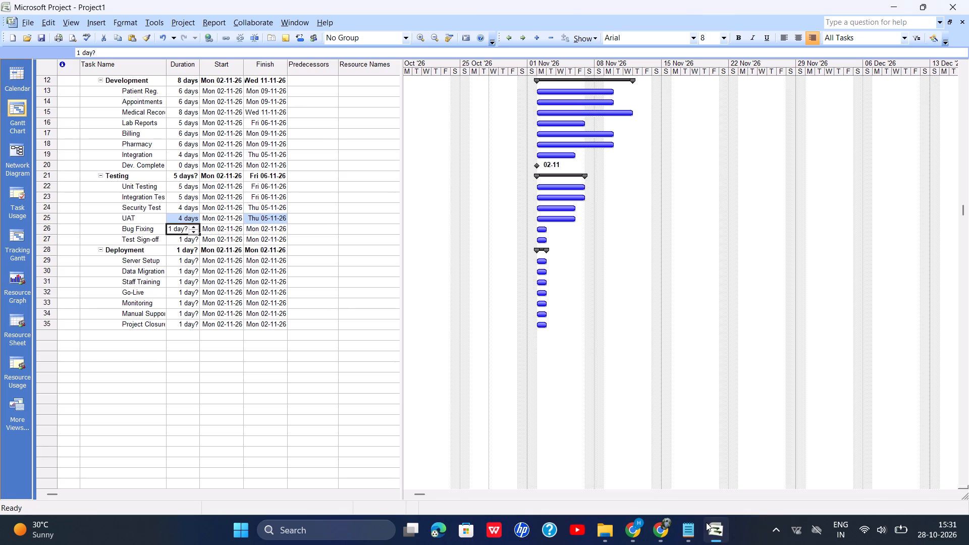
pyautogui.press('5')
pyautogui.press('Down')
pyautogui.press('0')
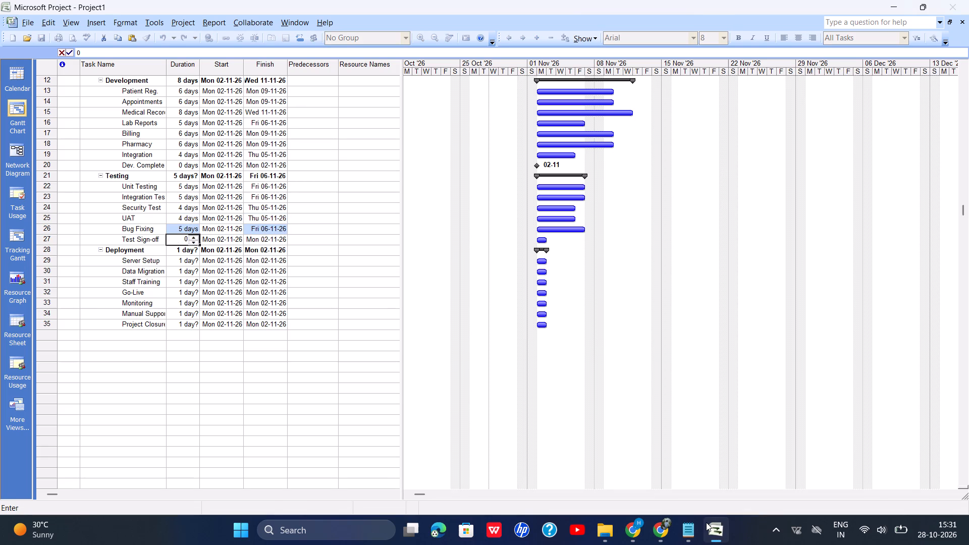
pyautogui.press('Down')
pyautogui.press('Down')
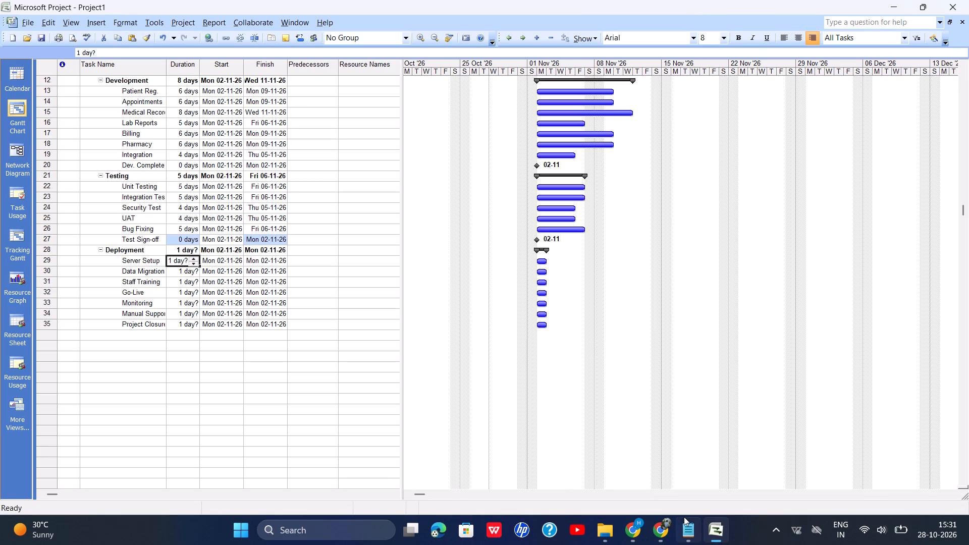
# Check the Deployment durations in ChatGPT and, in Microsoft Project, set Server Setup to 3 days.
pyautogui.click(658, 529)
pyautogui.scroll(-2, 690, 361)
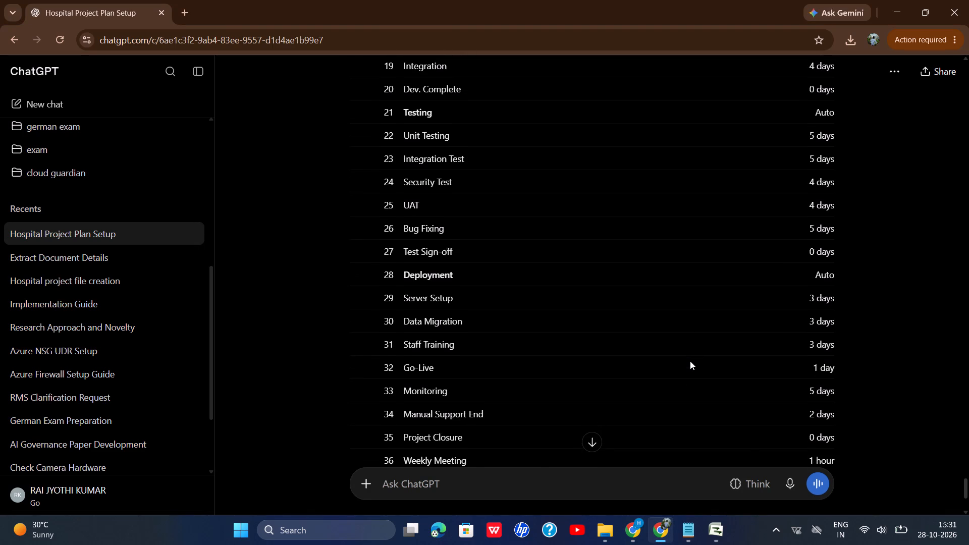
pyautogui.scroll(-1, 690, 361)
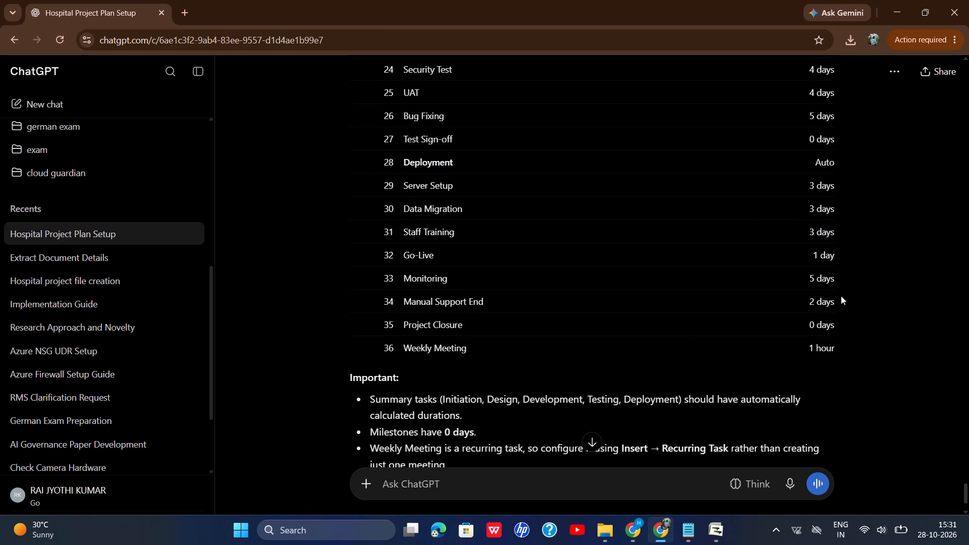
pyautogui.click(715, 515)
pyautogui.press('BackSpace')
pyautogui.press('3')
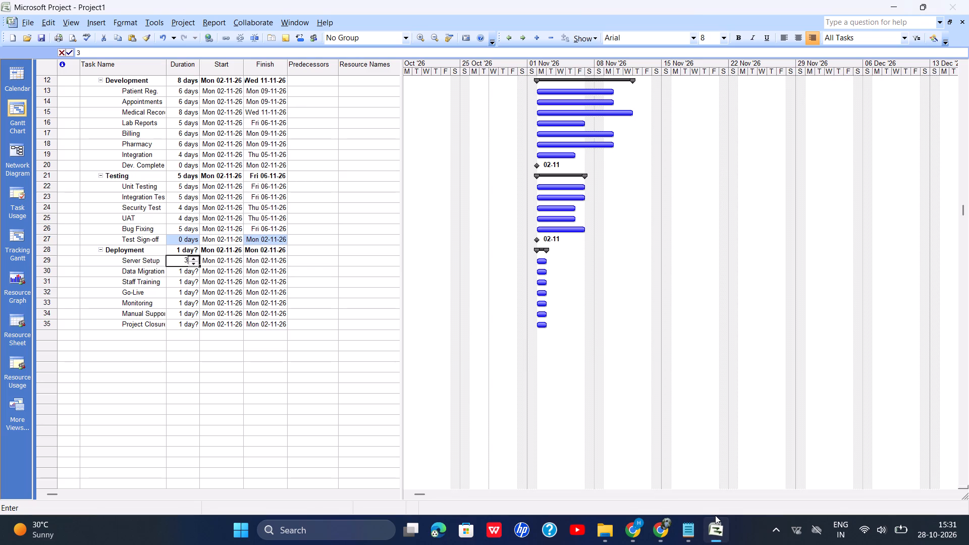
pyautogui.press('Down')
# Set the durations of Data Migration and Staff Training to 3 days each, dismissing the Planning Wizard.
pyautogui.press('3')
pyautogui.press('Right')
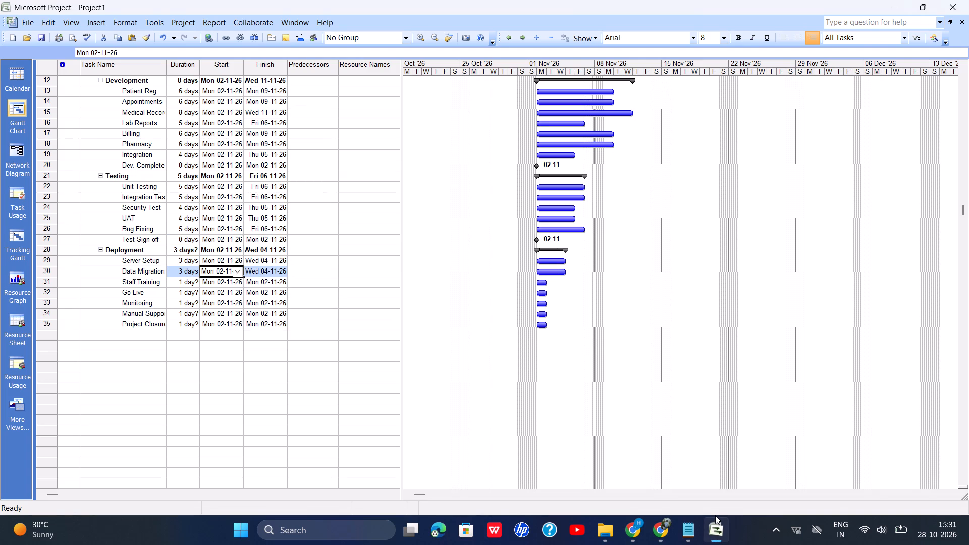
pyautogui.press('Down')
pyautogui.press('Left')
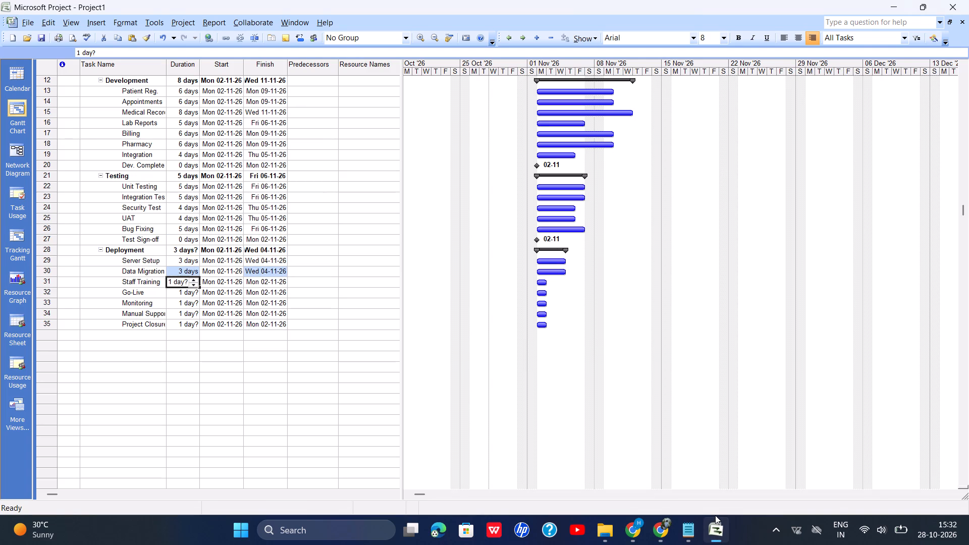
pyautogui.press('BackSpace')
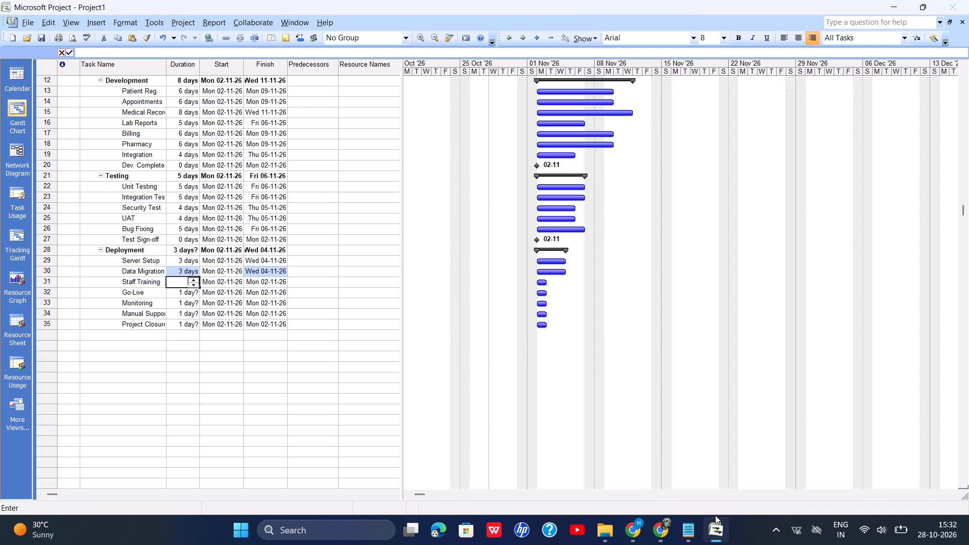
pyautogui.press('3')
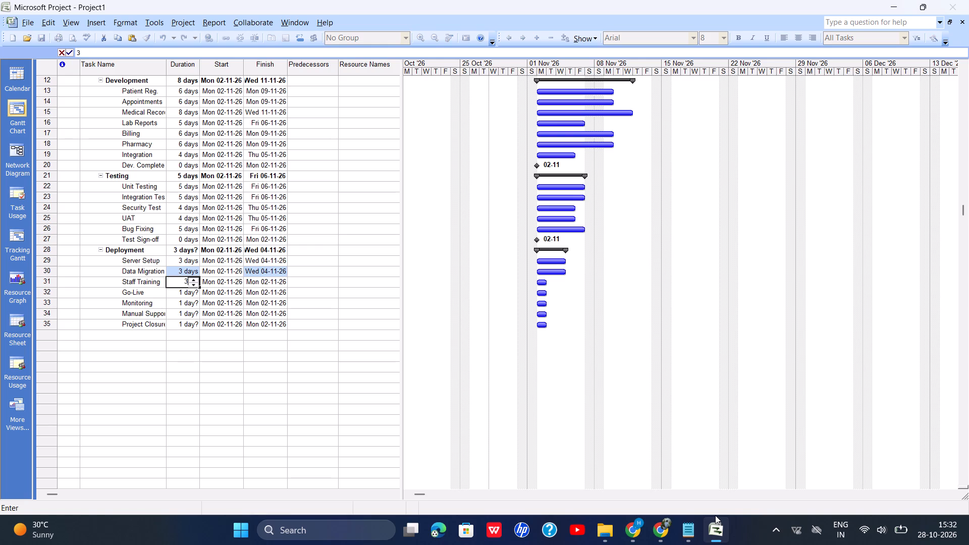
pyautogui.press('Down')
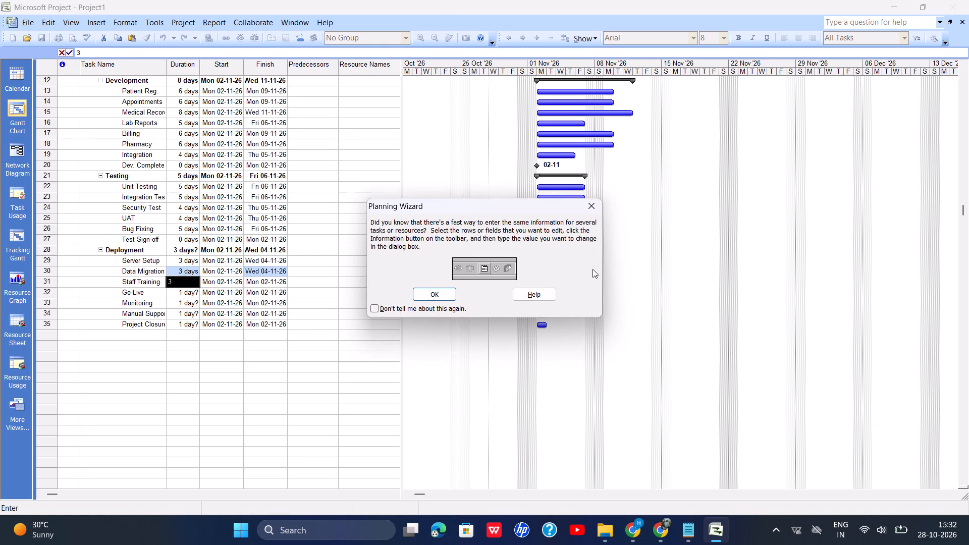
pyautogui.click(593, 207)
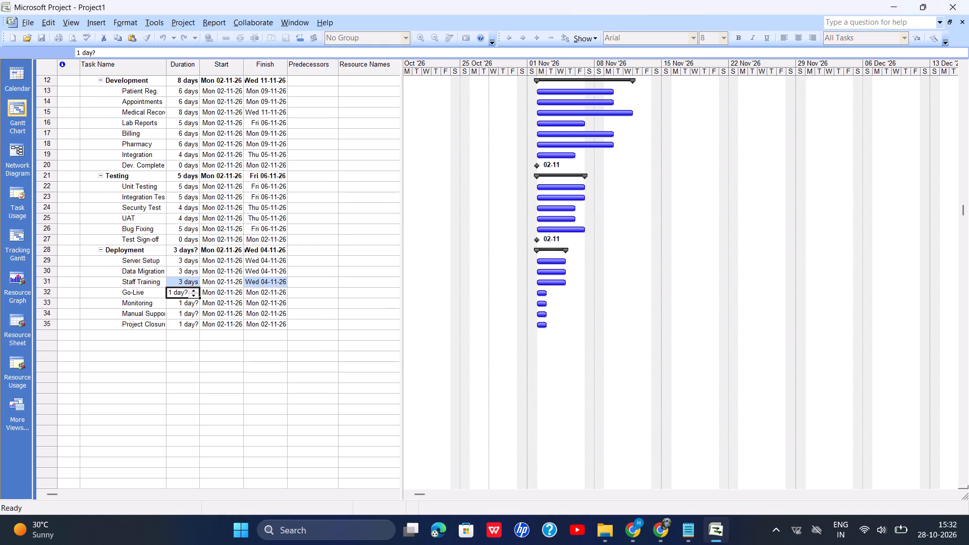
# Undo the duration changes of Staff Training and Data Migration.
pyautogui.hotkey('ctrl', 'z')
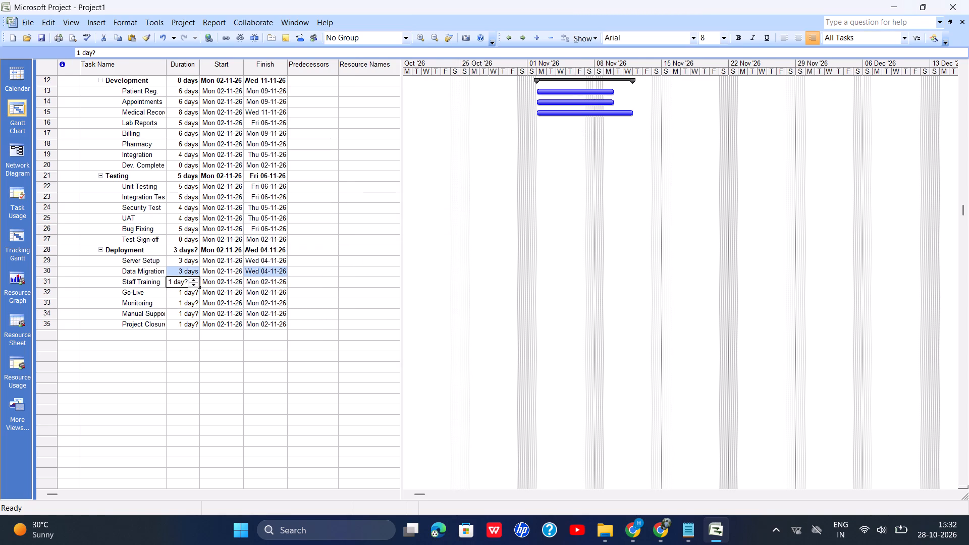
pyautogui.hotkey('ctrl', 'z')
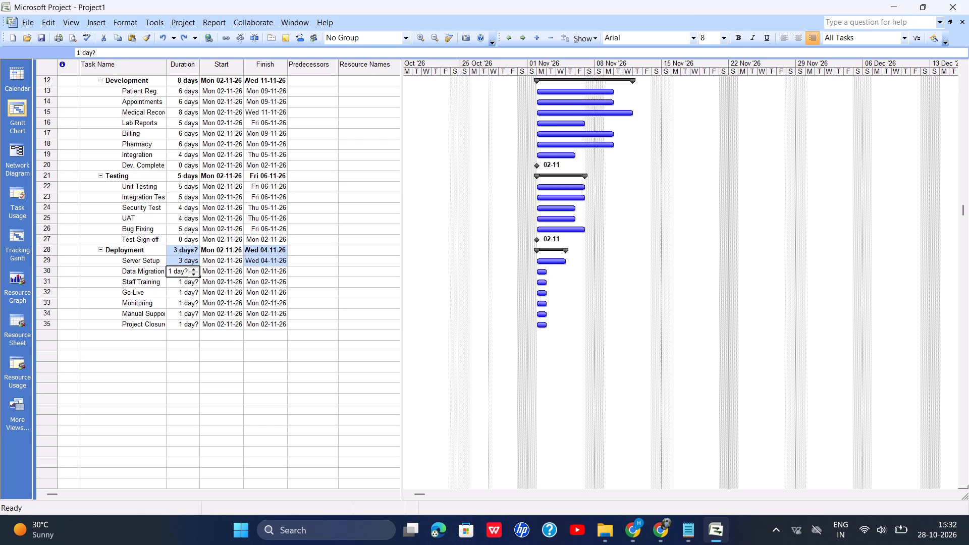
# Set the durations of Data Migration and Staff Training to 3 days each and Go-Live to 1 day.
pyautogui.press('BackSpace')
pyautogui.press('3')
pyautogui.press('Down')
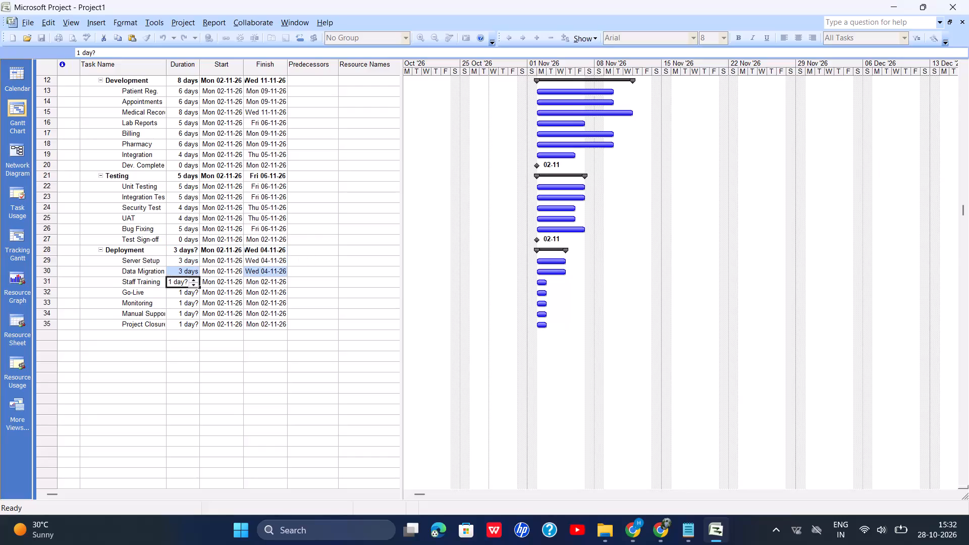
pyautogui.press('BackSpace')
pyautogui.press('3')
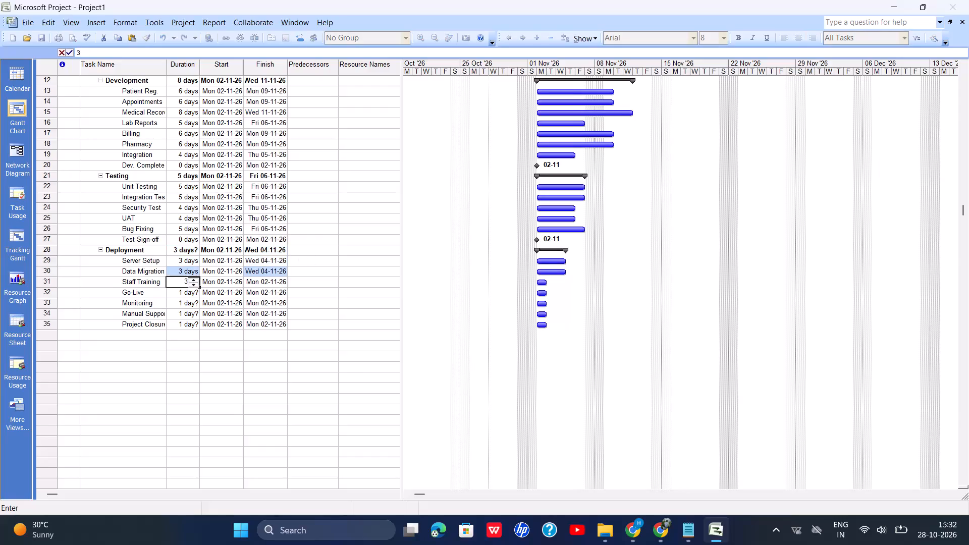
pyautogui.press('Down')
pyautogui.press('1')
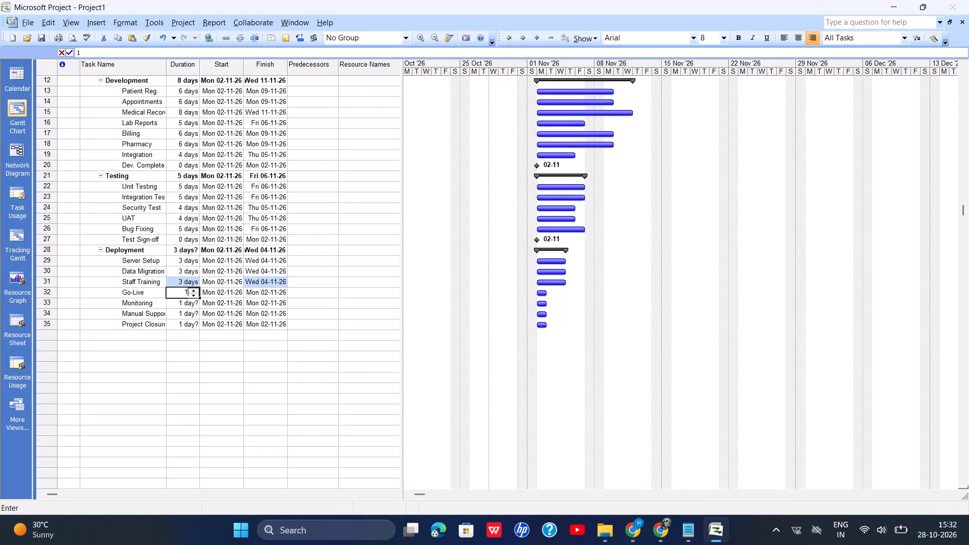
pyautogui.press('Down')
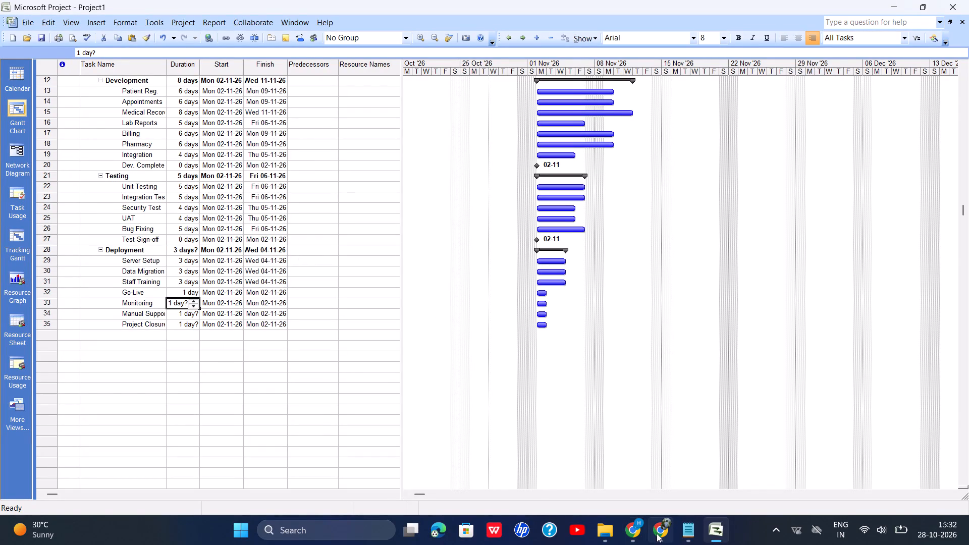
# Check the remaining Deployment durations in ChatGPT and, in Microsoft Project, set Monitoring to 5 days, Manual Support End to 2 days and Project Closure to 0 days.
pyautogui.click(662, 528)
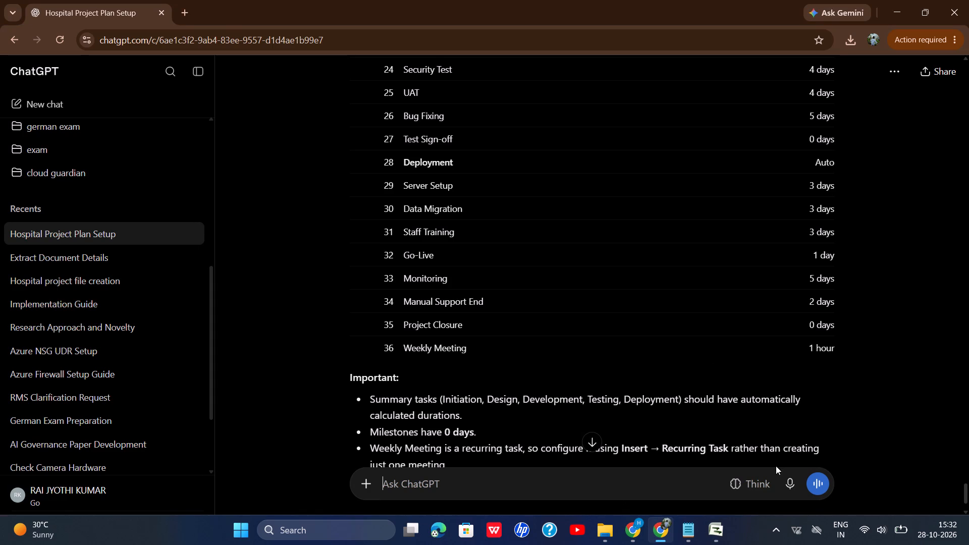
pyautogui.click(710, 533)
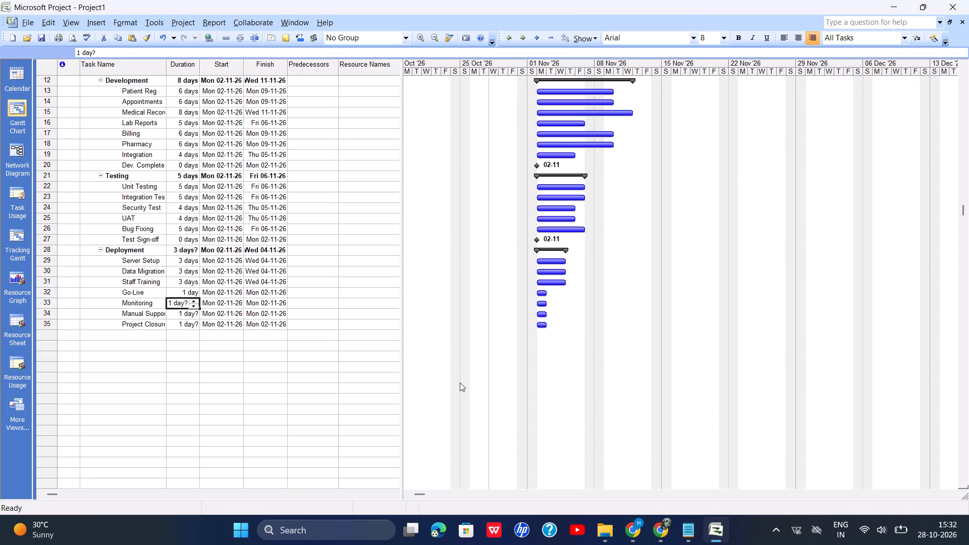
pyautogui.press('BackSpace')
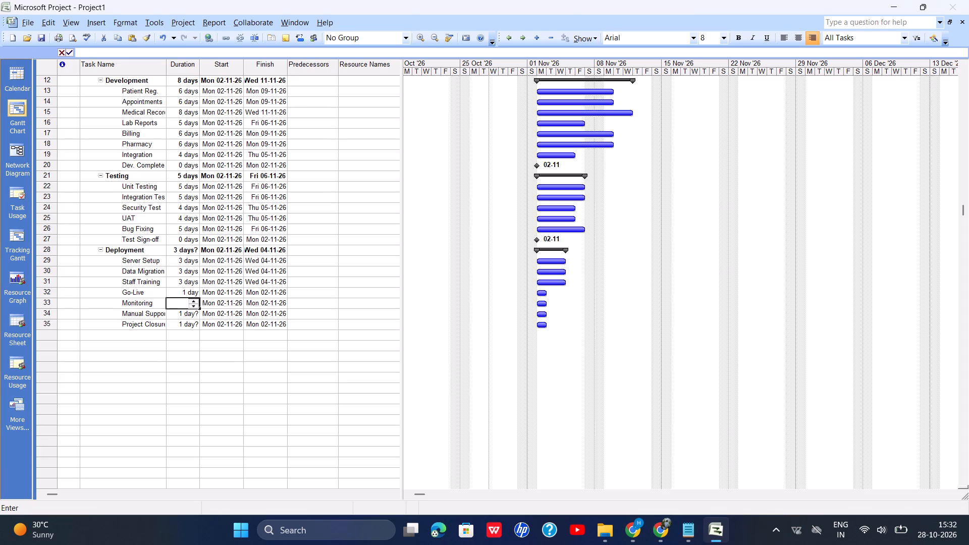
pyautogui.press('5')
pyautogui.press('Down')
pyautogui.press('2')
pyautogui.press('Down')
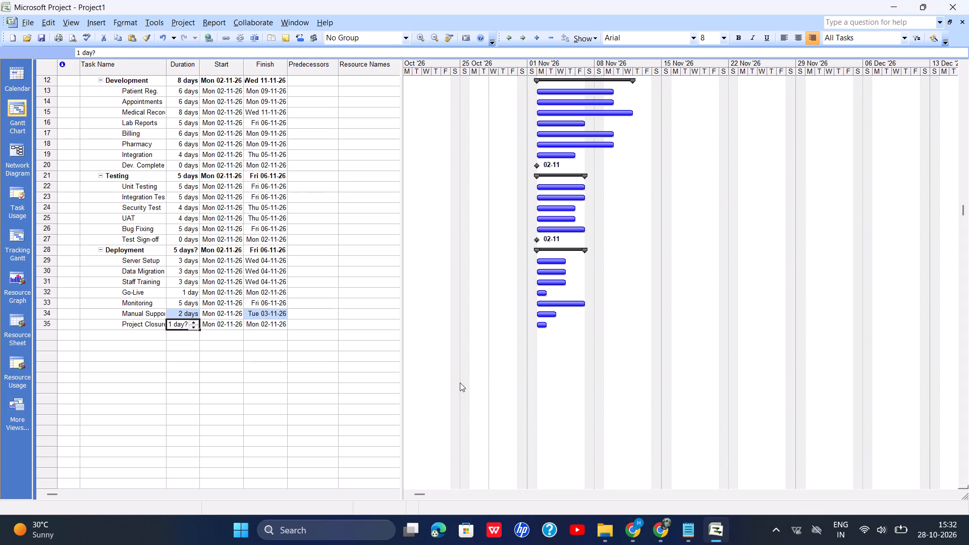
pyautogui.press('0')
pyautogui.press('Down')
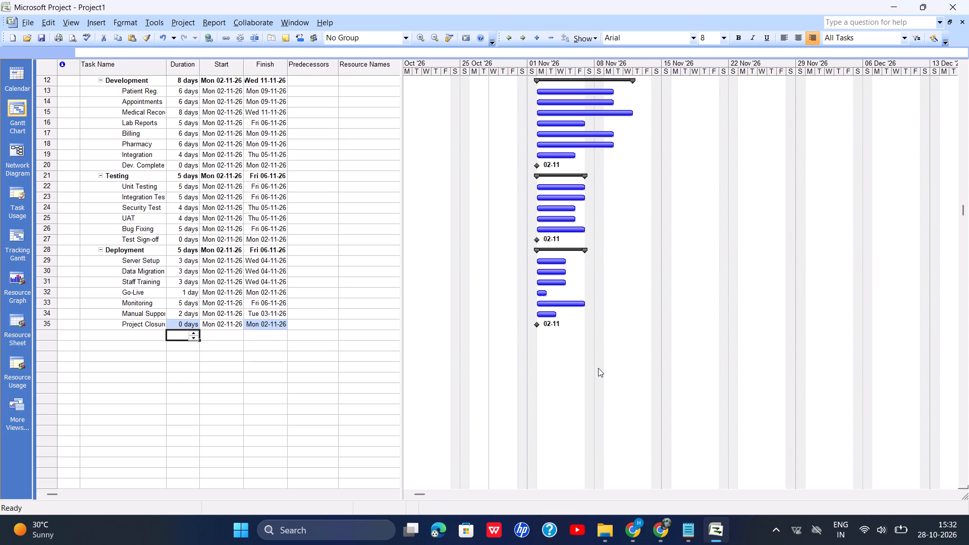
pyautogui.click(656, 530)
pyautogui.scroll(-1, 488, 347)
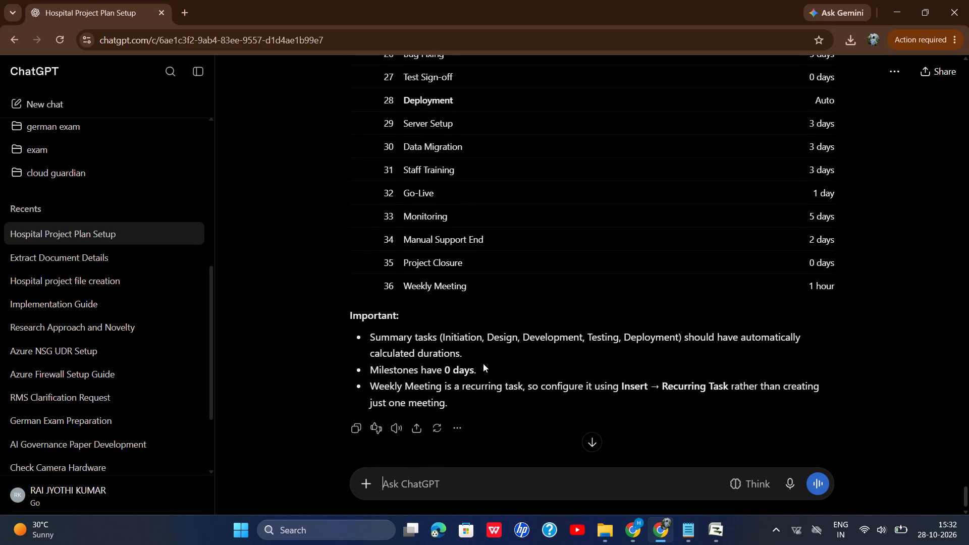
pyautogui.scroll(-1, 483, 363)
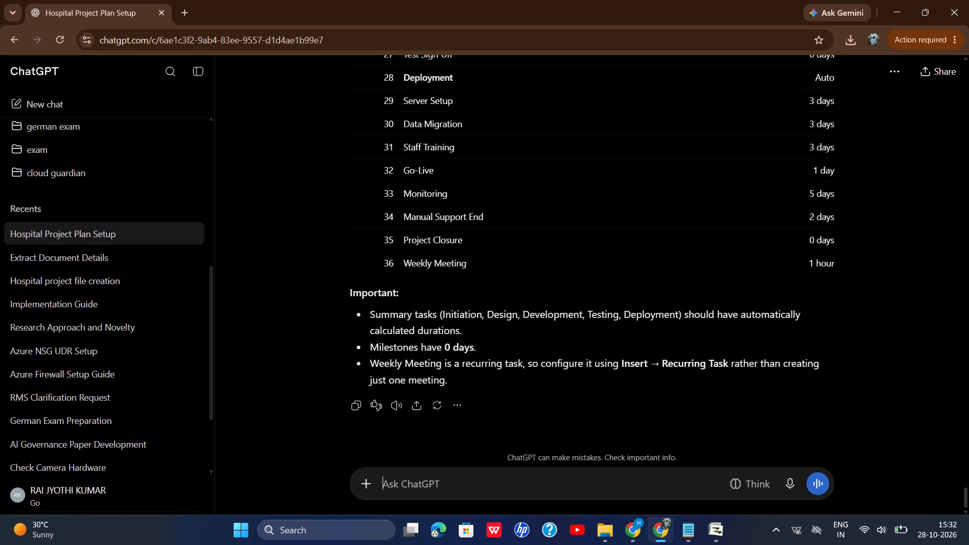
pyautogui.click(714, 534)
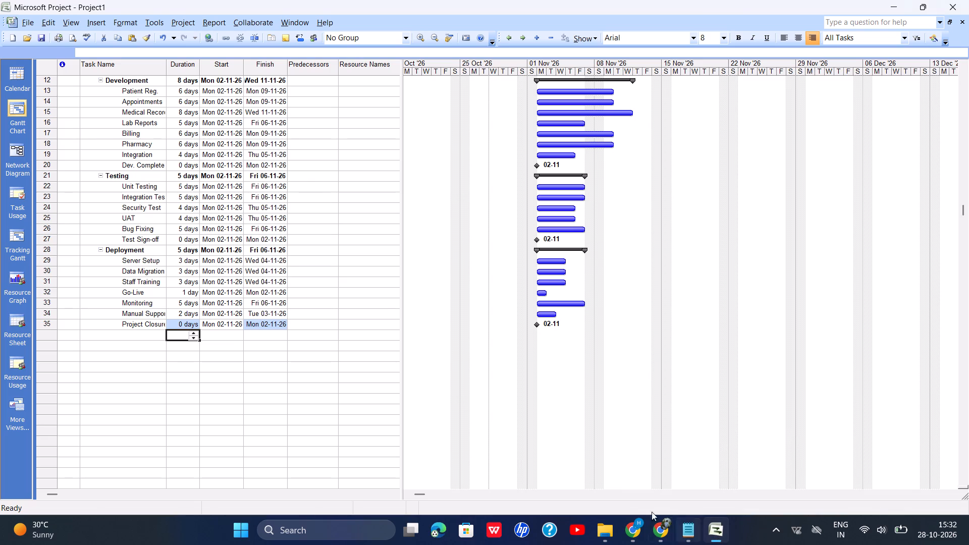
pyautogui.click(630, 530)
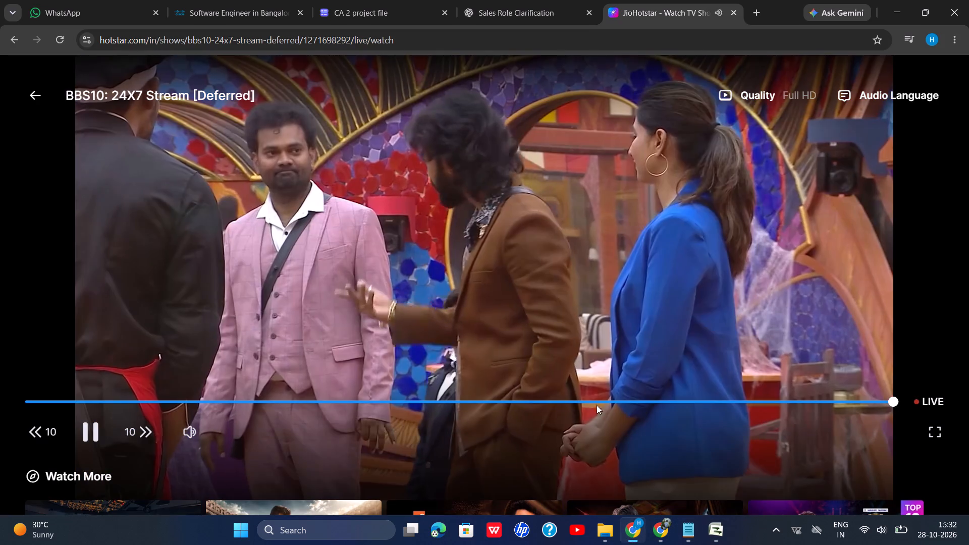
pyautogui.click(661, 526)
pyautogui.scroll(2, 599, 311)
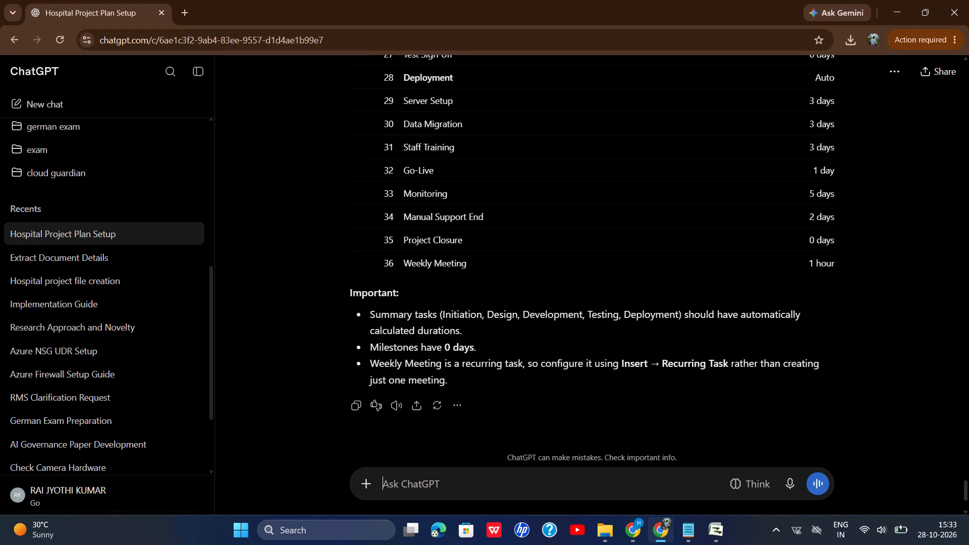
pyautogui.scroll(13, 599, 311)
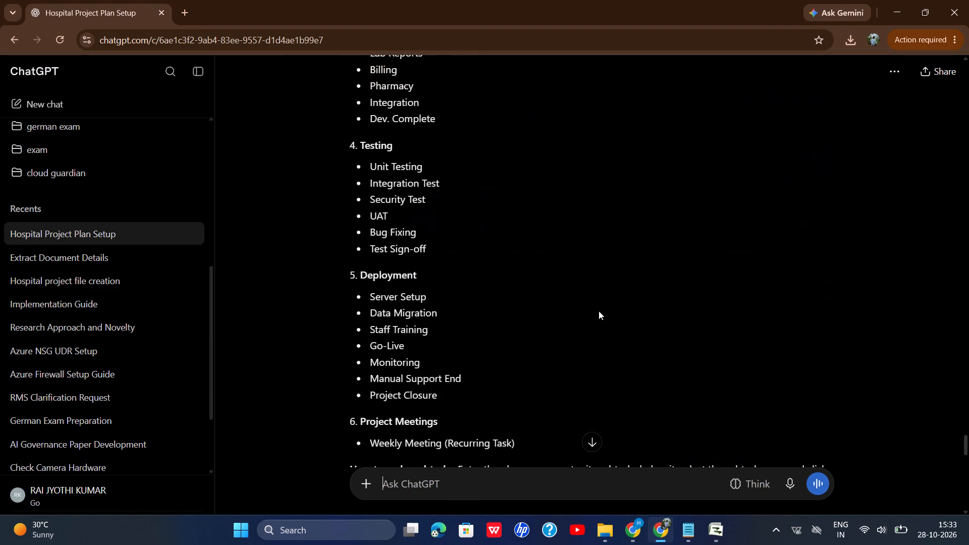
pyautogui.scroll(13, 599, 311)
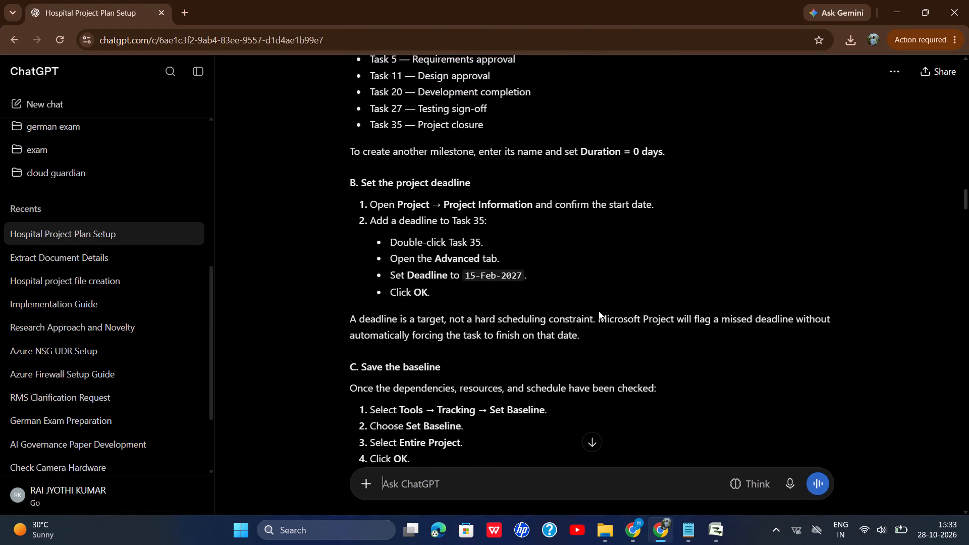
pyautogui.scroll(12, 599, 311)
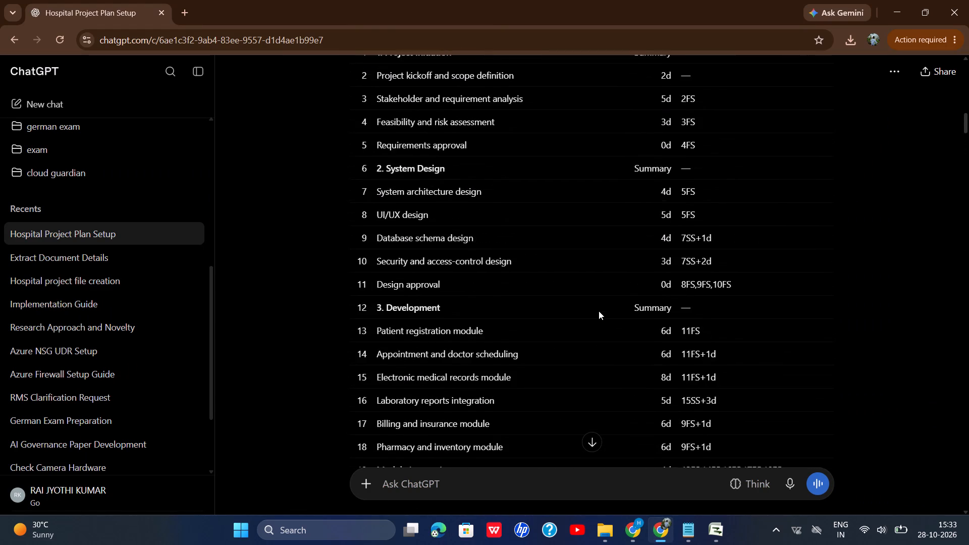
pyautogui.scroll(1, 599, 311)
pyautogui.scroll(-14, 599, 311)
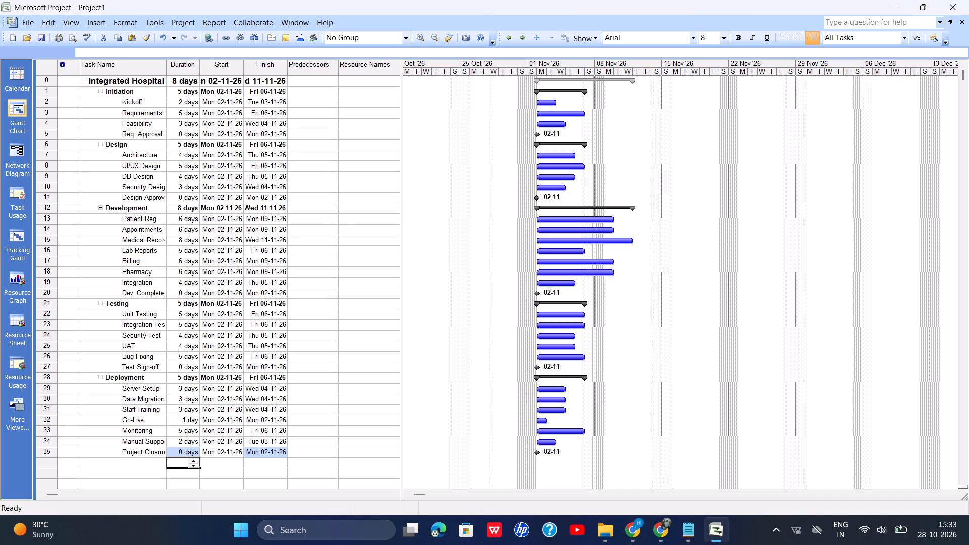
pyautogui.click(357, 95)
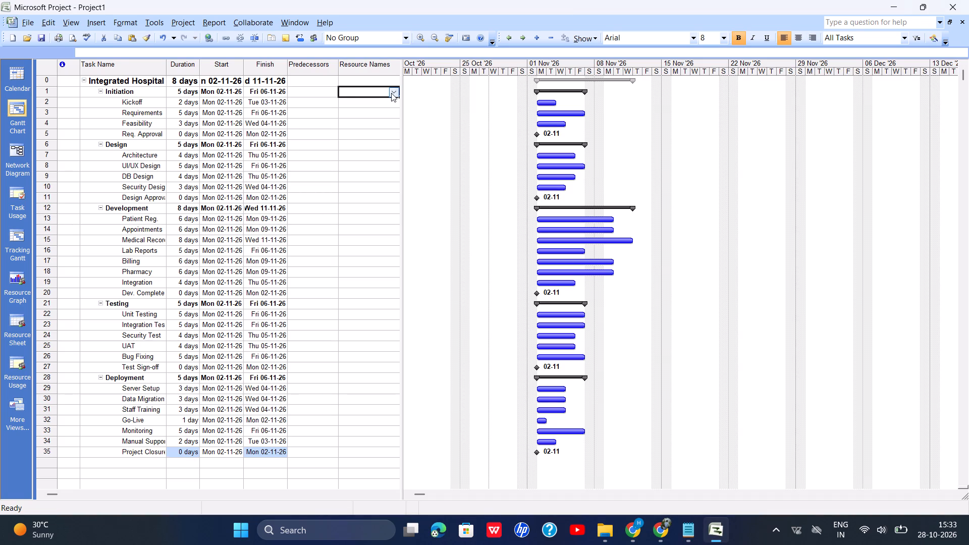
pyautogui.click(391, 93)
pyautogui.click(339, 131)
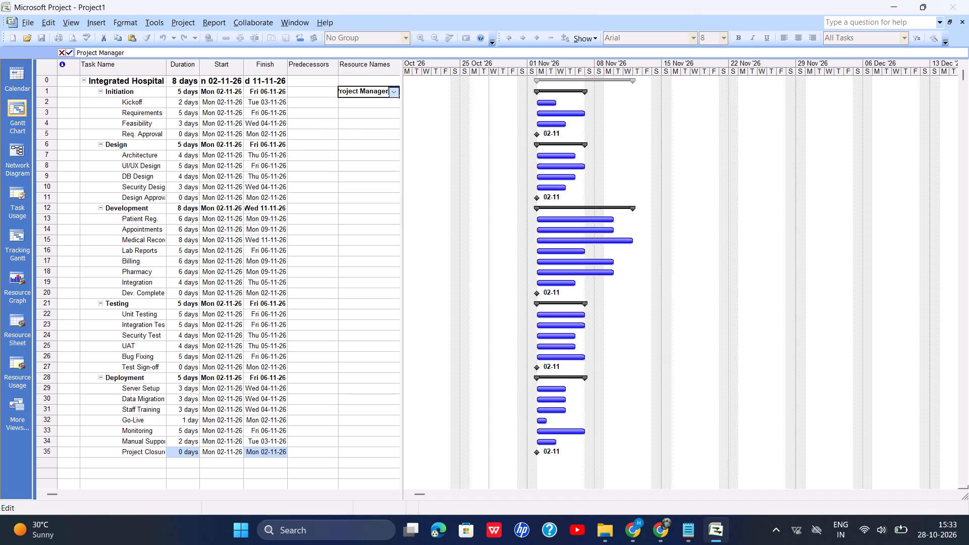
pyautogui.press('Down')
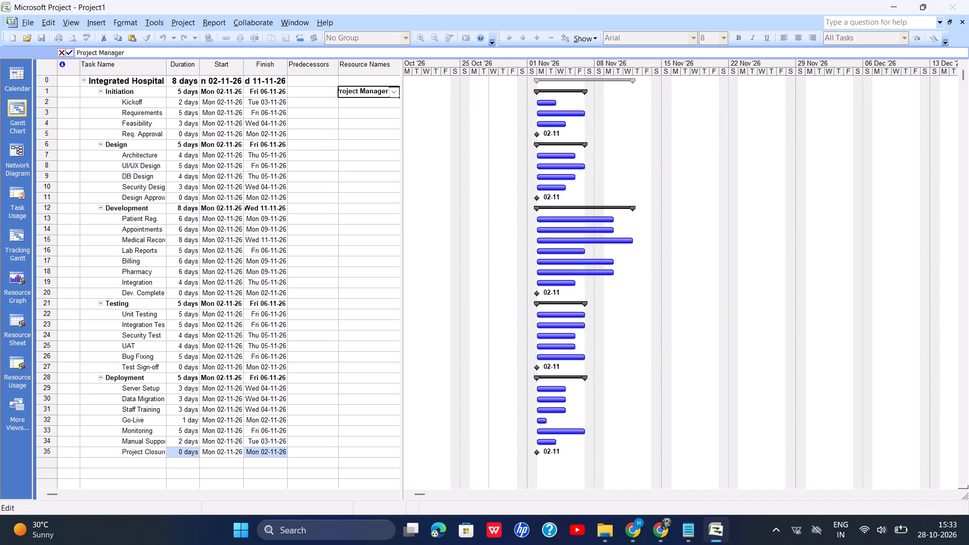
pyautogui.click(364, 105)
pyautogui.click(394, 103)
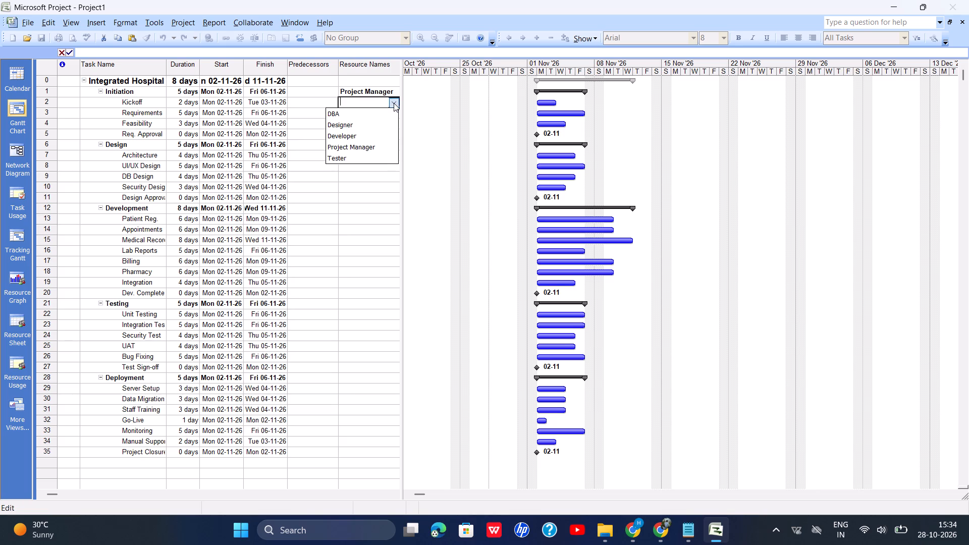
pyautogui.click(344, 144)
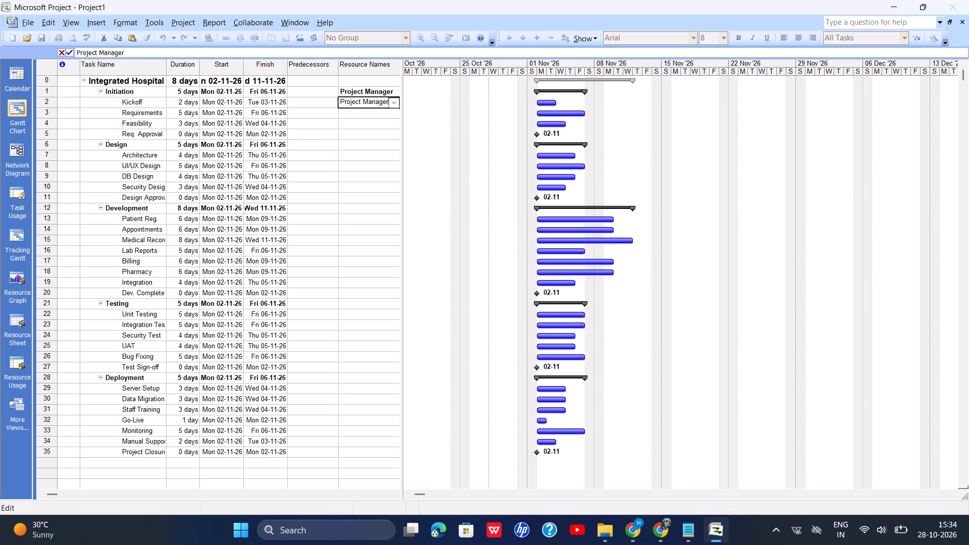
# Check ChatGPT's resource assignment table and, in Microsoft Project, assign Project Manager to the Requirements and Feasibility tasks.
pyautogui.click(351, 112)
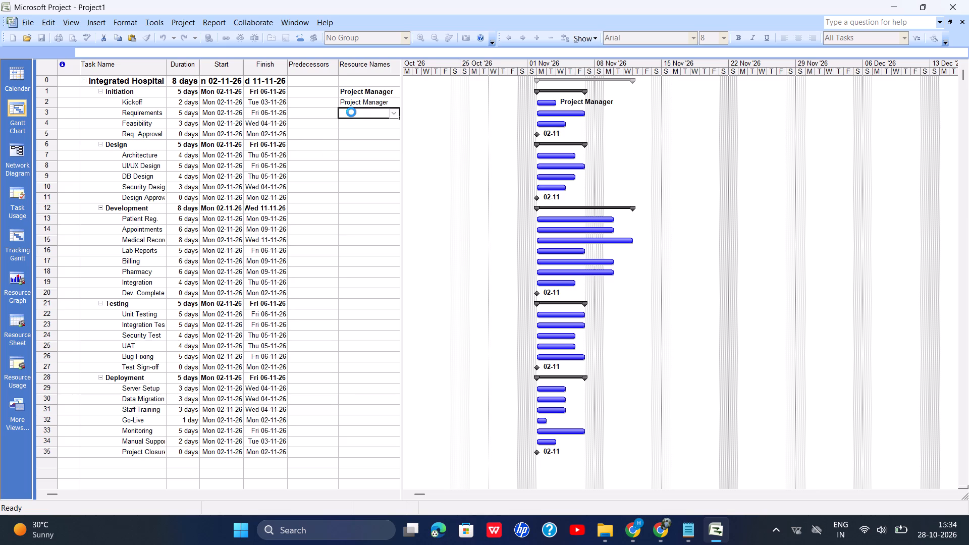
pyautogui.click(660, 529)
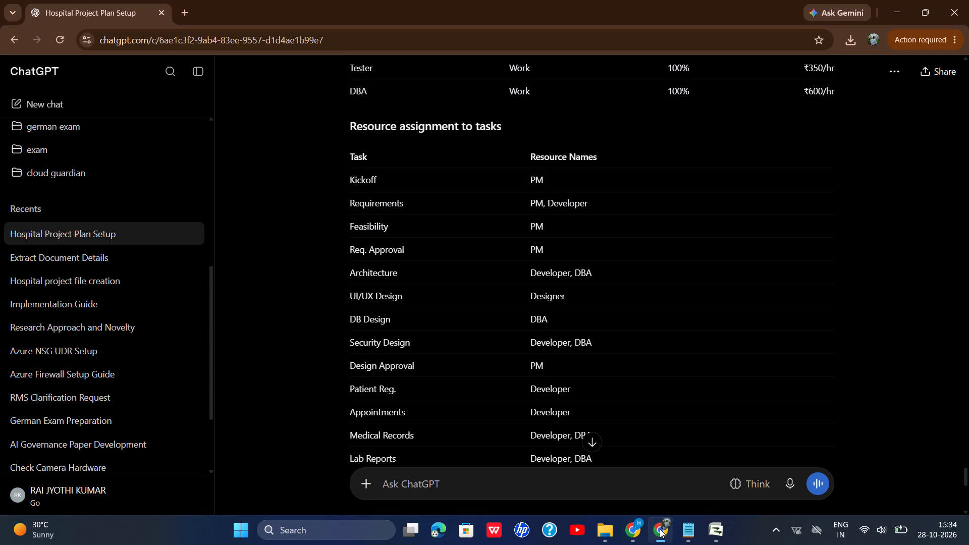
pyautogui.click(717, 527)
pyautogui.click(395, 113)
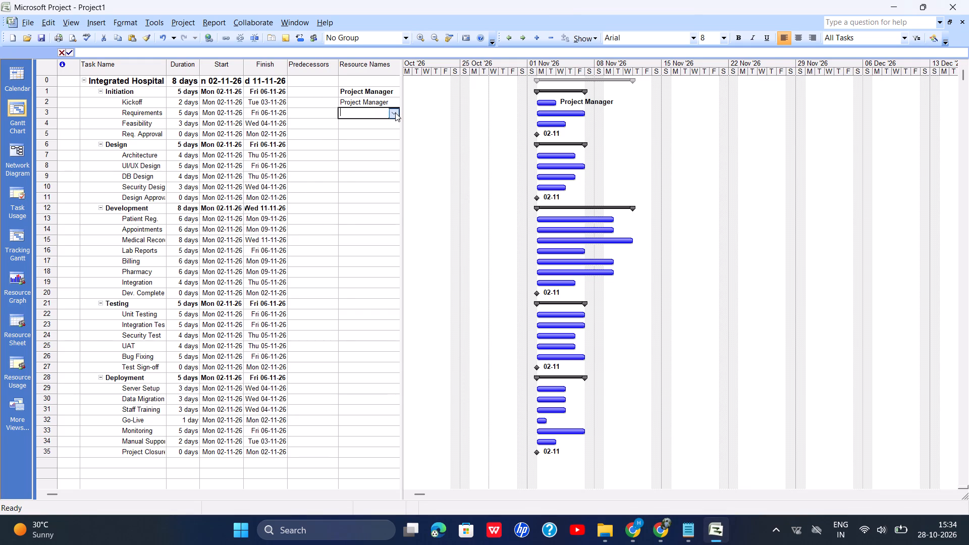
pyautogui.click(356, 154)
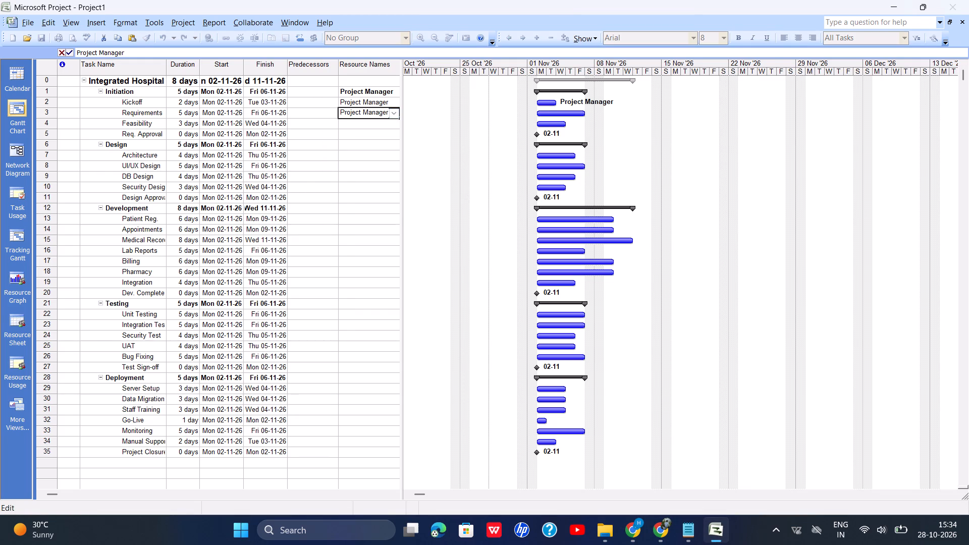
pyautogui.click(363, 123)
pyautogui.click(394, 124)
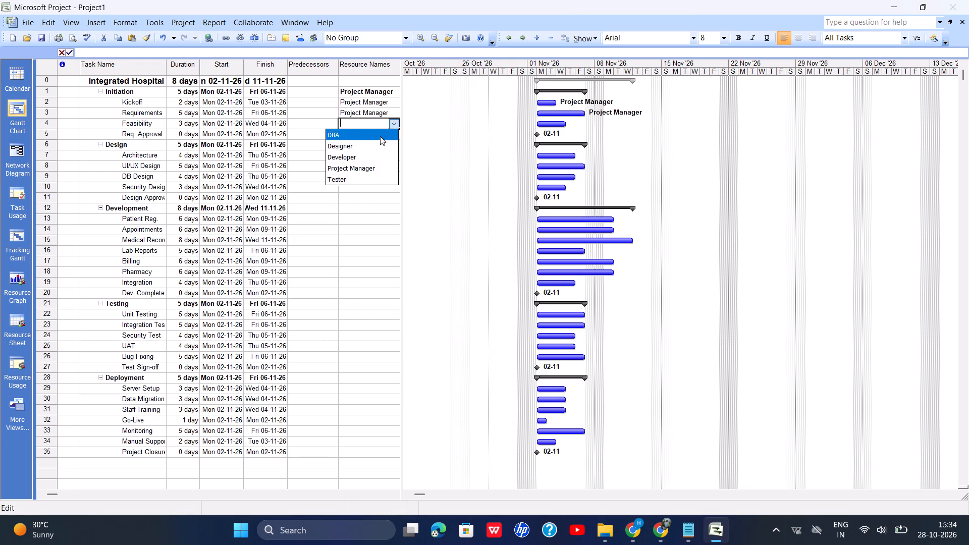
pyautogui.click(347, 173)
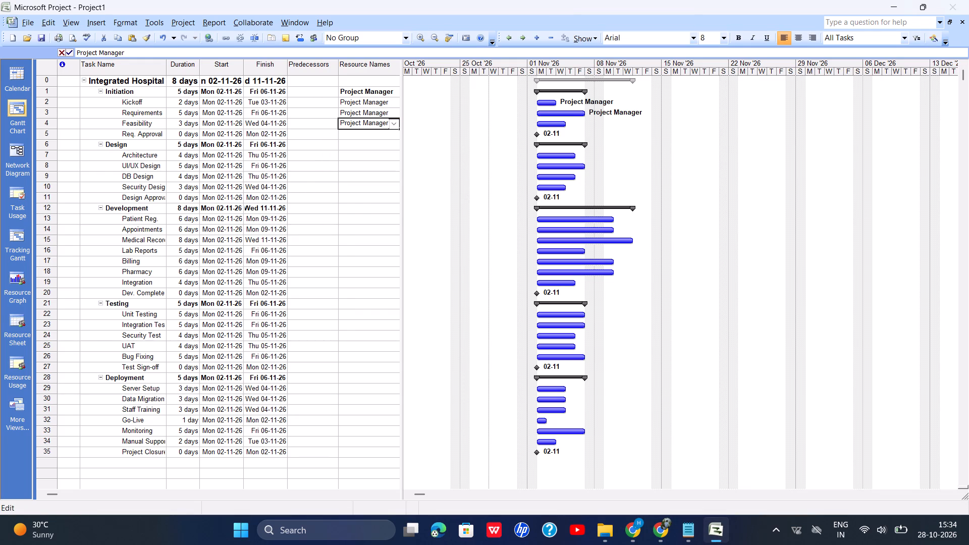
pyautogui.click(358, 135)
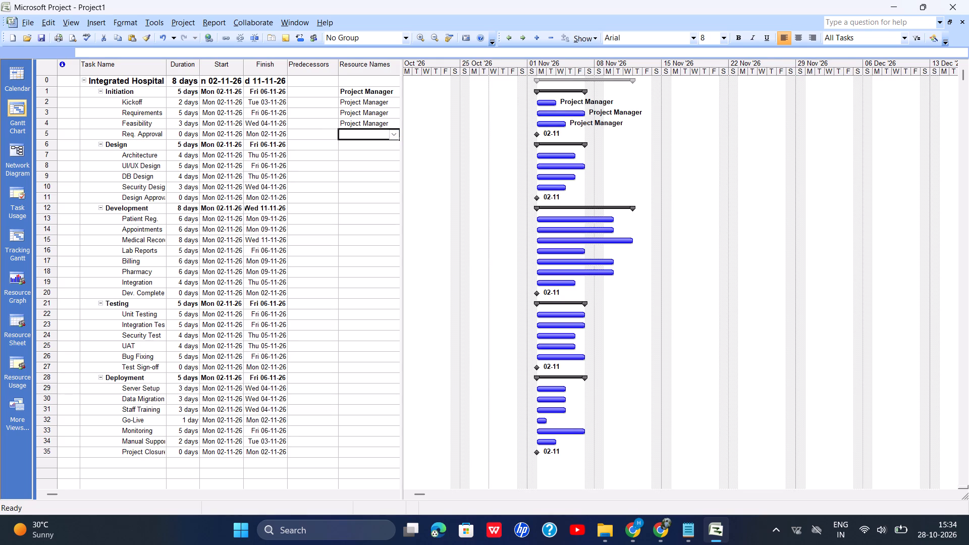
# Assign Designer as the resource for the Design phase and its Architecture and UI/UX Design tasks.
pyautogui.click(361, 147)
pyautogui.click(397, 142)
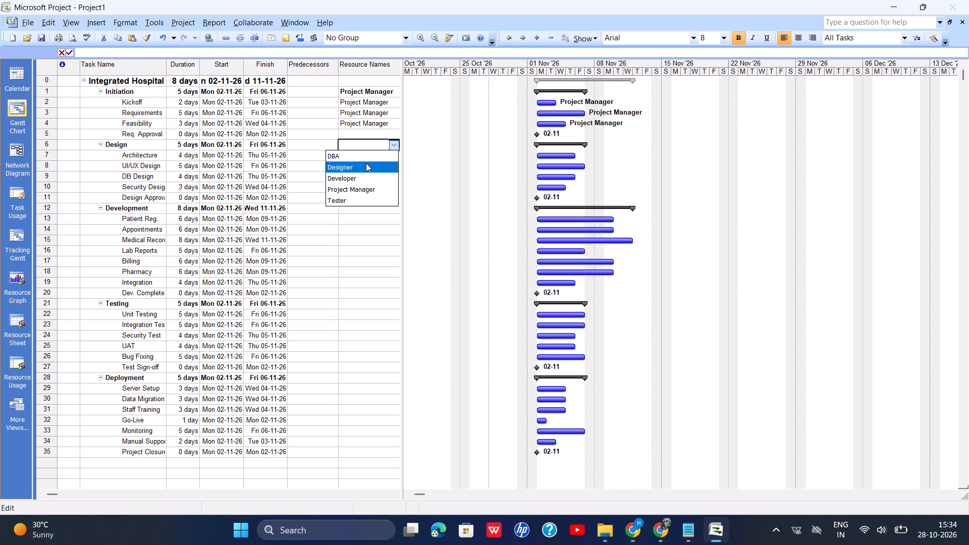
pyautogui.click(347, 167)
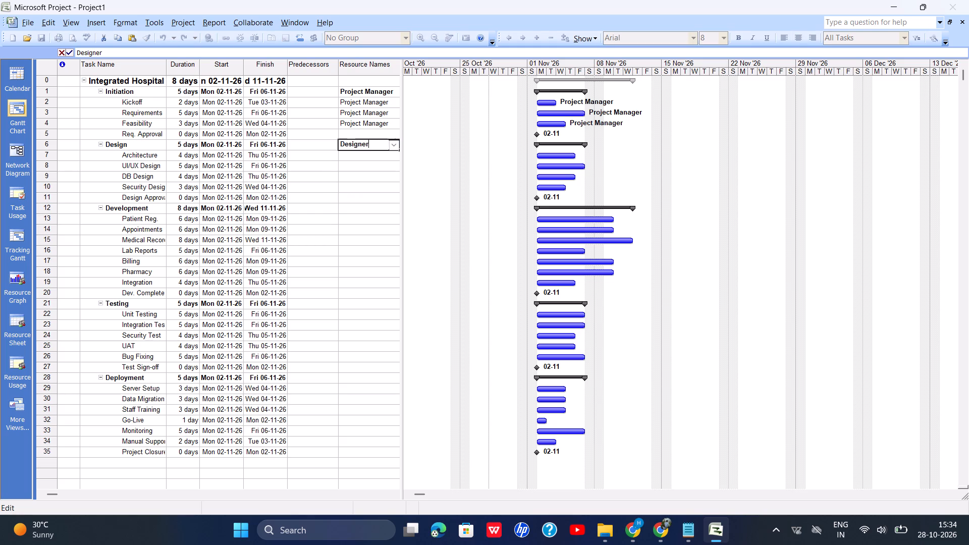
pyautogui.click(365, 159)
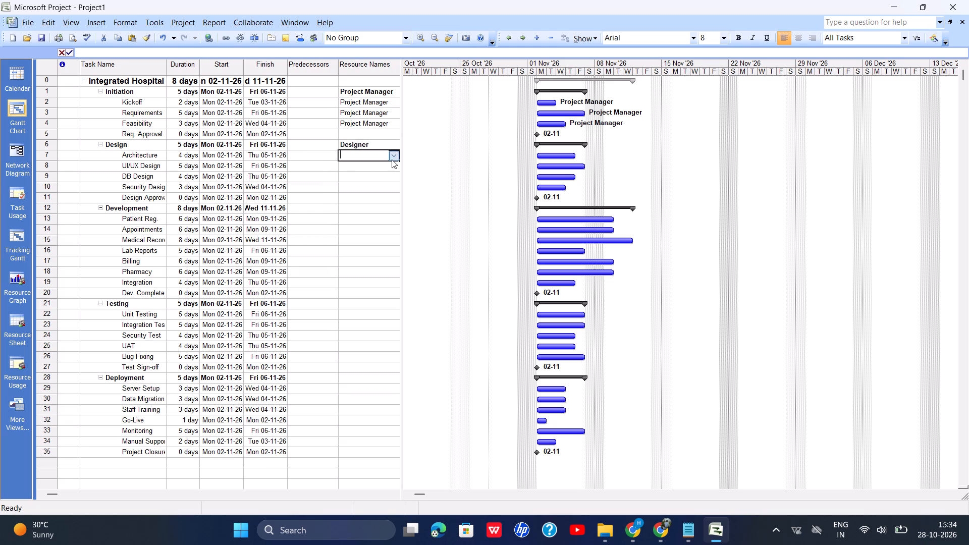
pyautogui.click(392, 159)
pyautogui.click(338, 182)
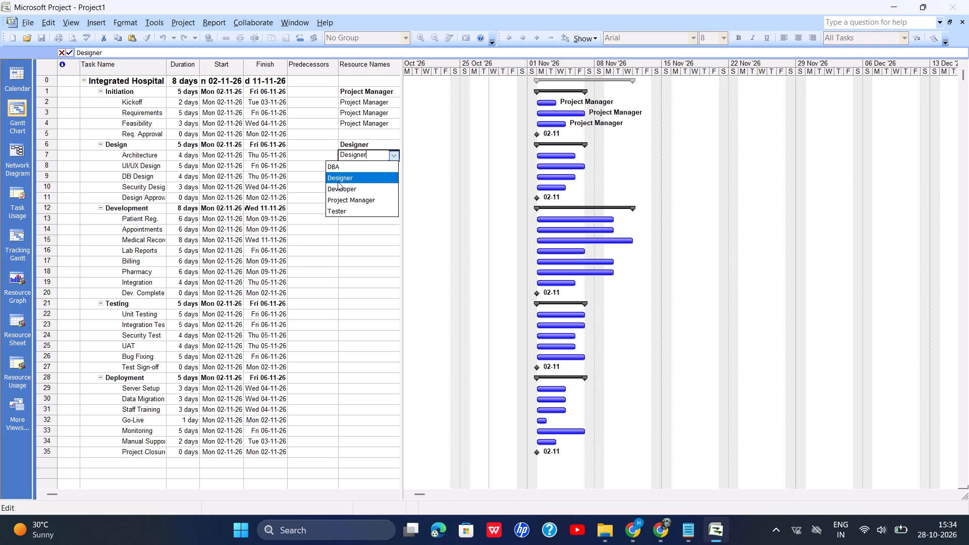
pyautogui.press('Down')
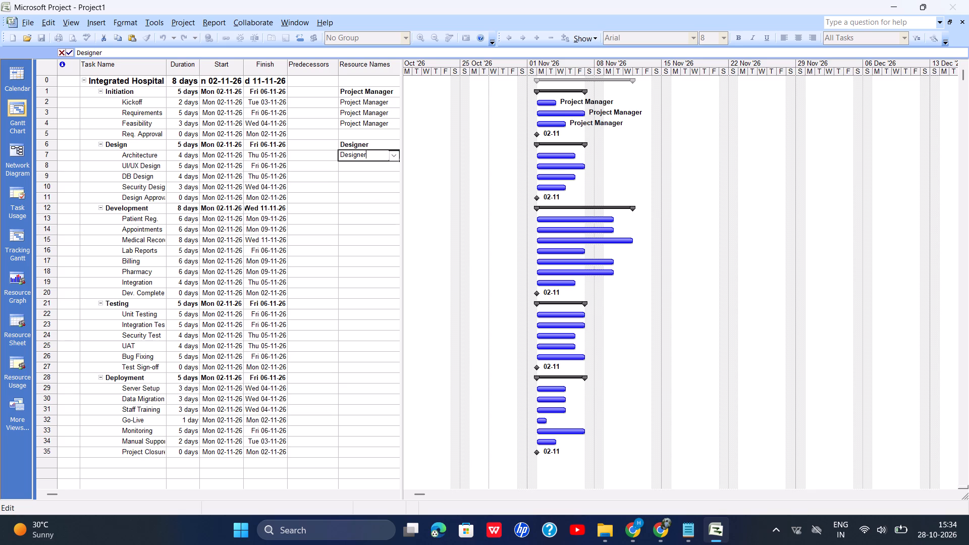
pyautogui.click(351, 167)
pyautogui.click(392, 165)
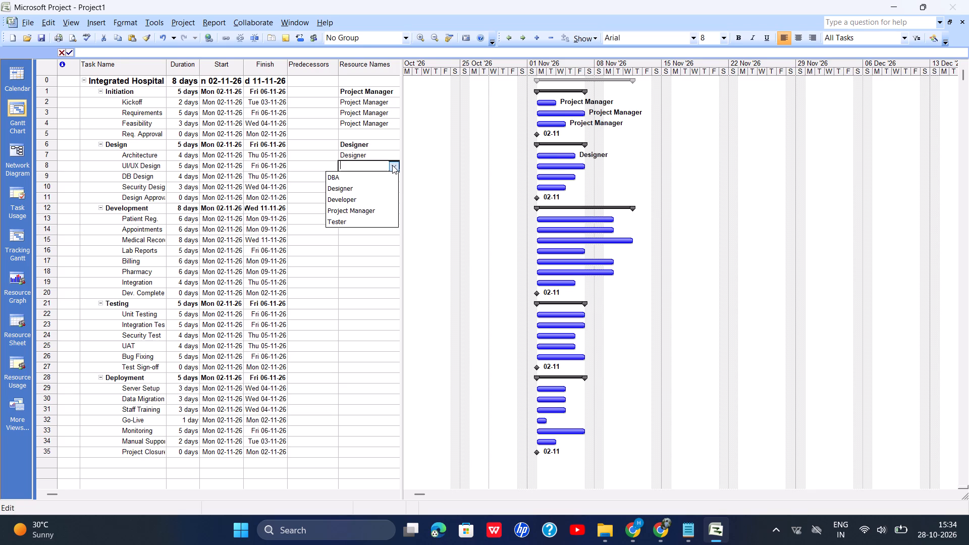
pyautogui.click(345, 192)
# Assign Designer as the resource for the DB Design, Security Design and Design Approval tasks.
pyautogui.click(353, 178)
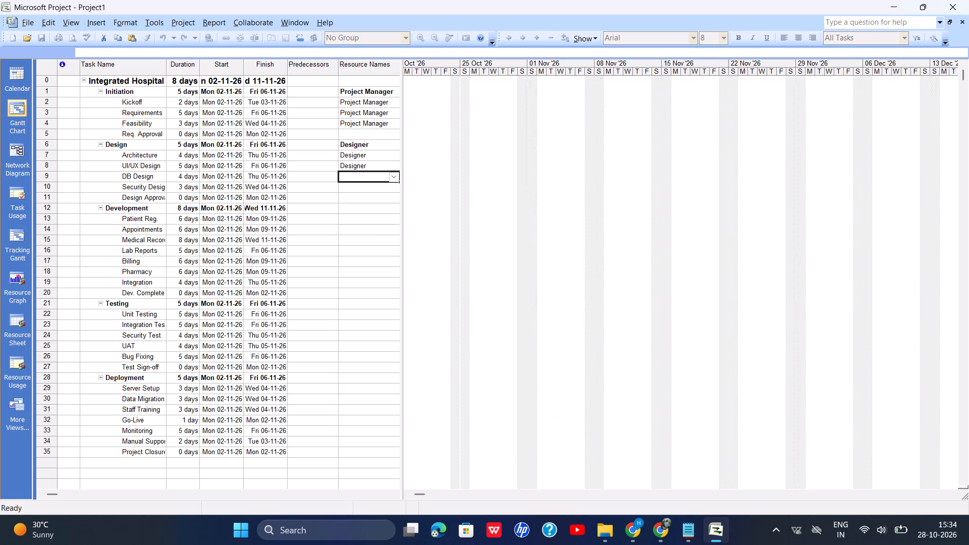
pyautogui.click(393, 175)
pyautogui.click(359, 203)
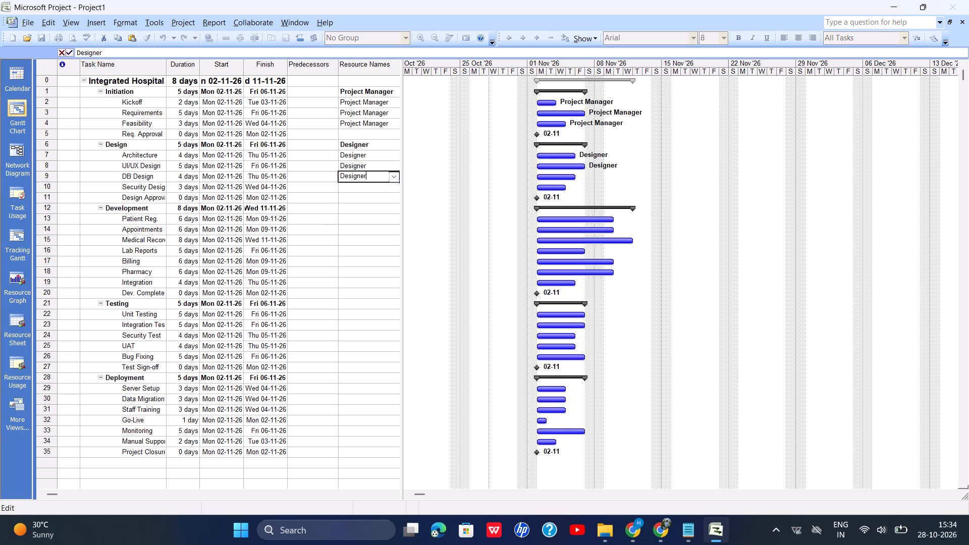
pyautogui.click(357, 187)
pyautogui.click(395, 187)
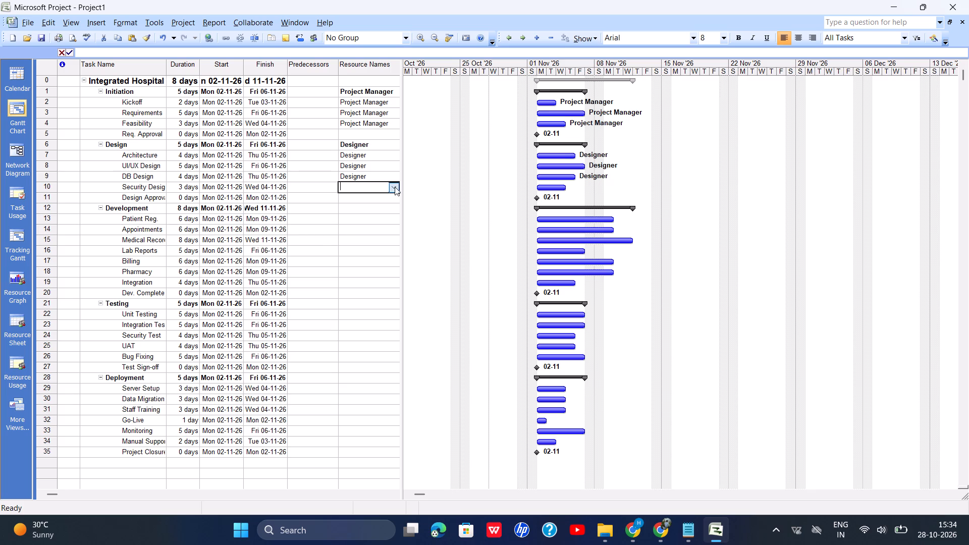
pyautogui.click(368, 208)
pyautogui.click(356, 196)
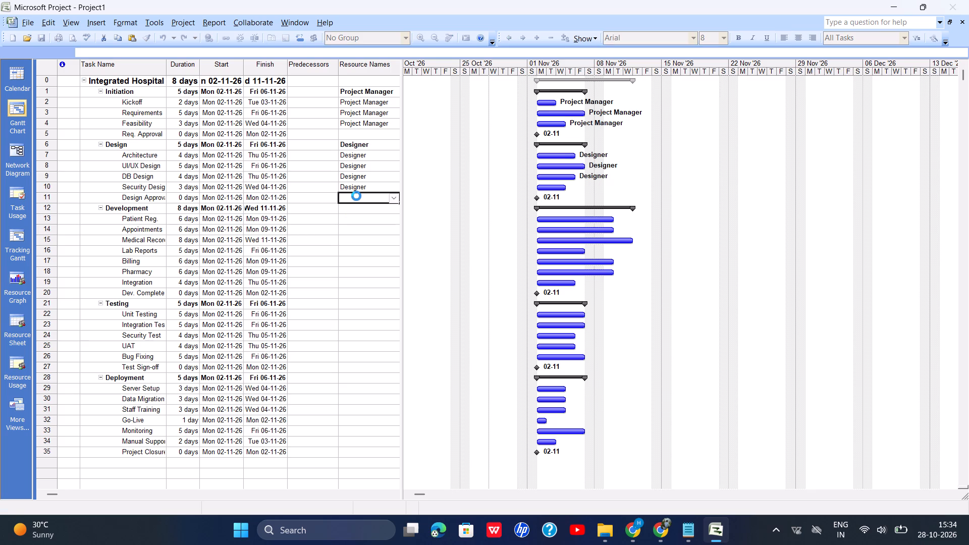
pyautogui.click(393, 197)
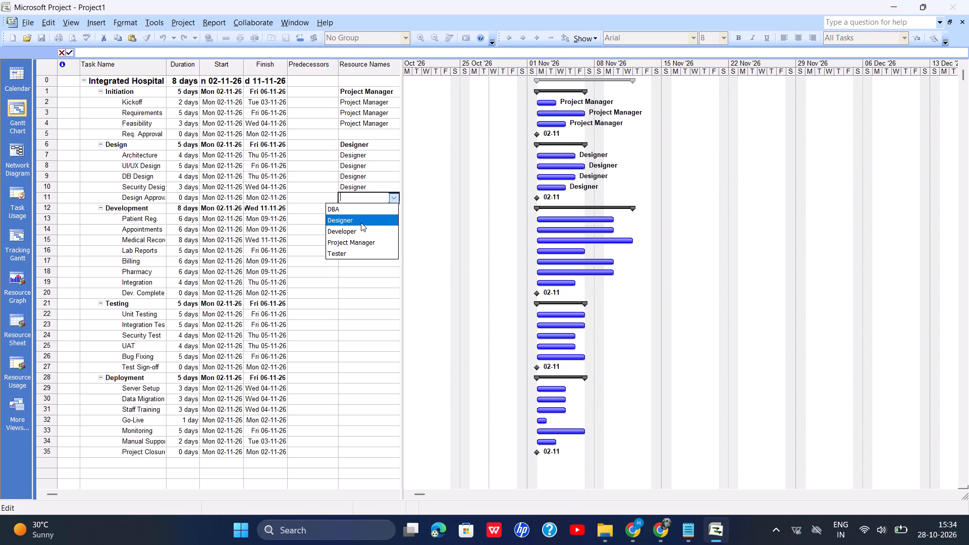
pyautogui.click(361, 223)
# Assign Developer as the resource for the Development phase and its Patient Reg. and Appointments tasks.
pyautogui.click(355, 212)
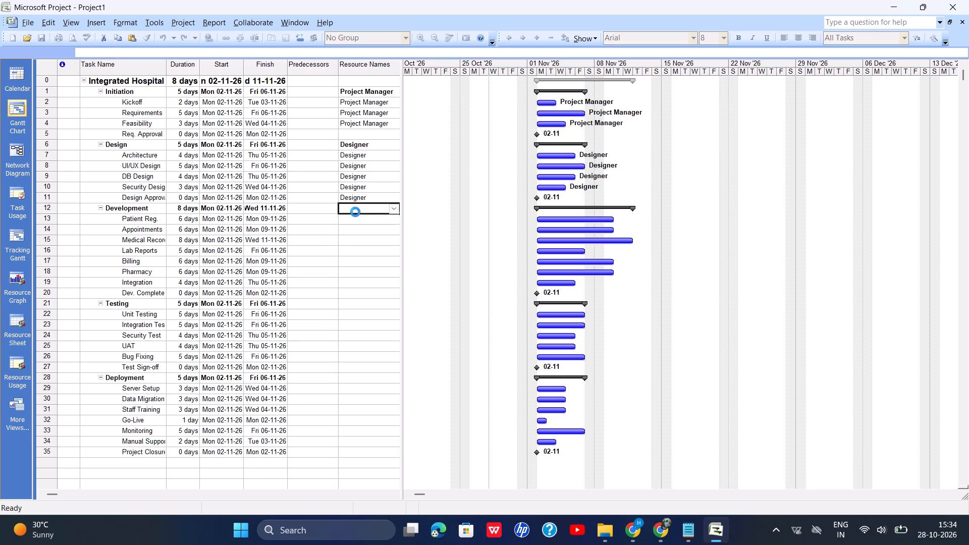
pyautogui.click(394, 209)
pyautogui.click(357, 241)
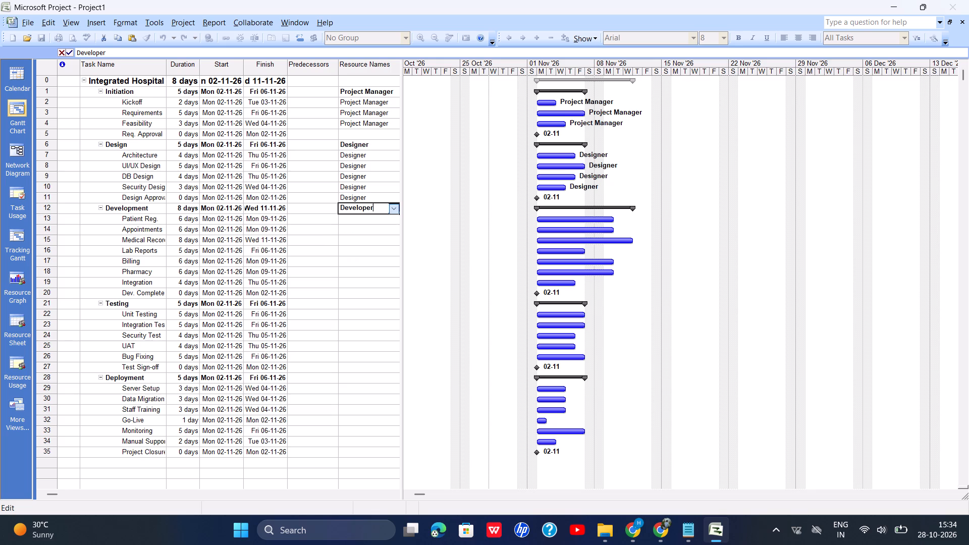
pyautogui.click(349, 216)
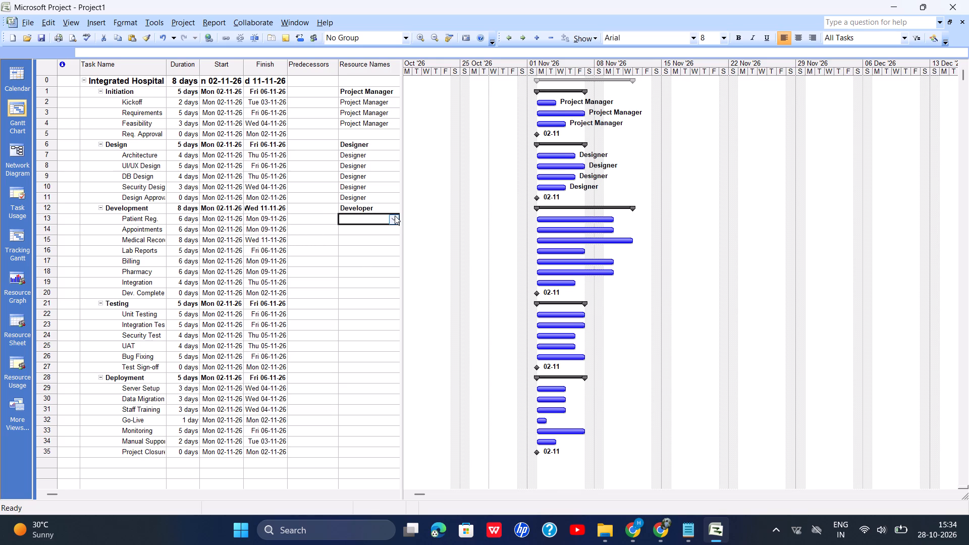
pyautogui.click(395, 215)
pyautogui.click(352, 251)
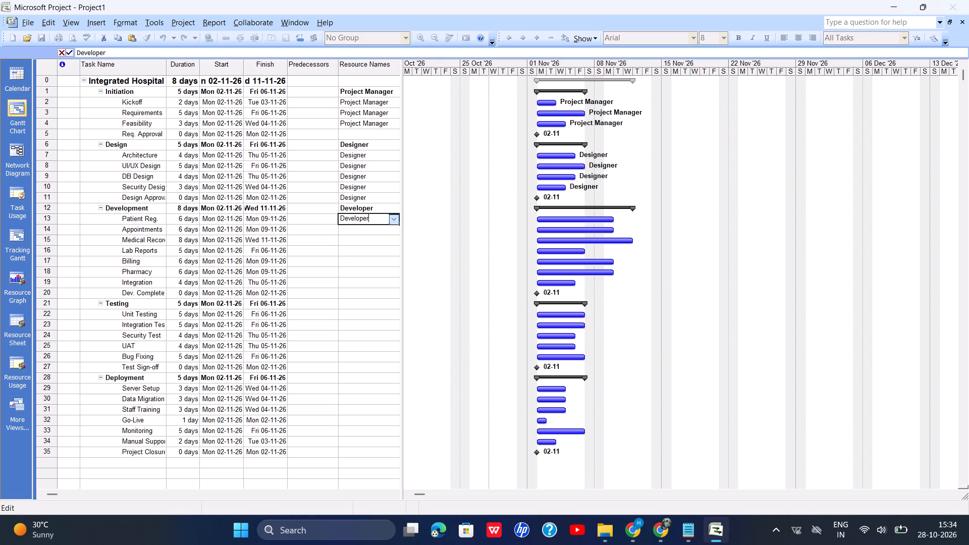
pyautogui.click(356, 232)
pyautogui.click(390, 231)
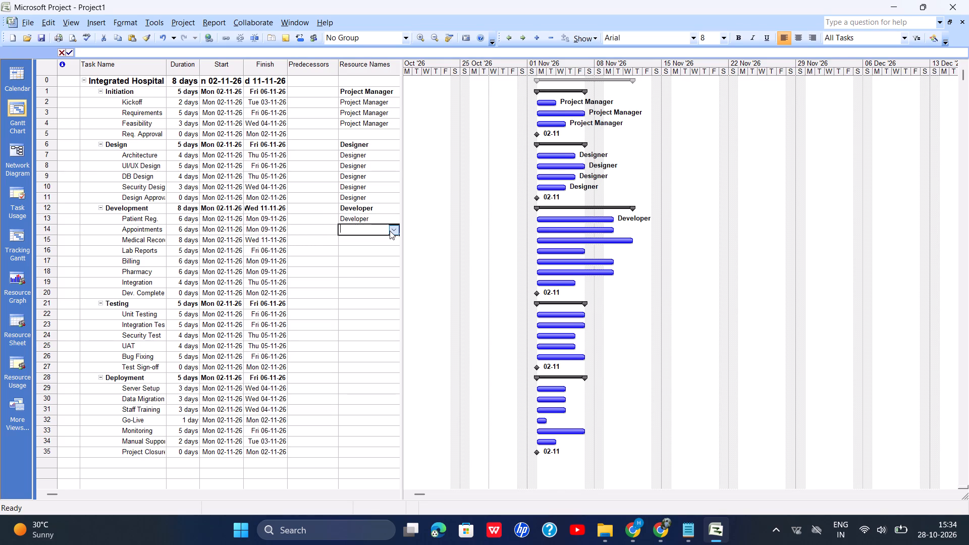
pyautogui.click(354, 263)
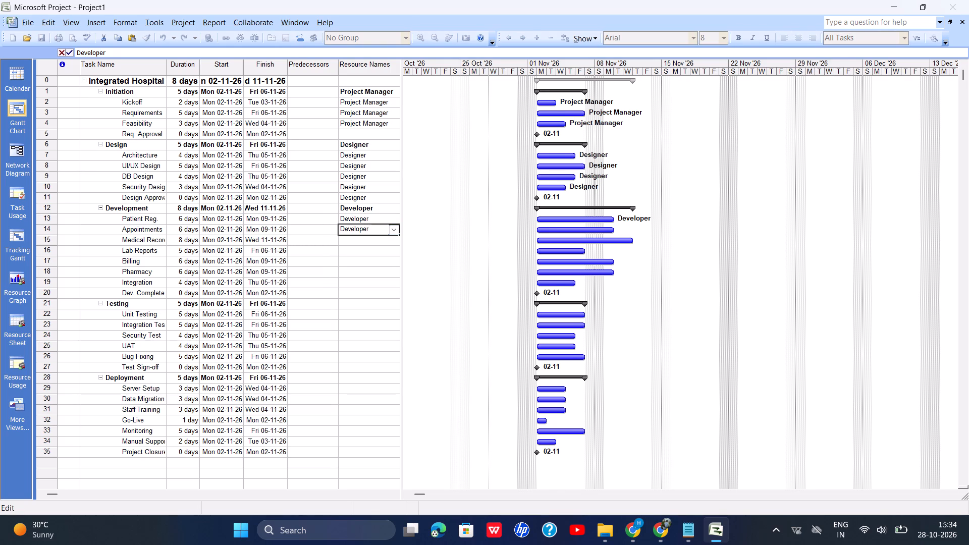
# Assign Developer as the resource for the Medical Records, Lab Reports and Billing tasks.
pyautogui.click(353, 241)
pyautogui.moveTo(394, 240); pyautogui.dragTo(358, 277)
pyautogui.click(358, 277)
pyautogui.click(355, 252)
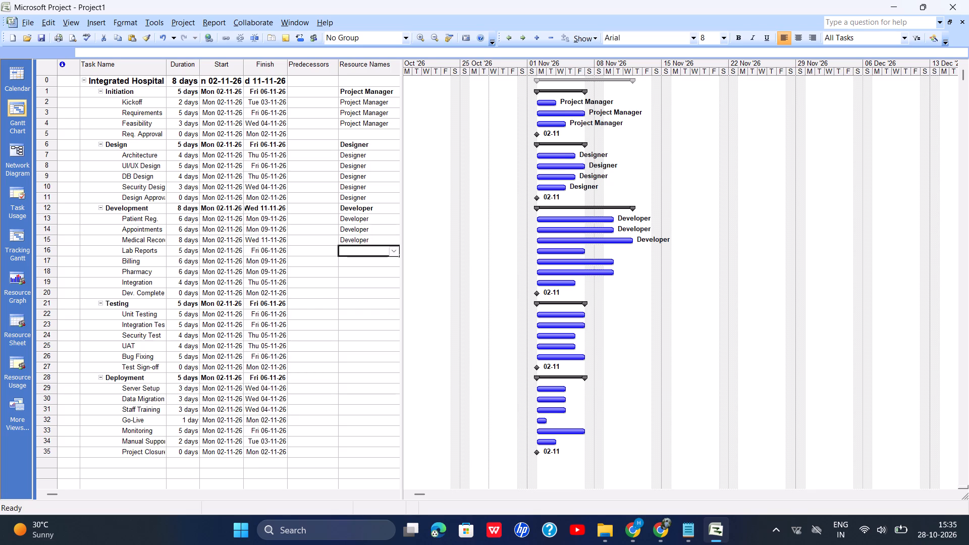
pyautogui.click(397, 248)
pyautogui.click(344, 285)
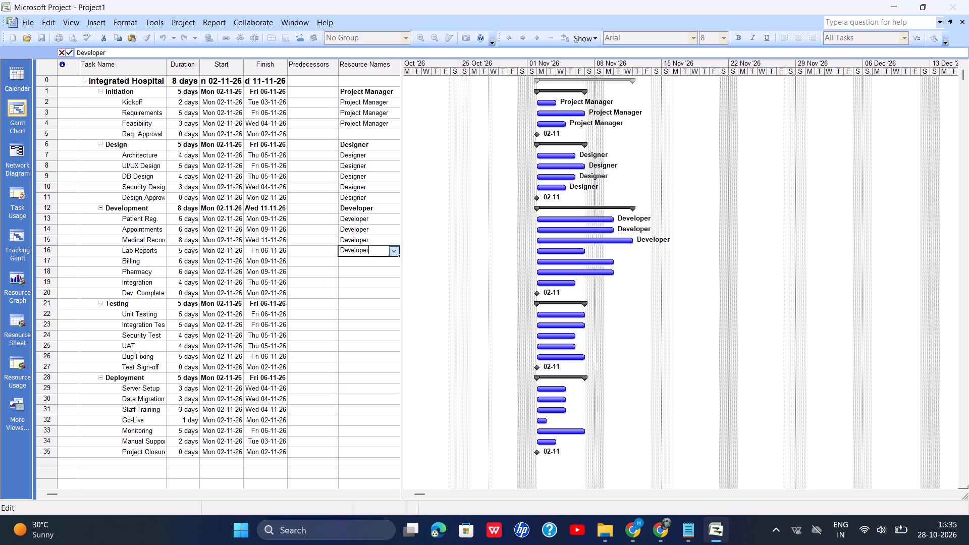
pyautogui.click(353, 262)
pyautogui.click(398, 258)
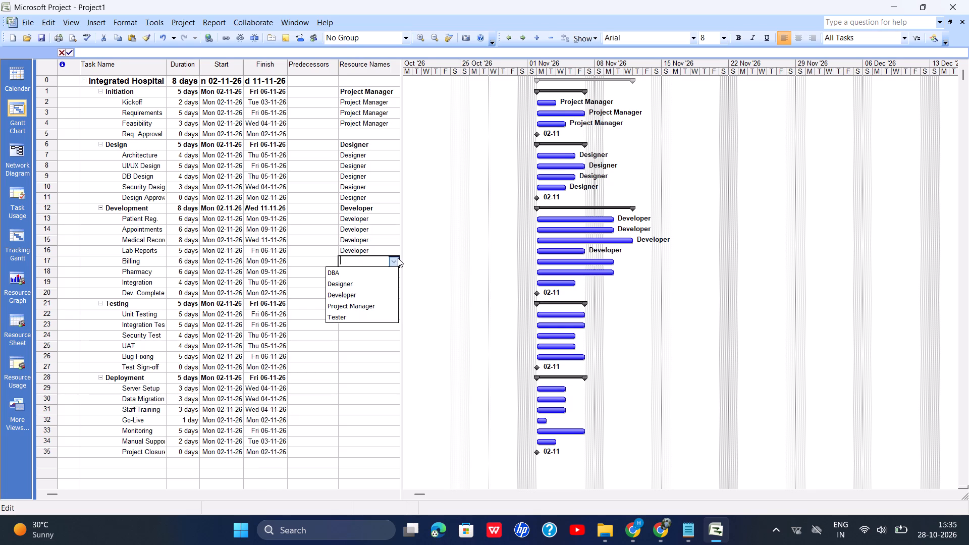
pyautogui.click(347, 291)
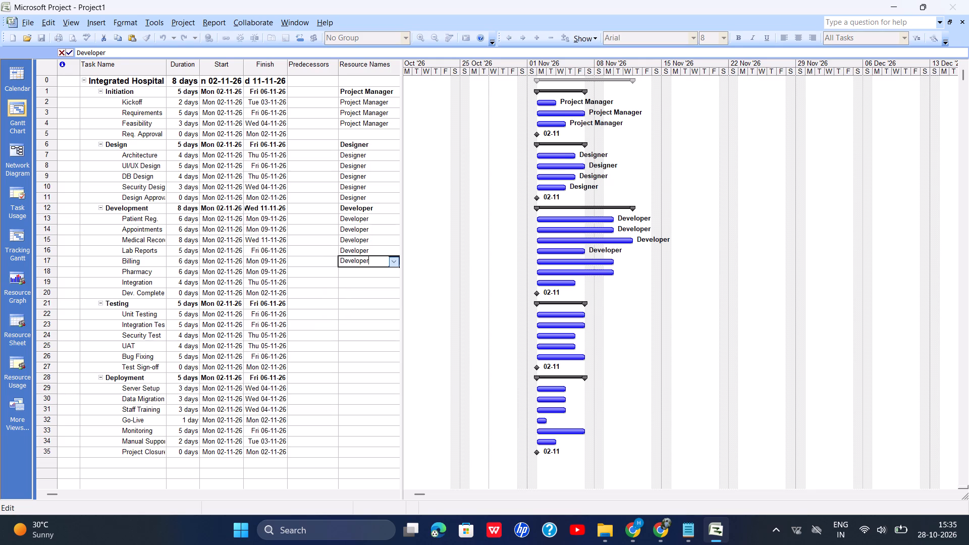
# Assign Developer as the resource for the Pharmacy, Integration and Dev. Complete tasks.
pyautogui.click(353, 273)
pyautogui.click(397, 269)
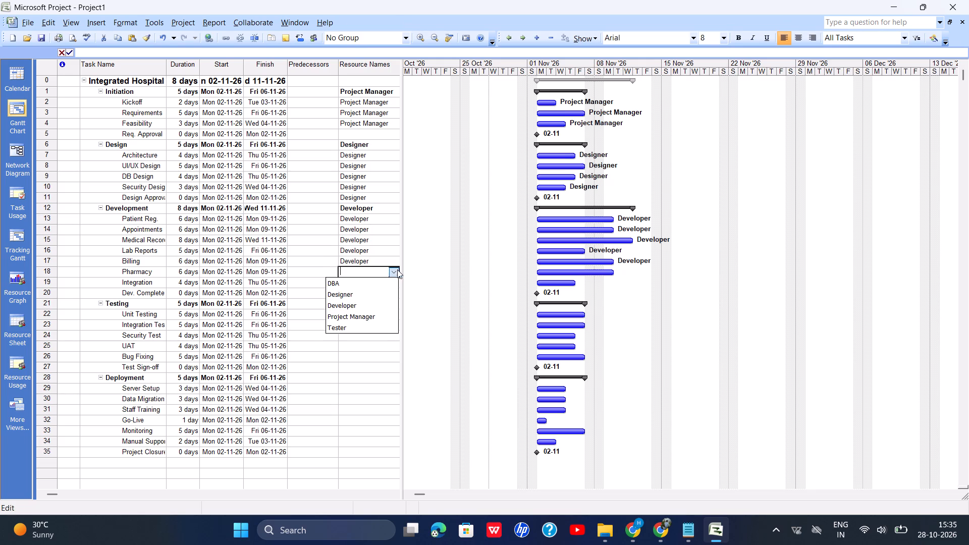
pyautogui.click(352, 303)
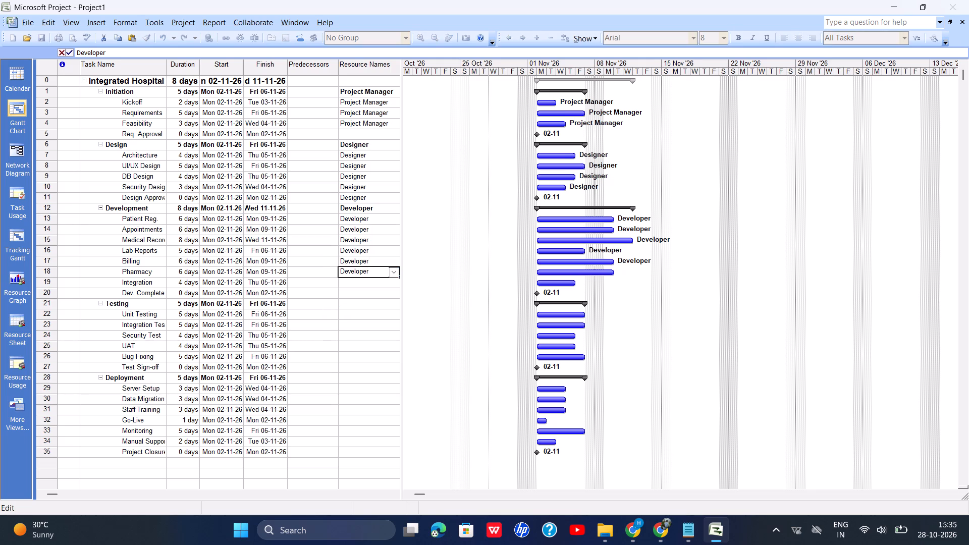
pyautogui.click(351, 283)
pyautogui.moveTo(394, 282); pyautogui.dragTo(350, 318)
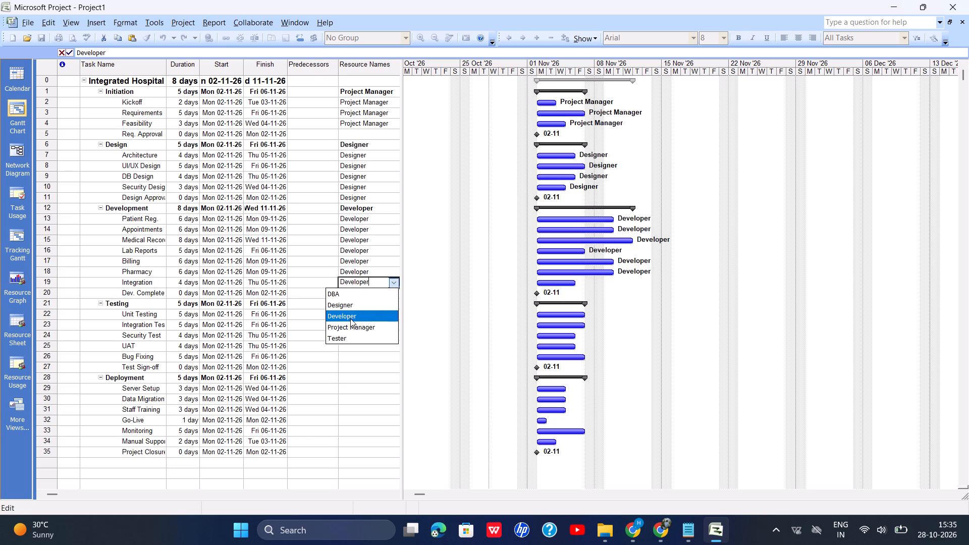
pyautogui.moveTo(350, 318); pyautogui.dragTo(349, 320)
pyautogui.click(349, 320)
pyautogui.click(359, 290)
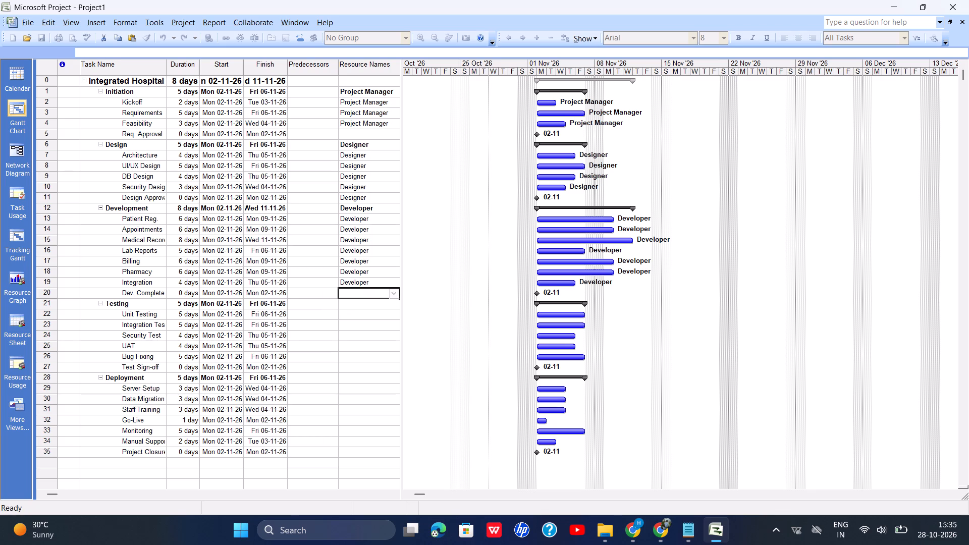
pyautogui.click(395, 291)
pyautogui.click(345, 325)
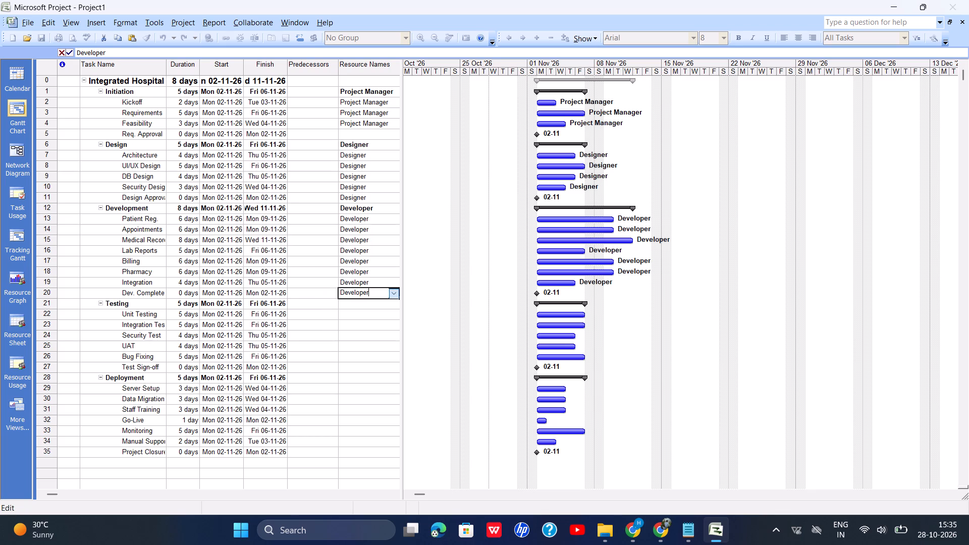
# Assign Tester as the resource for the Testing phase and its Unit Testing and Integration Test tasks.
pyautogui.click(348, 300)
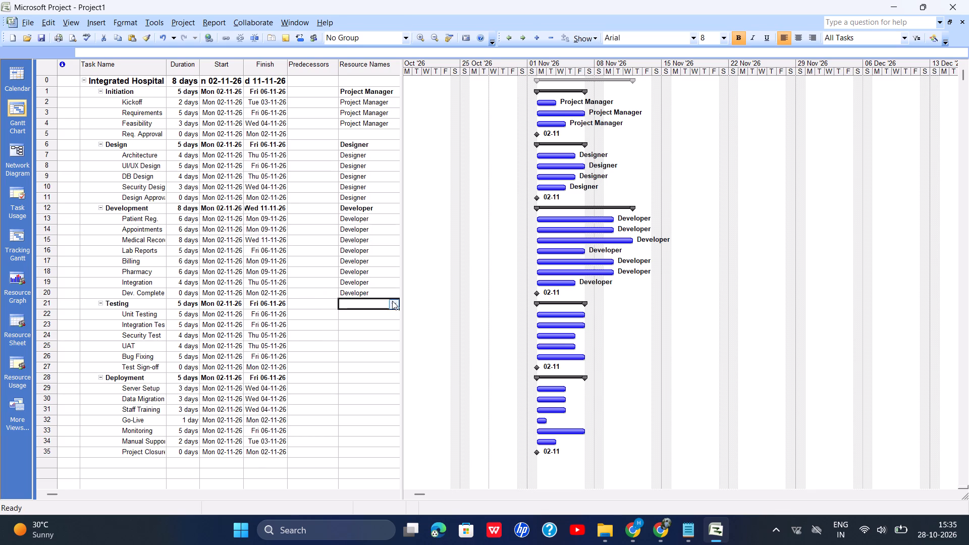
pyautogui.click(392, 301)
pyautogui.click(335, 354)
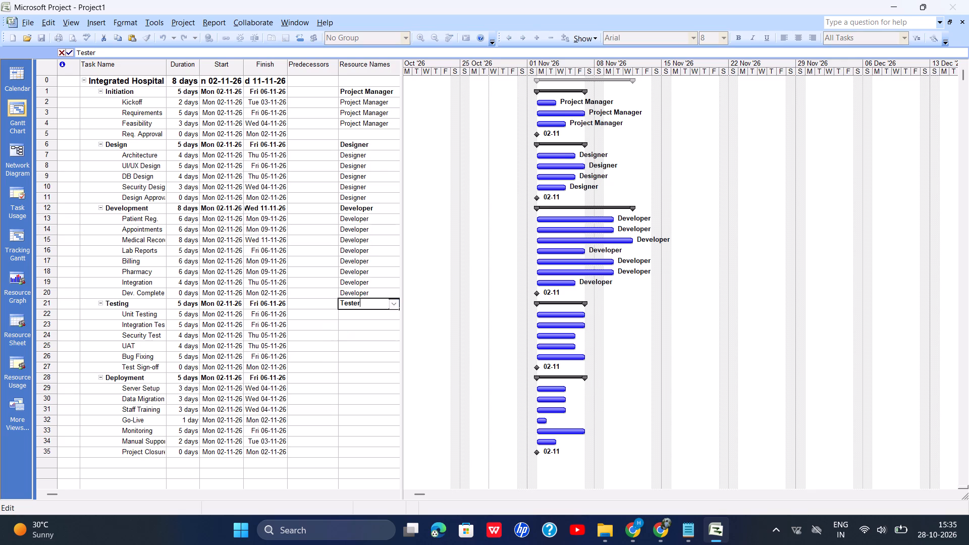
pyautogui.click(352, 316)
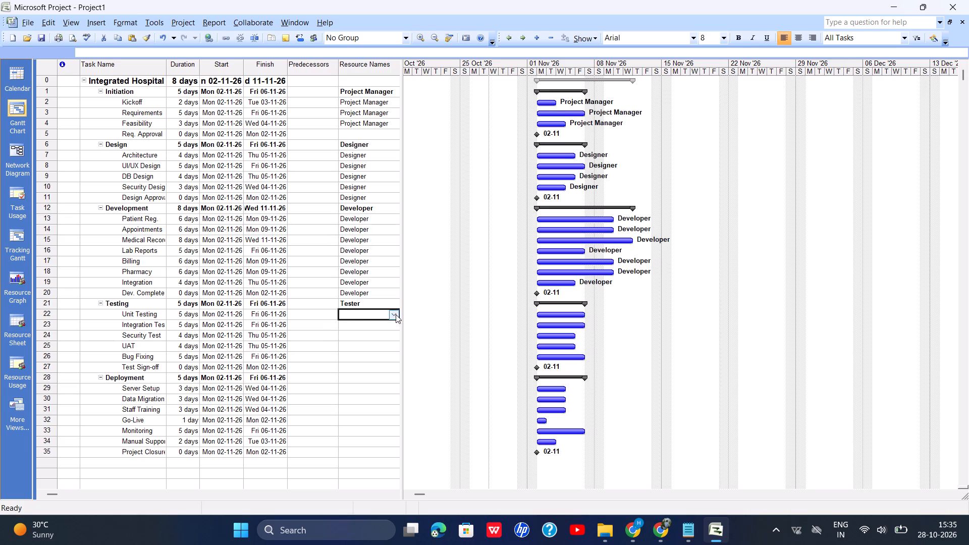
pyautogui.click(396, 314)
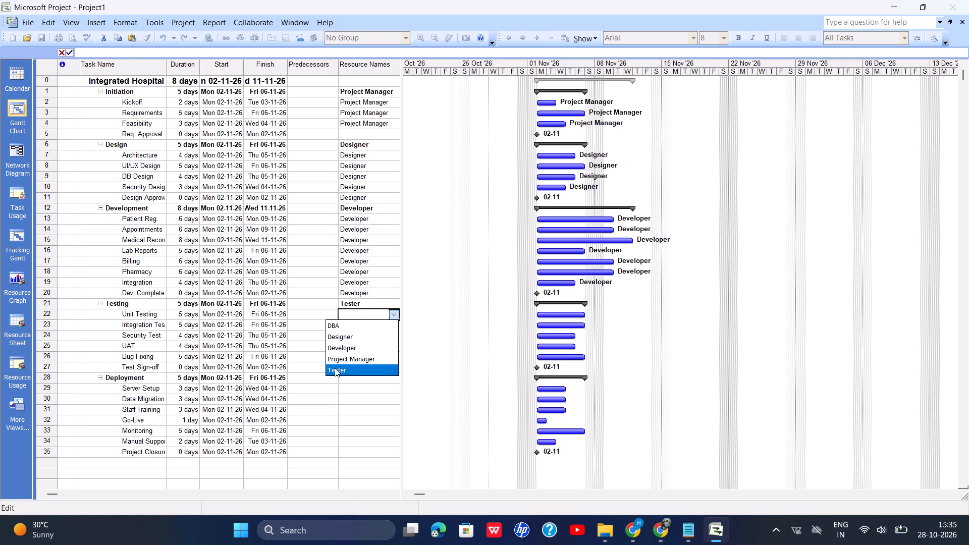
pyautogui.click(335, 368)
pyautogui.click(350, 327)
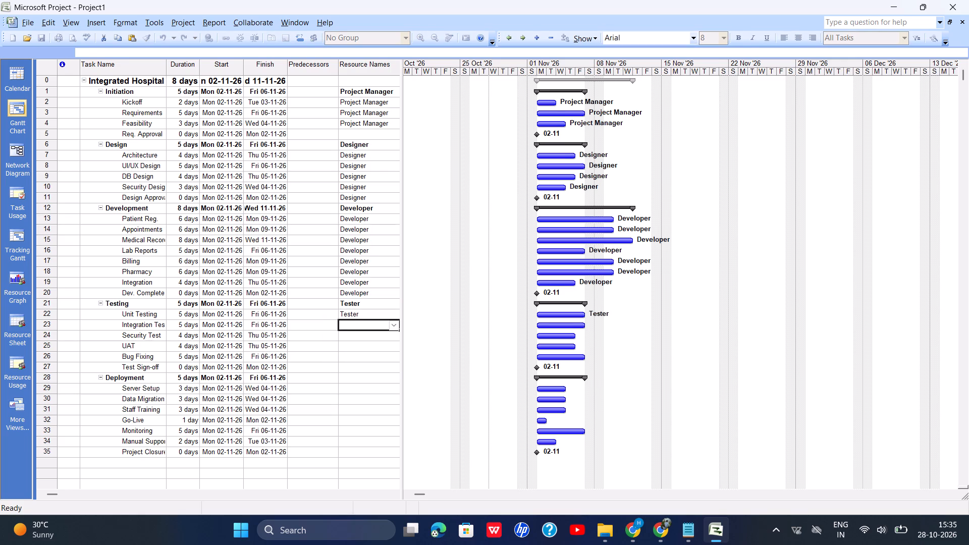
pyautogui.click(398, 328)
pyautogui.click(344, 376)
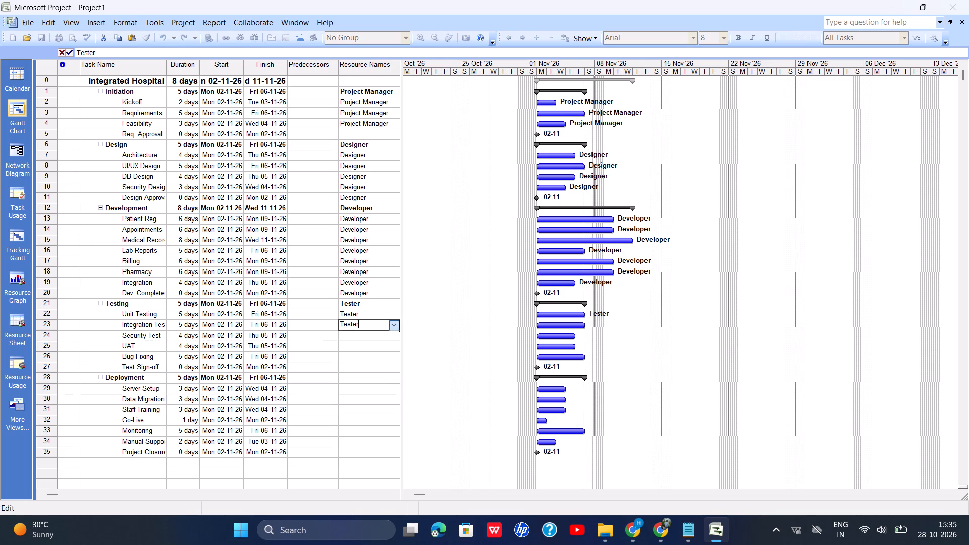
# Assign Tester as the resource for the Security Test, UAT, Bug Fixing and Test Sign-off tasks.
pyautogui.click(349, 336)
pyautogui.click(393, 334)
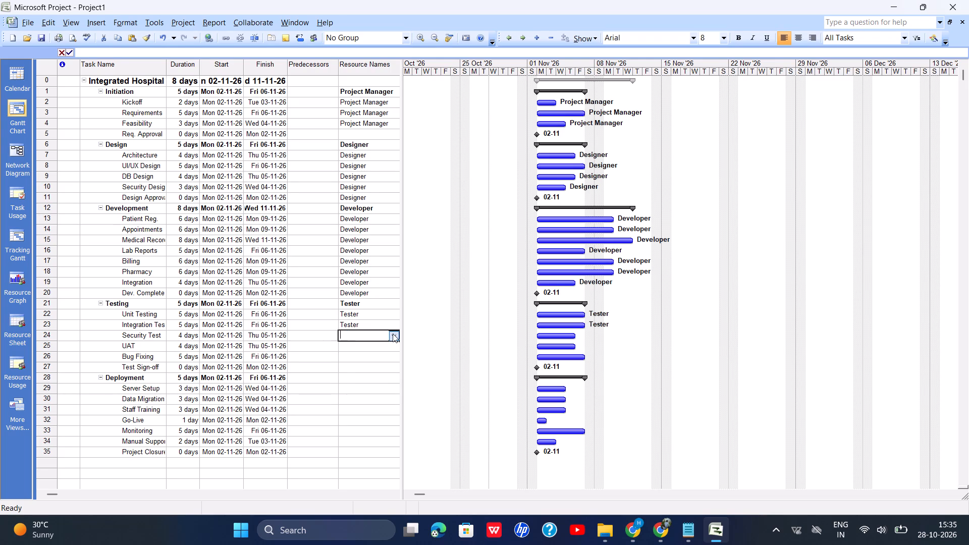
pyautogui.click(348, 387)
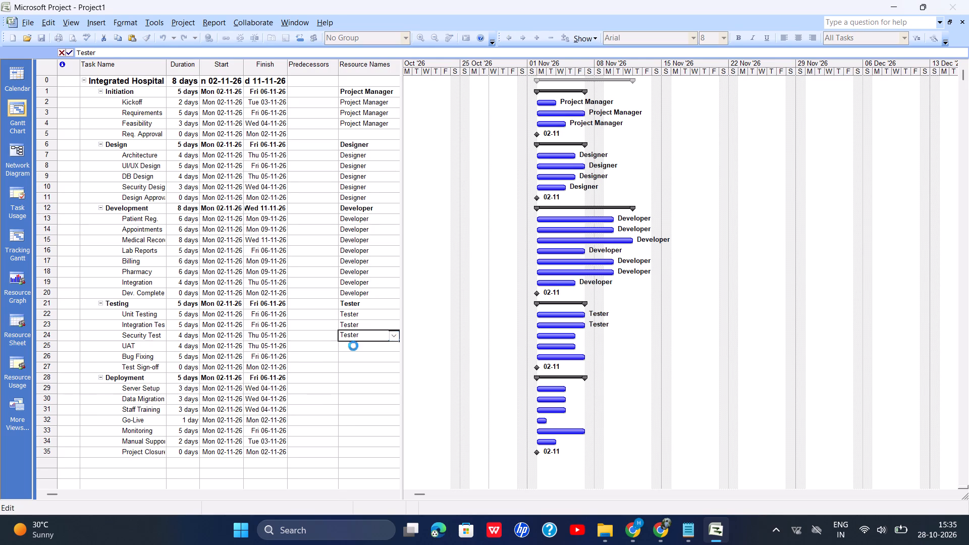
pyautogui.click(353, 346)
pyautogui.click(394, 346)
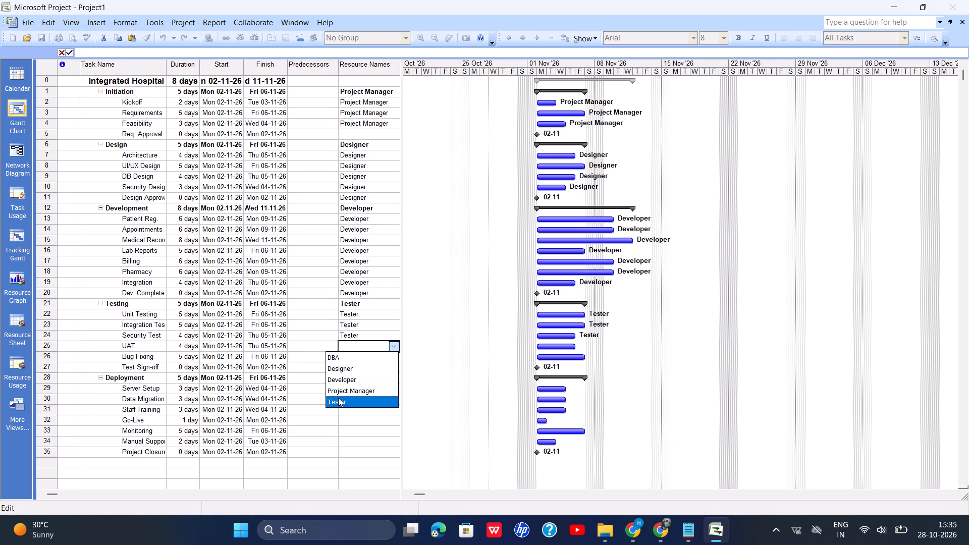
pyautogui.click(336, 400)
pyautogui.click(356, 358)
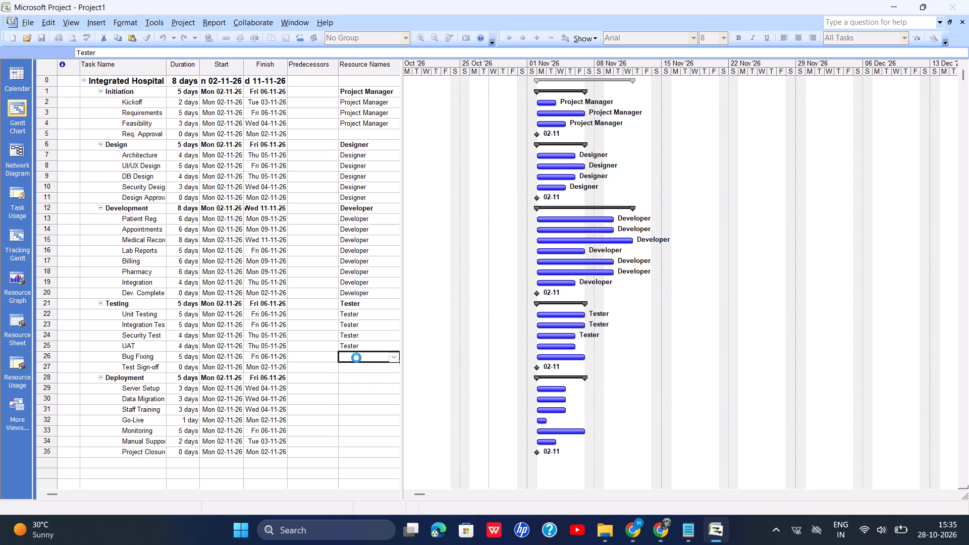
pyautogui.click(396, 359)
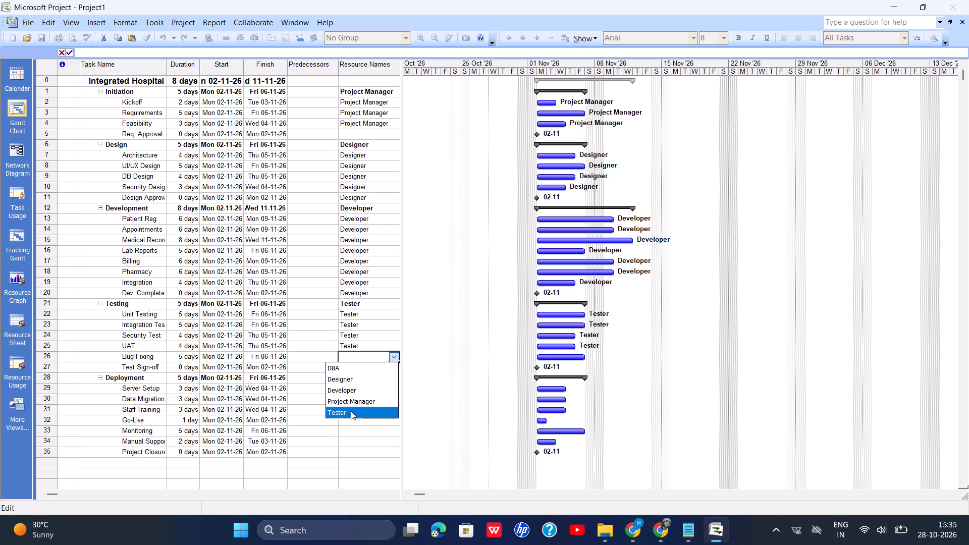
pyautogui.click(350, 412)
pyautogui.click(353, 366)
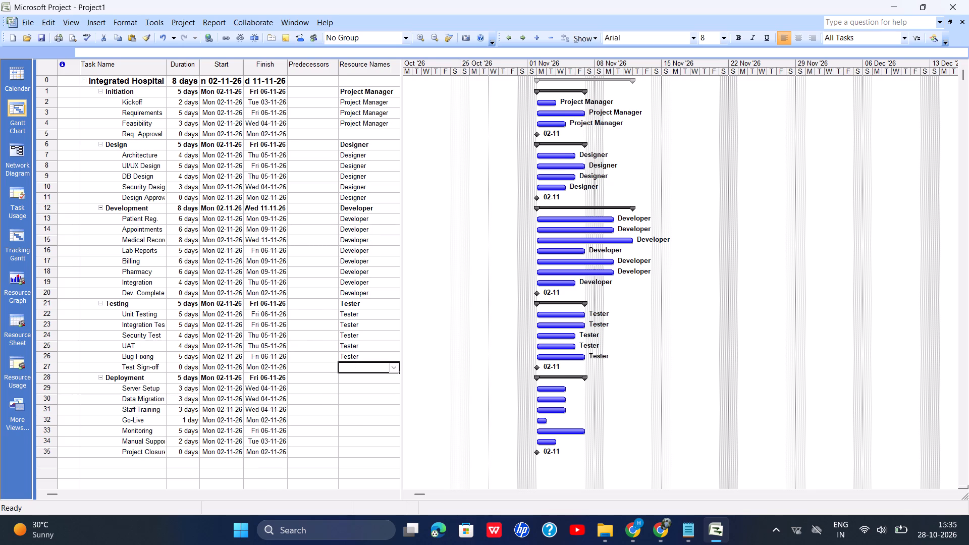
pyautogui.click(395, 369)
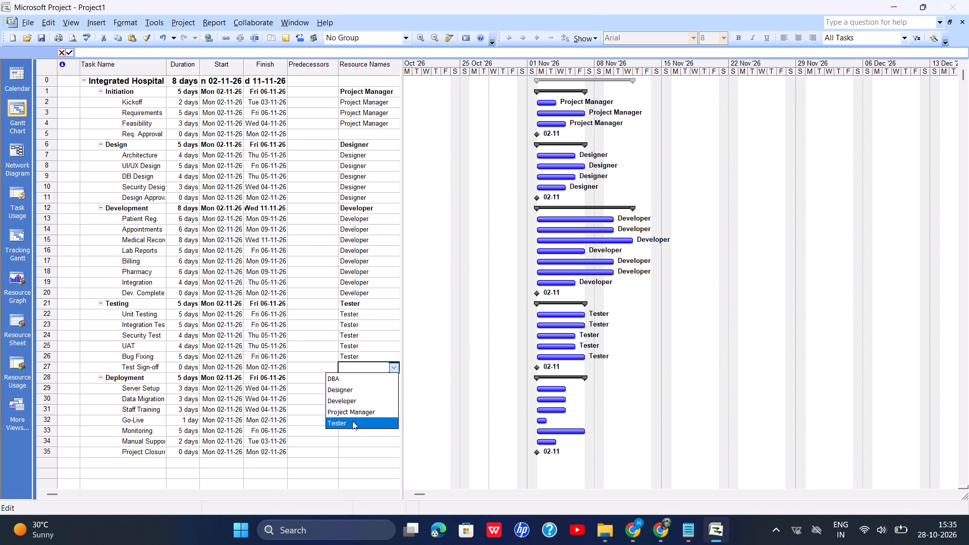
pyautogui.click(352, 421)
pyautogui.click(348, 378)
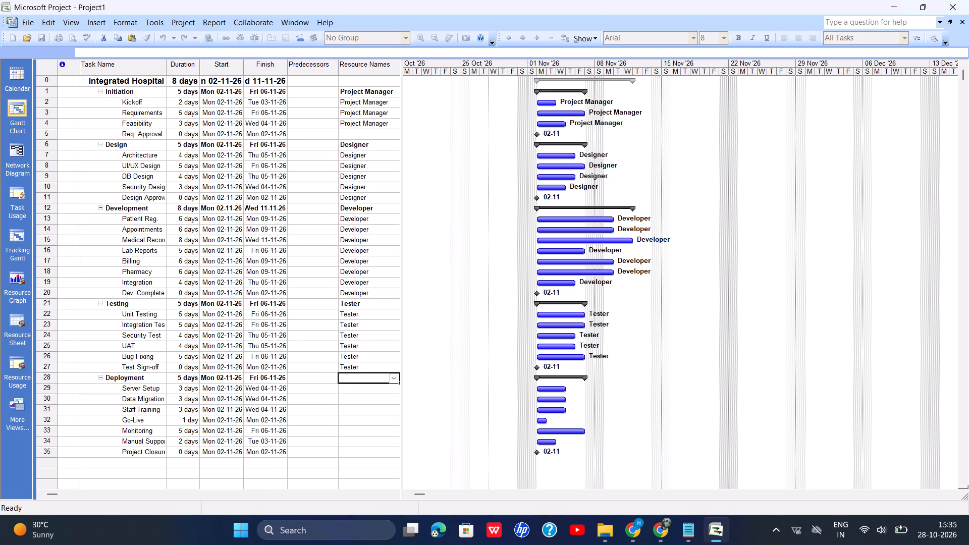
pyautogui.click(664, 527)
pyautogui.scroll(-4, 533, 372)
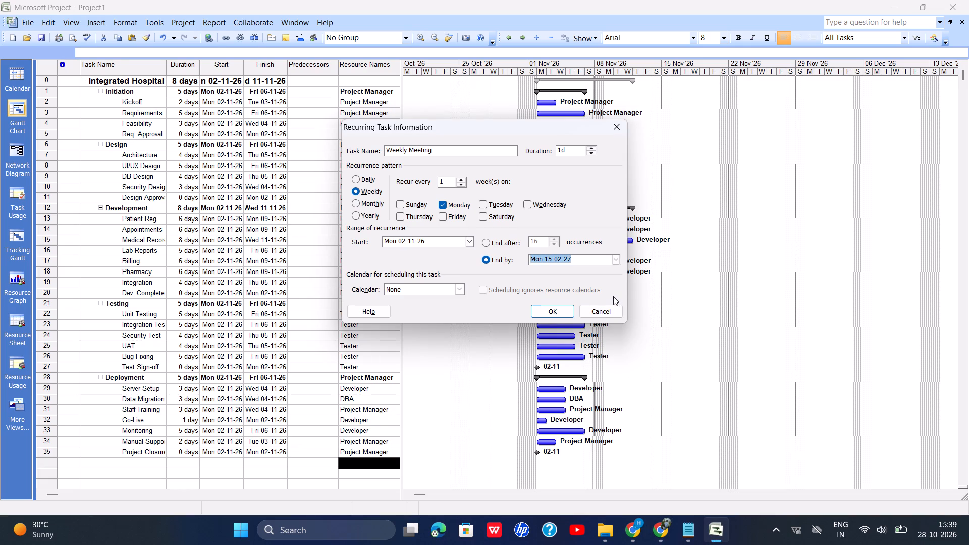
pyautogui.click(634, 524)
pyautogui.click(657, 529)
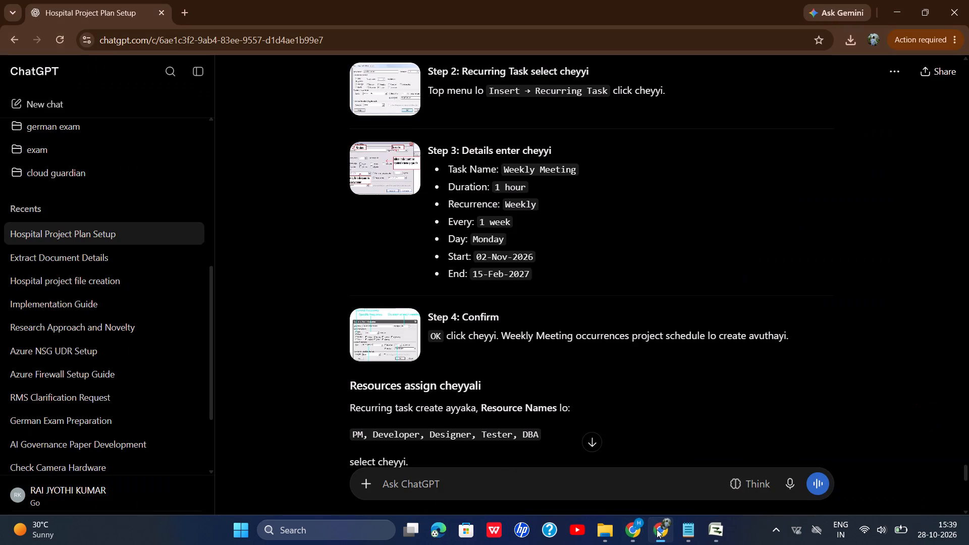
pyautogui.scroll(-8, 549, 322)
pyautogui.scroll(1, 549, 322)
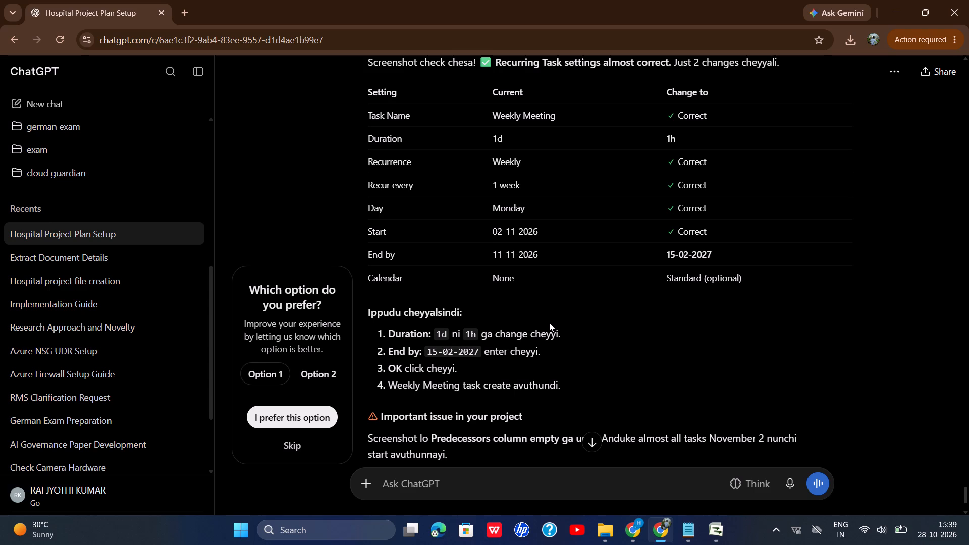
pyautogui.scroll(-1, 549, 322)
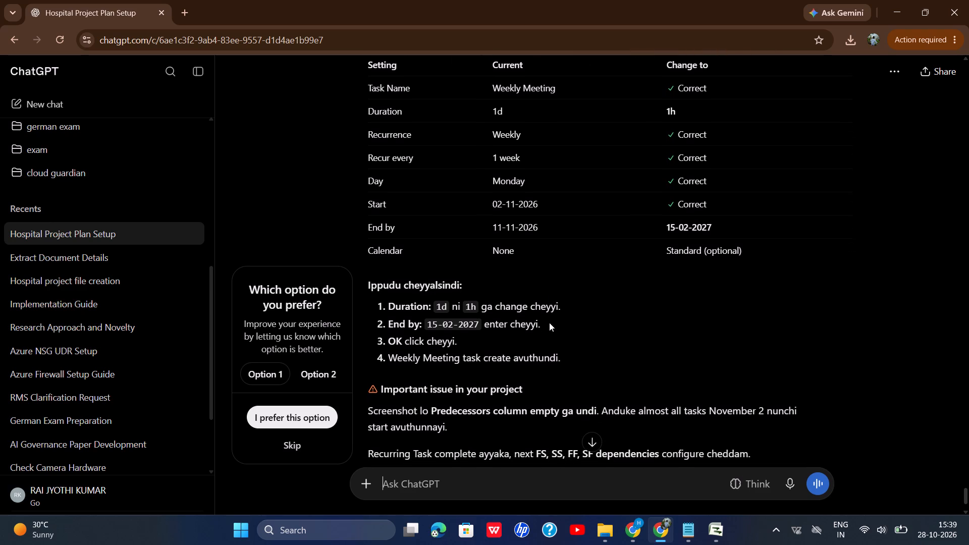
pyautogui.scroll(-1, 549, 322)
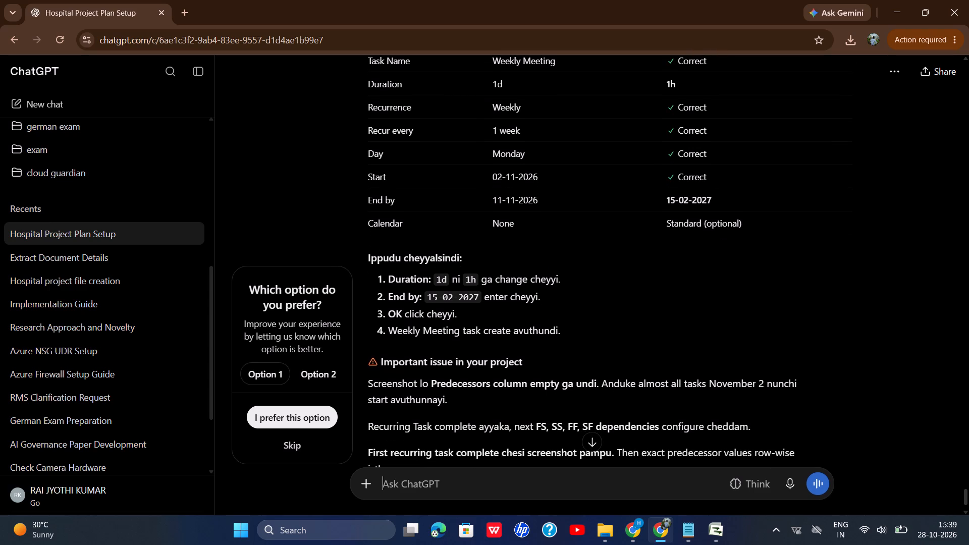
# Set the Weekly Meeting's duration to 1h in Microsoft Project and create the recurring task.
pyautogui.click(706, 536)
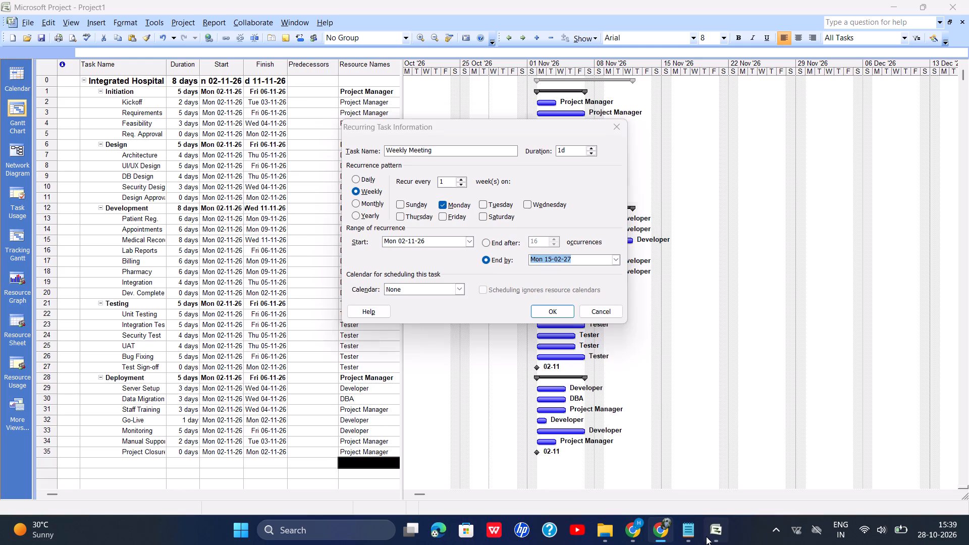
pyautogui.click(592, 154)
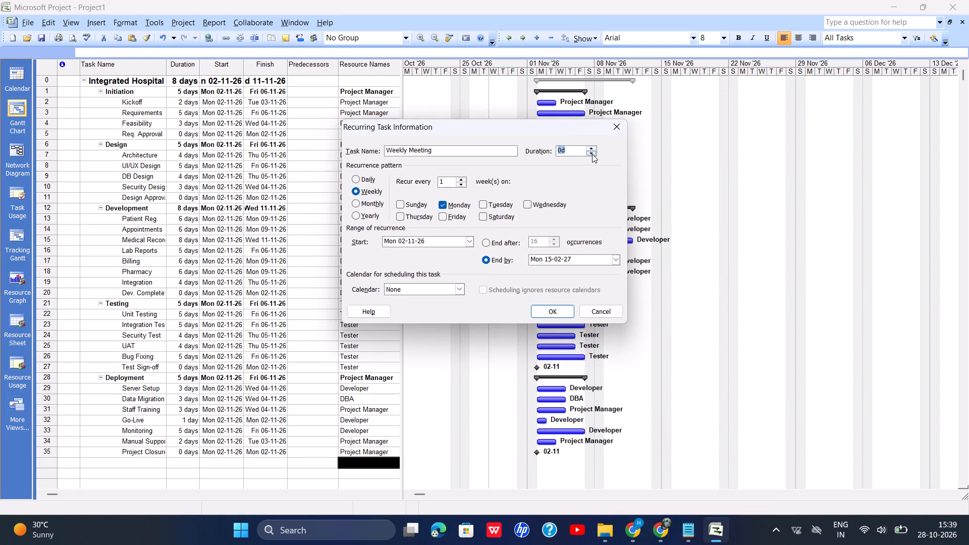
pyautogui.click(592, 154)
pyautogui.tripleClick(592, 154)
pyautogui.click(592, 154)
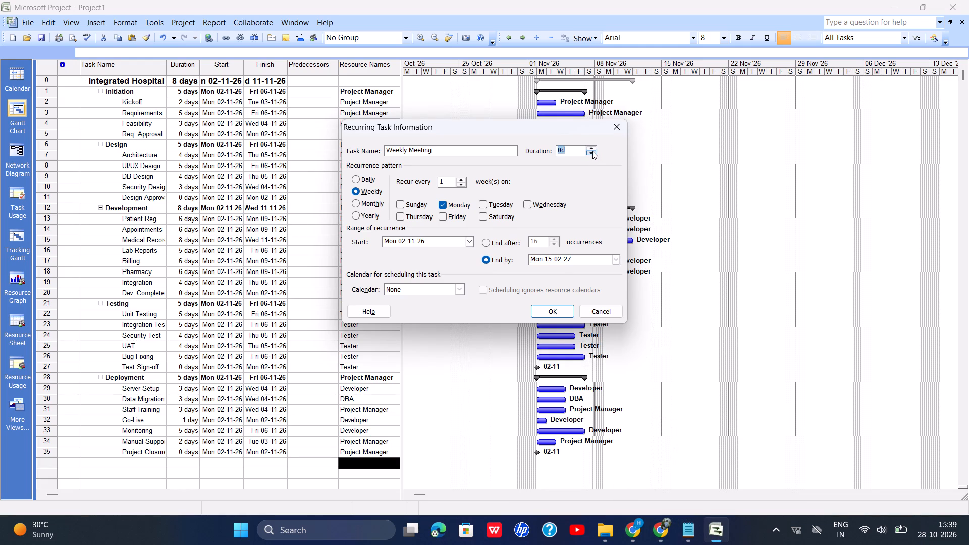
pyautogui.tripleClick(592, 149)
pyautogui.tripleClick(592, 149)
pyautogui.tripleClick(592, 149)
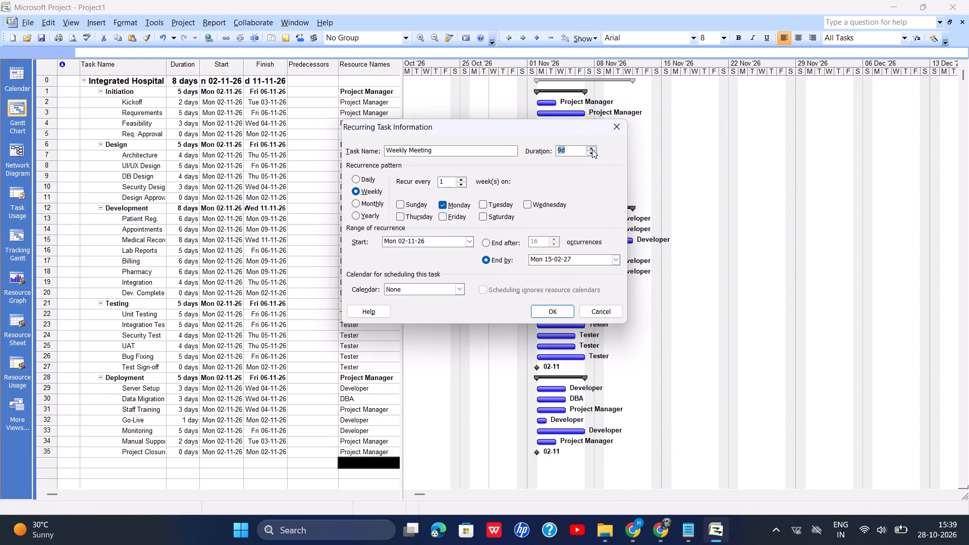
pyautogui.tripleClick(592, 149)
pyautogui.click(592, 149)
pyautogui.press('BackSpace')
pyautogui.write('1h')
pyautogui.click(575, 175)
pyautogui.click(548, 309)
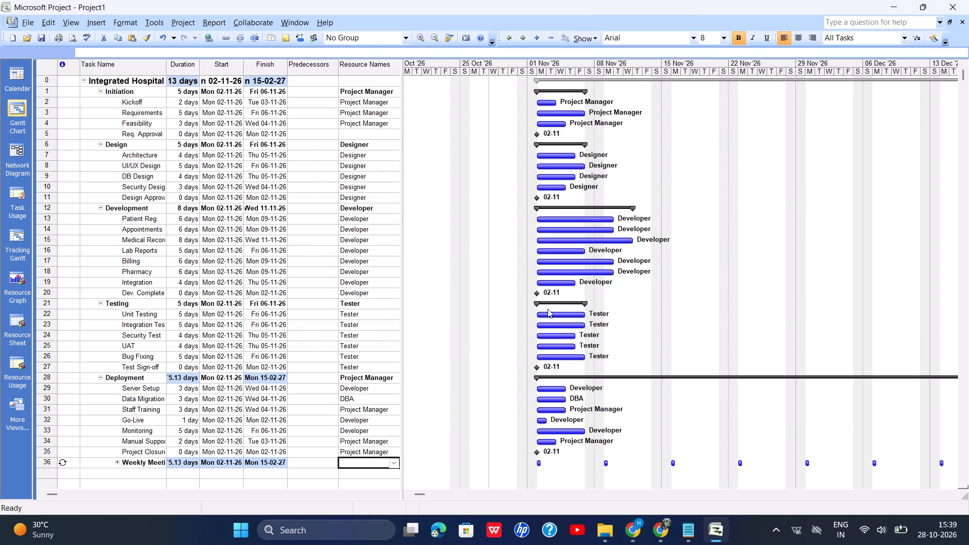
# Read the rest of ChatGPT's instructions, and assign Project Manager as the resource of the Weekly Meeting task in Microsoft Project.
pyautogui.scroll(-1, 606, 383)
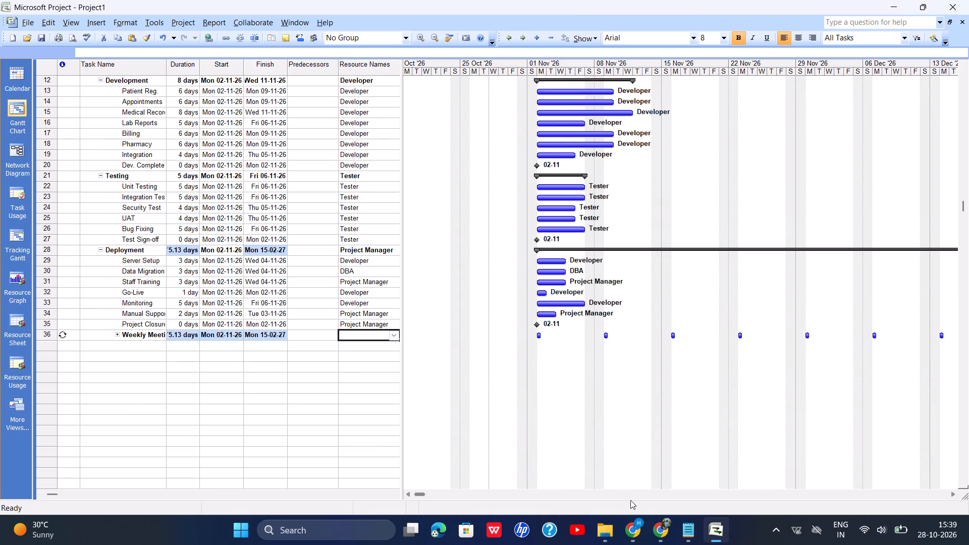
pyautogui.click(657, 522)
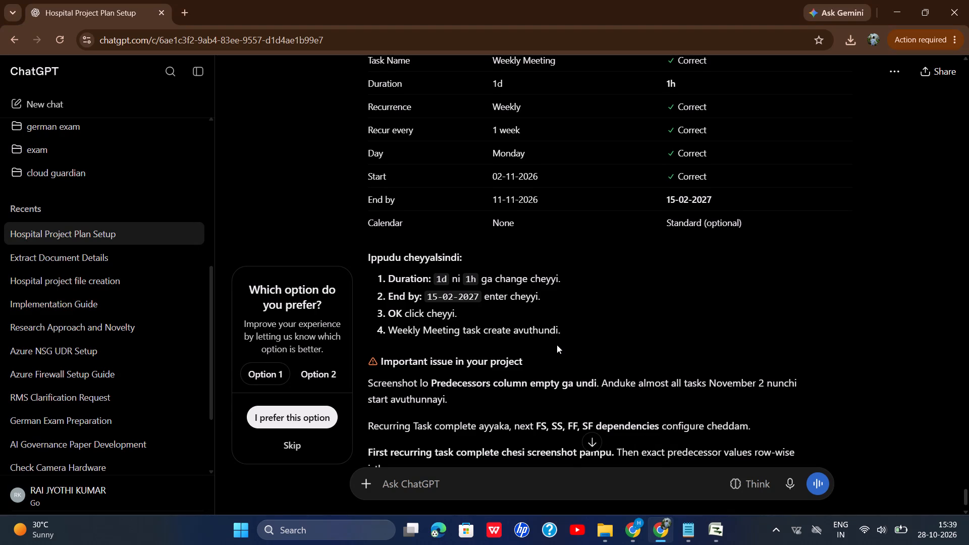
pyautogui.scroll(-1, 557, 345)
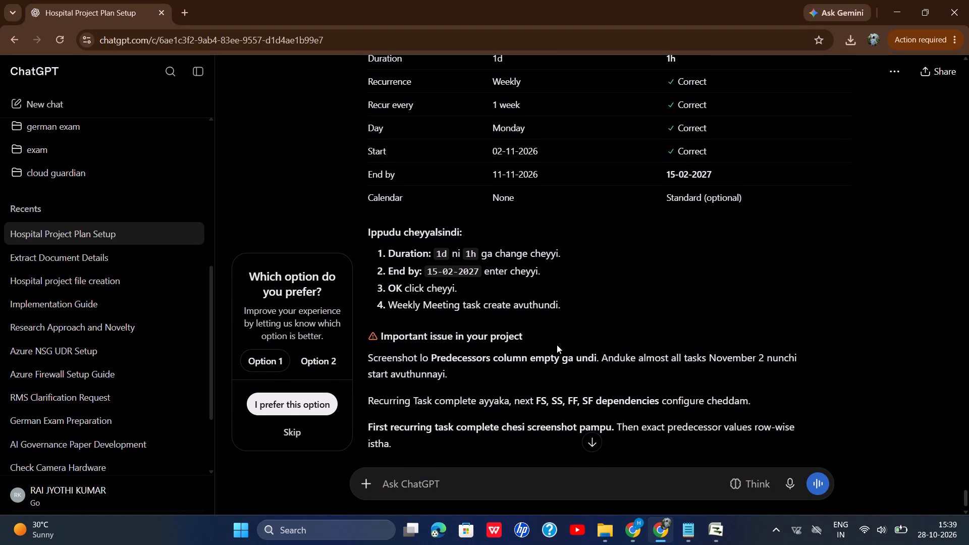
pyautogui.scroll(-1, 557, 345)
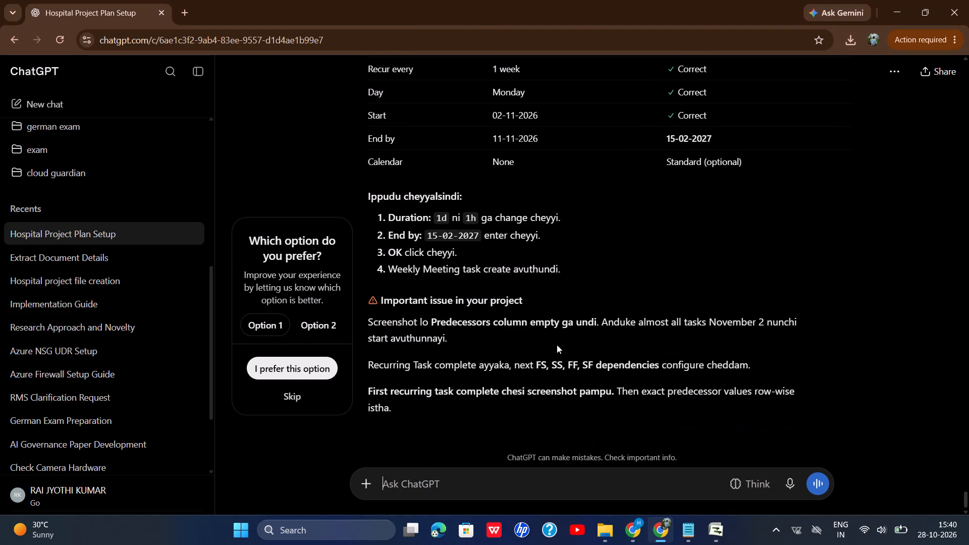
pyautogui.scroll(-2, 557, 345)
pyautogui.click(708, 534)
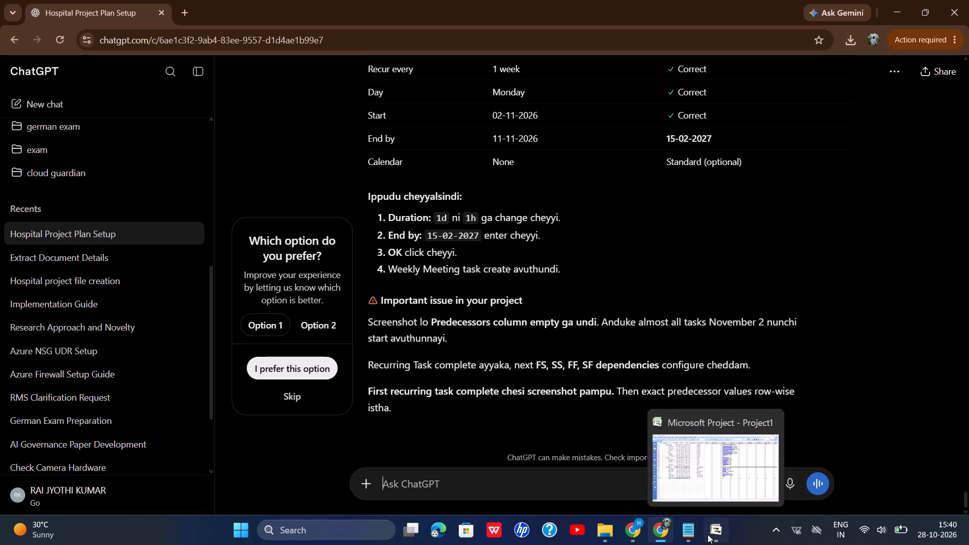
pyautogui.click(393, 334)
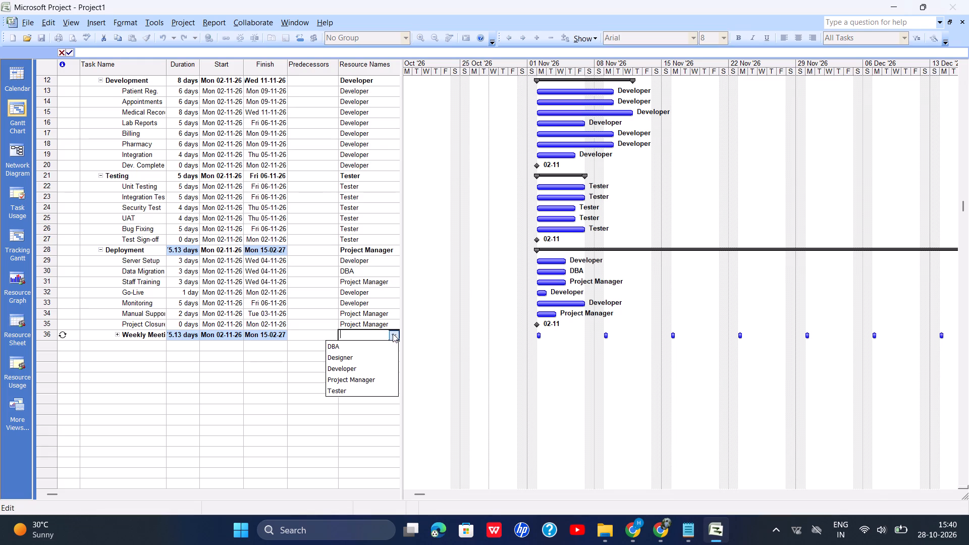
pyautogui.click(356, 374)
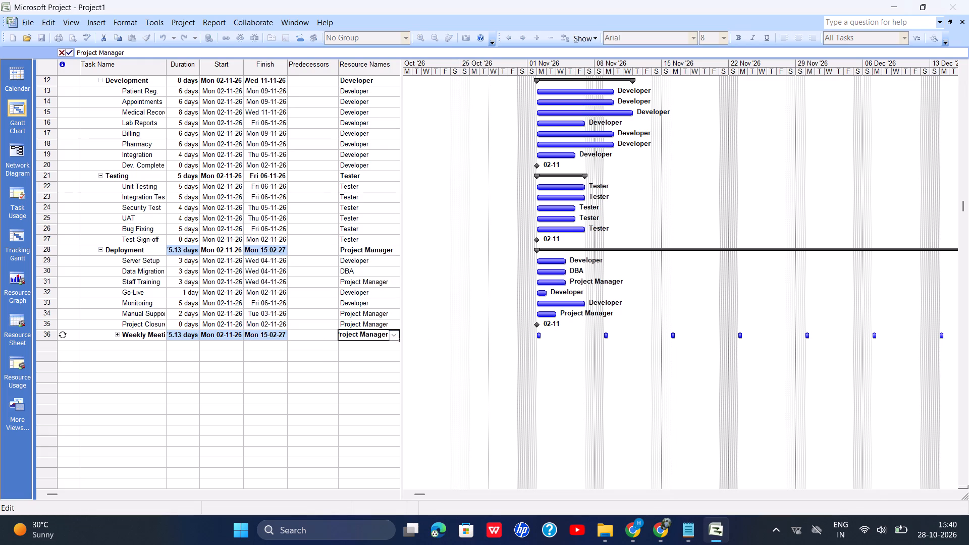
pyautogui.click(368, 360)
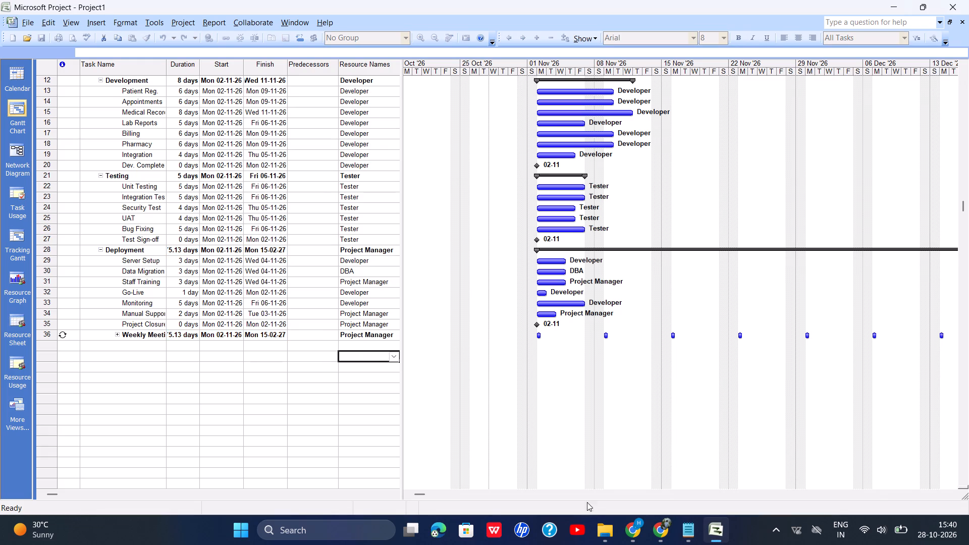
# Recheck ChatGPT's request and capture a full-screen screenshot of the whole project schedule including the Weekly Meeting task.
pyautogui.click(654, 524)
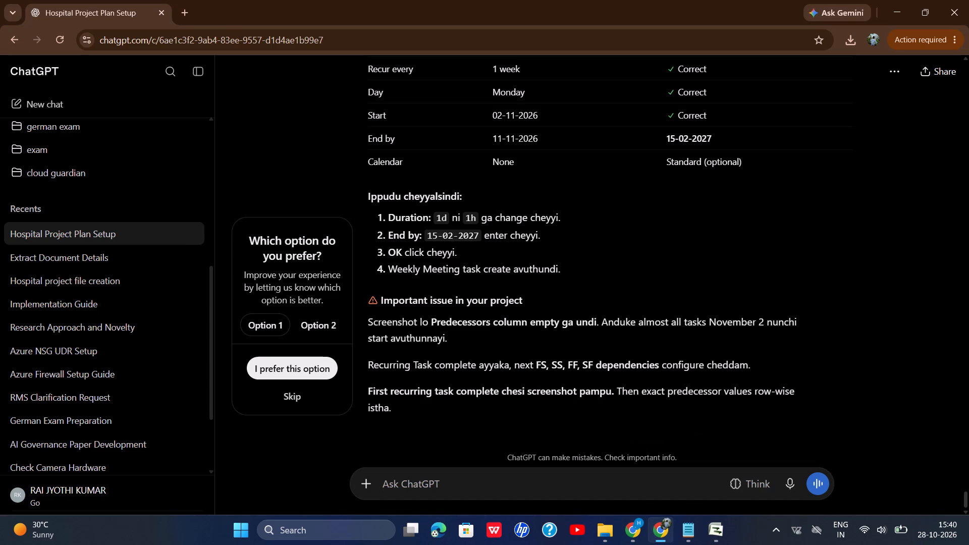
pyautogui.scroll(-1, 527, 364)
pyautogui.click(714, 524)
pyautogui.scroll(1, 608, 430)
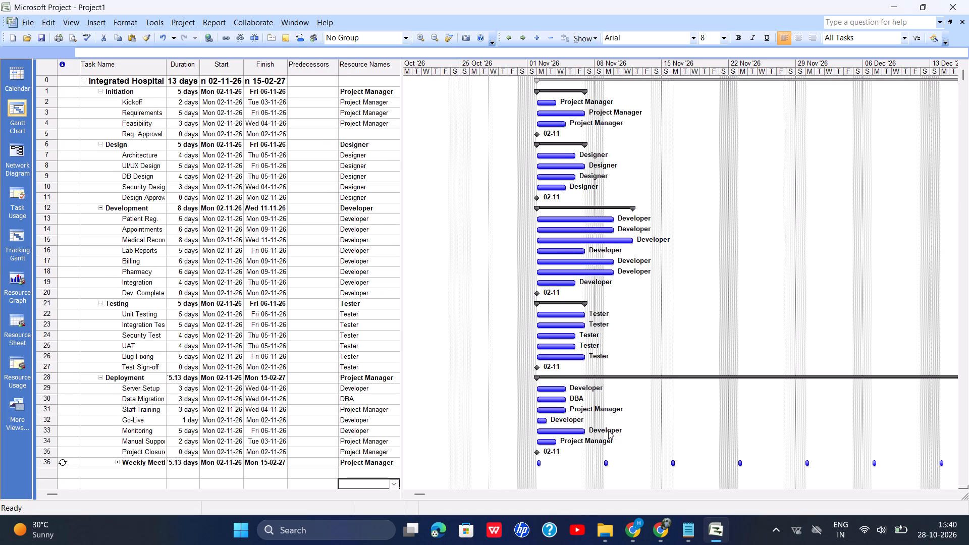
pyautogui.scroll(1, 608, 430)
pyautogui.press('Print')
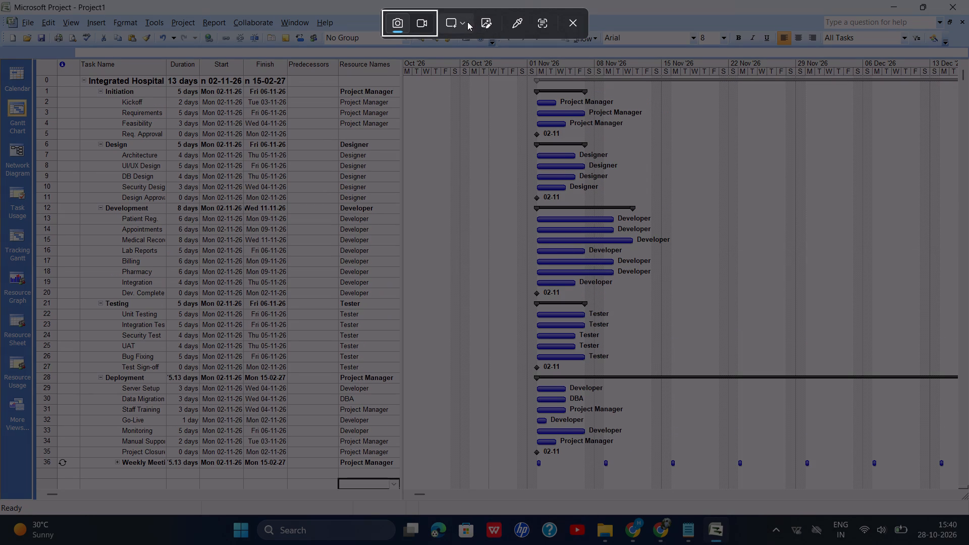
pyautogui.click(467, 22)
pyautogui.click(477, 69)
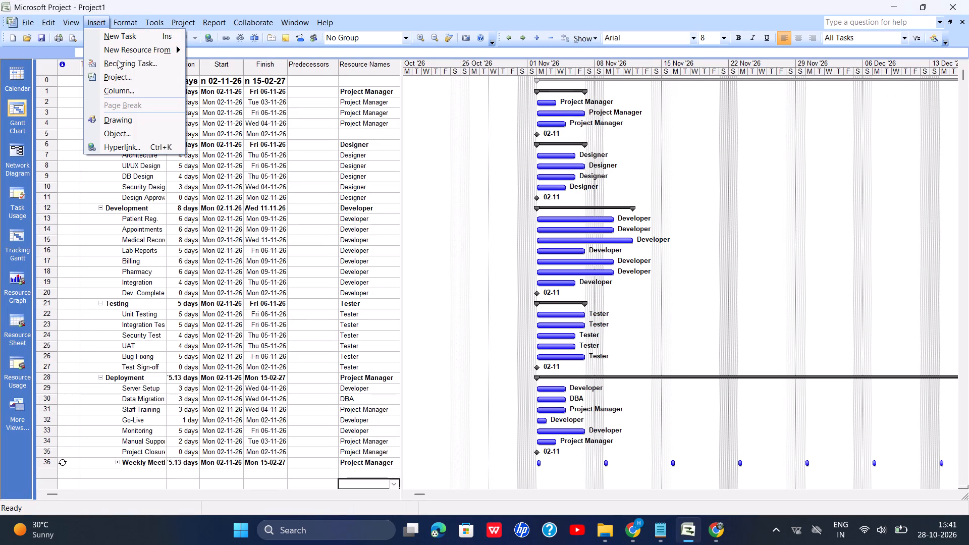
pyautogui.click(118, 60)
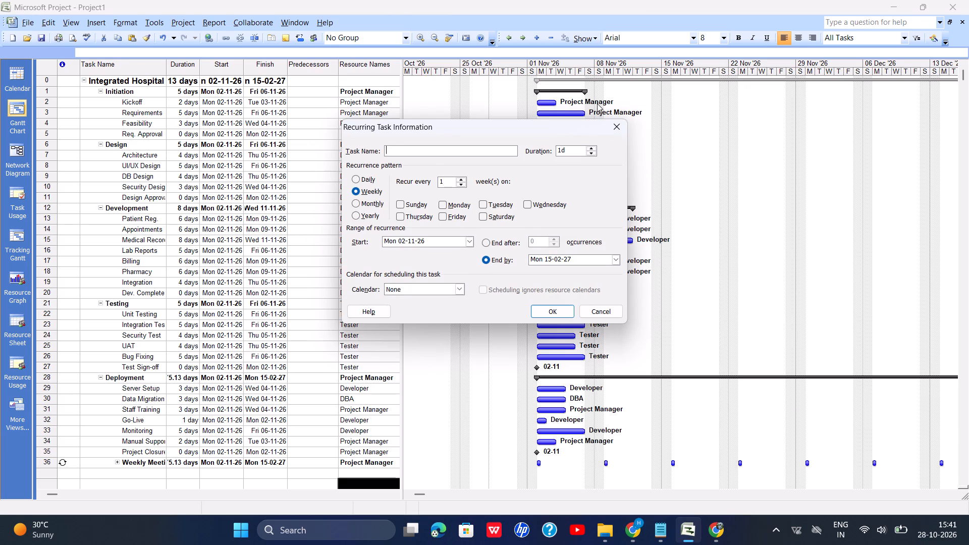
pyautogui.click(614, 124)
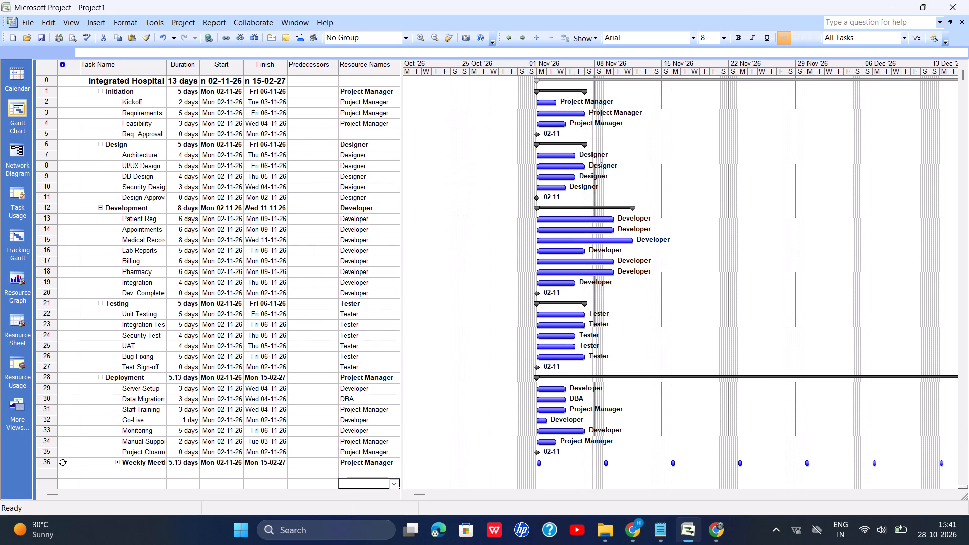
# Open the recurring task information of Weekly Meeting (task 36) and set its duration to 2h, keeping the weekly Monday recurrence.
pyautogui.scroll(-1, 272, 437)
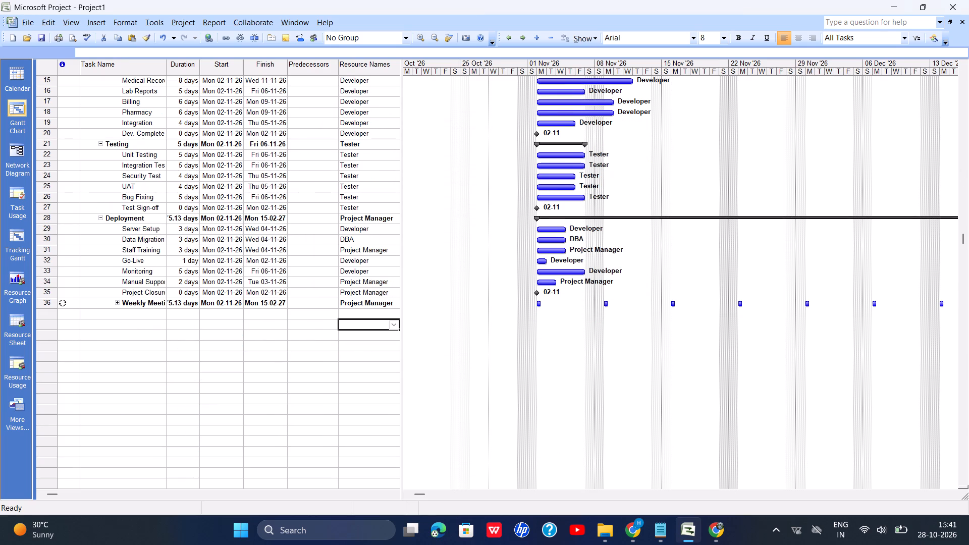
pyautogui.click(145, 302)
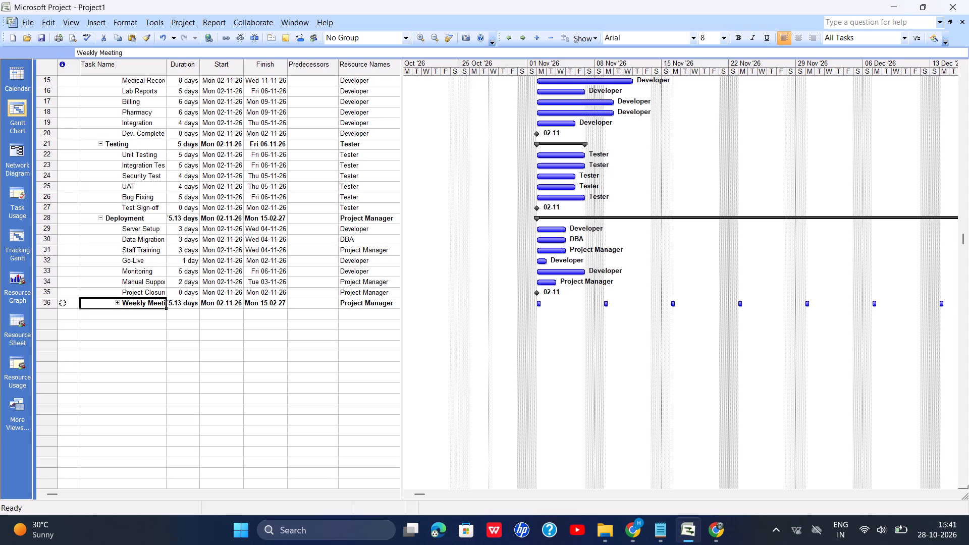
pyautogui.rightClick(62, 304)
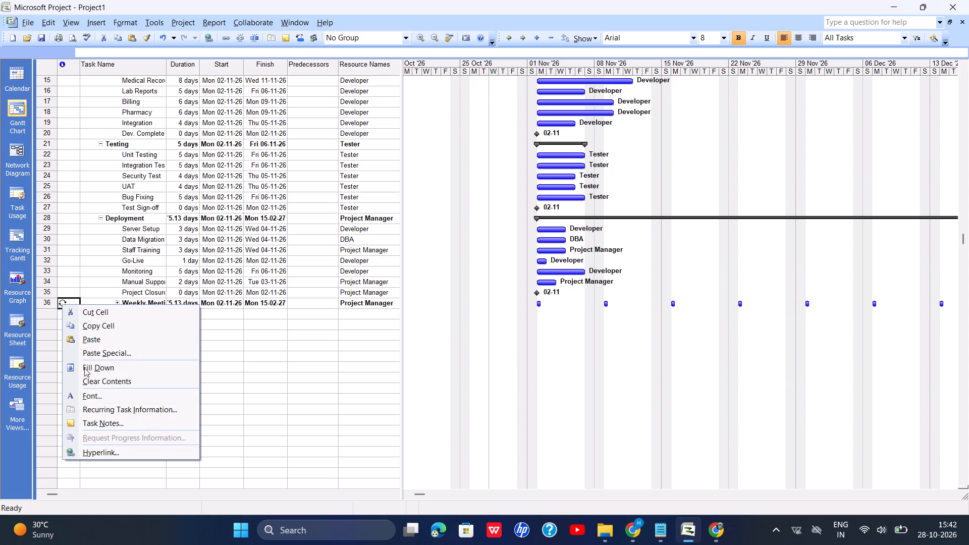
pyautogui.click(97, 411)
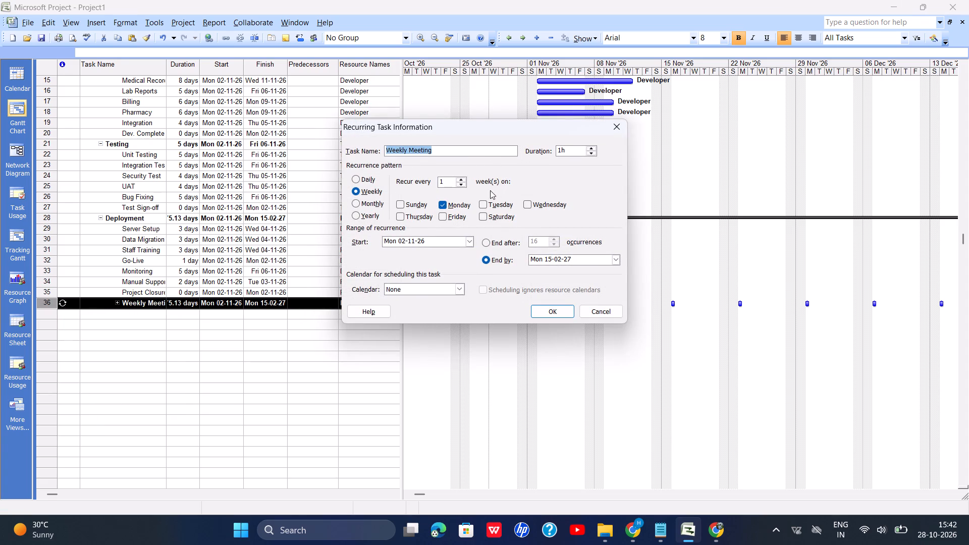
pyautogui.click(459, 185)
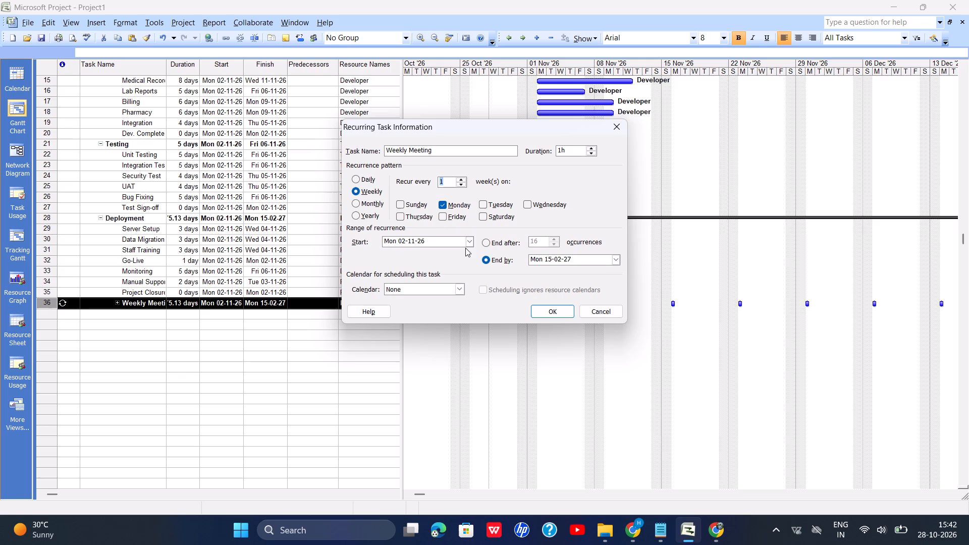
pyautogui.scroll(-1, 465, 248)
pyautogui.click(457, 288)
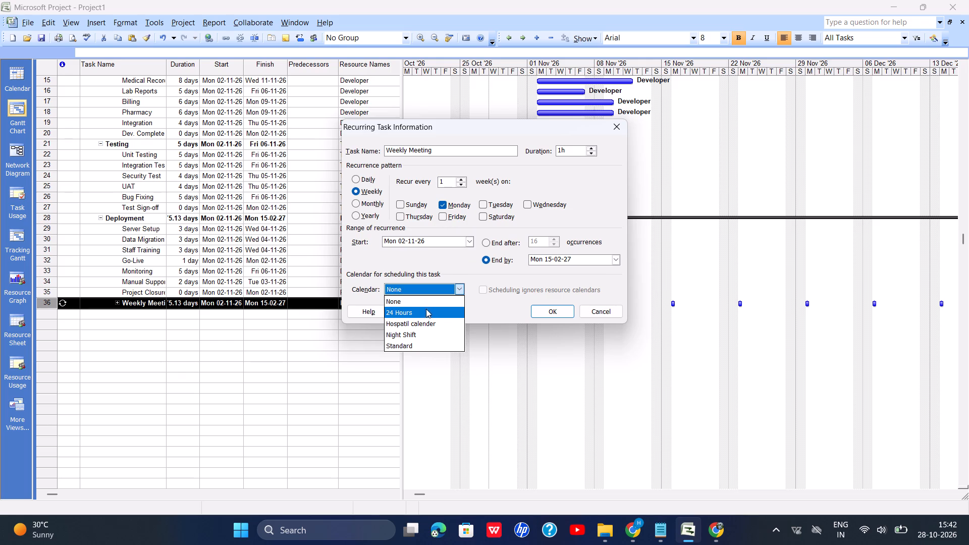
pyautogui.click(453, 275)
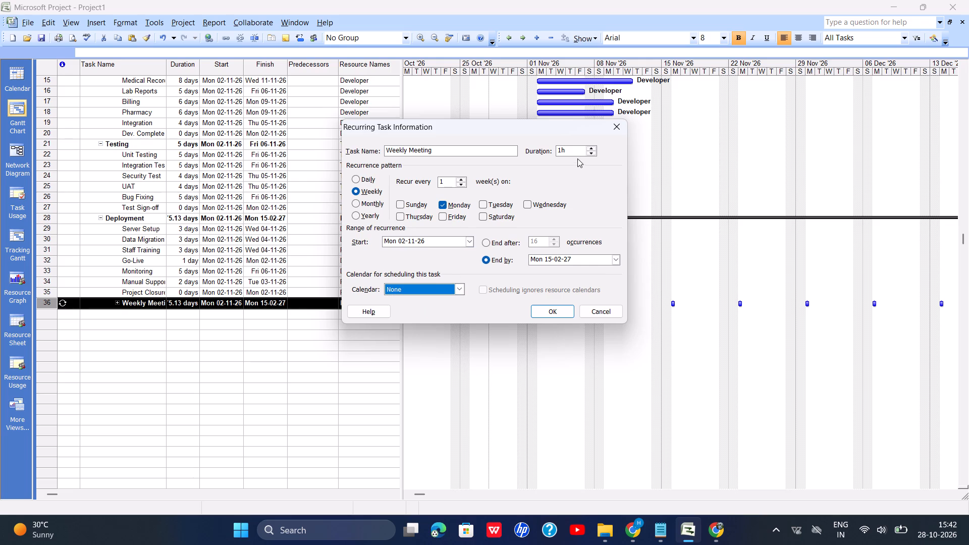
pyautogui.click(590, 151)
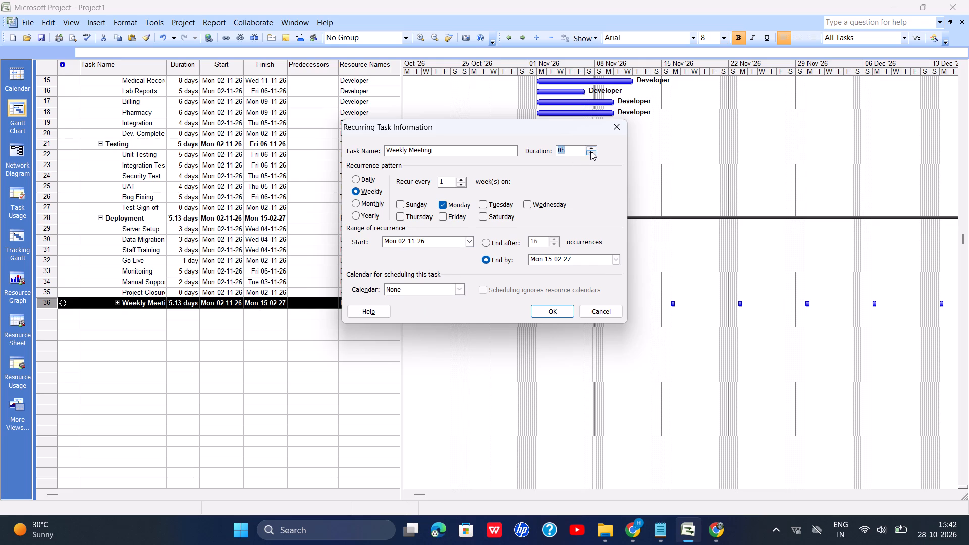
pyautogui.click(590, 148)
pyautogui.click(590, 148)
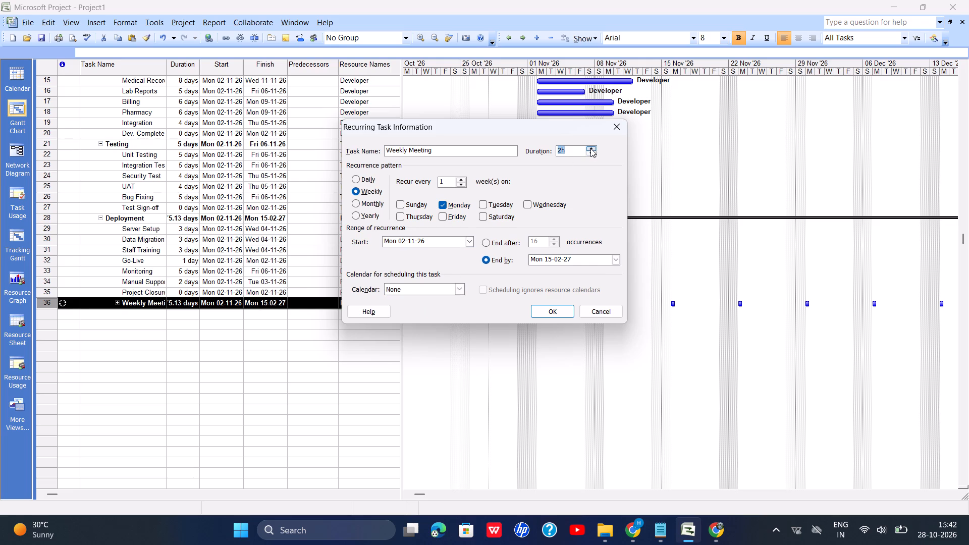
pyautogui.click(590, 148)
pyautogui.click(590, 151)
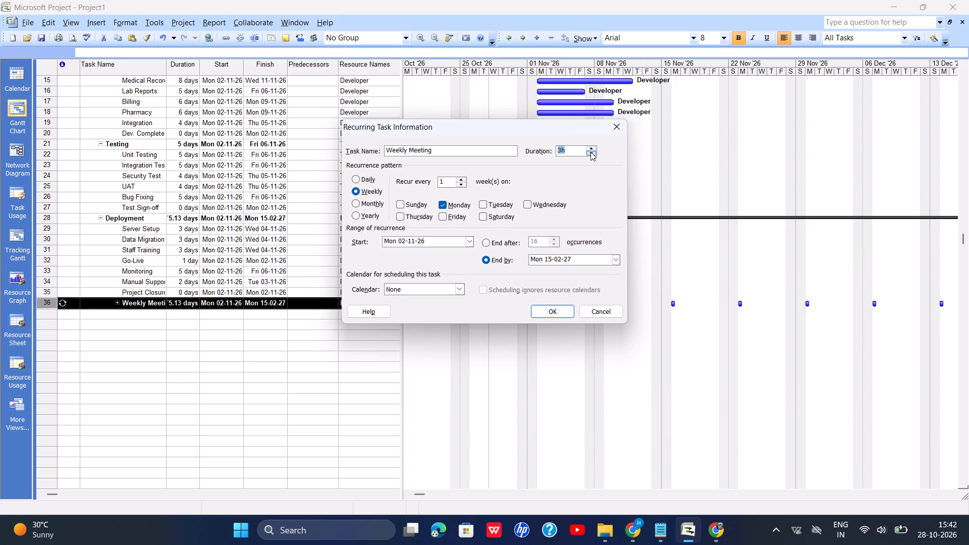
pyautogui.click(590, 152)
pyautogui.click(548, 310)
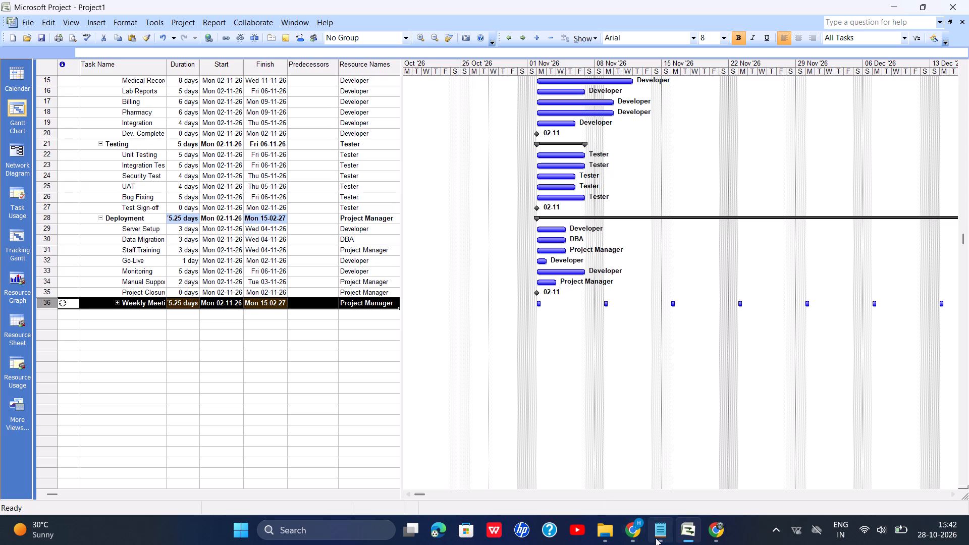
# Switch to ChatGPT, read Step 2's table of predecessors for tasks 3 to 11, and return to Microsoft Project.
pyautogui.click(706, 532)
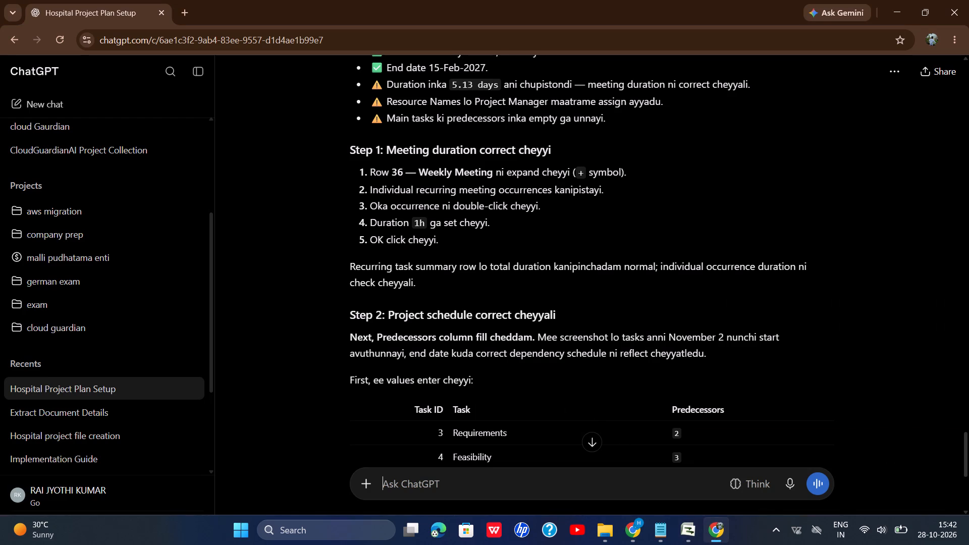
pyautogui.scroll(-3, 467, 313)
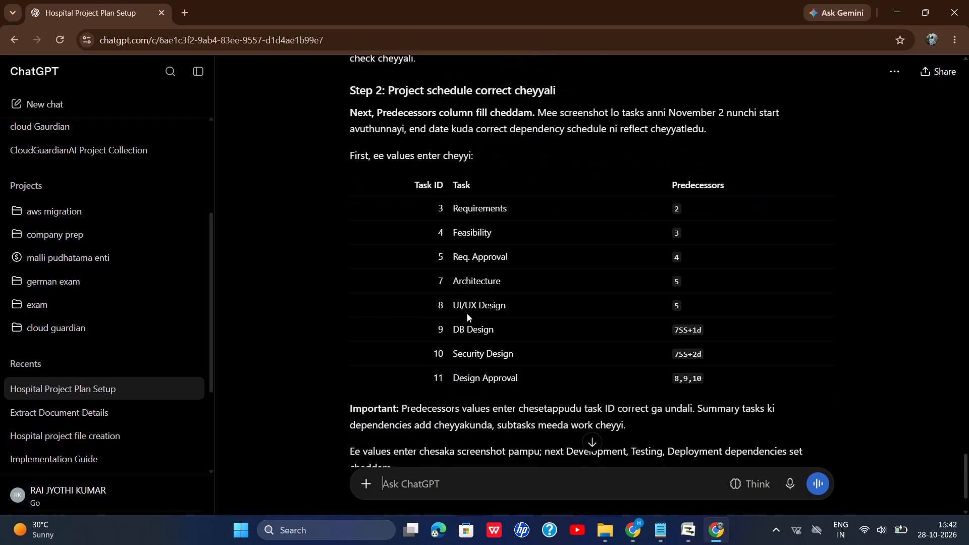
pyautogui.scroll(-1, 467, 313)
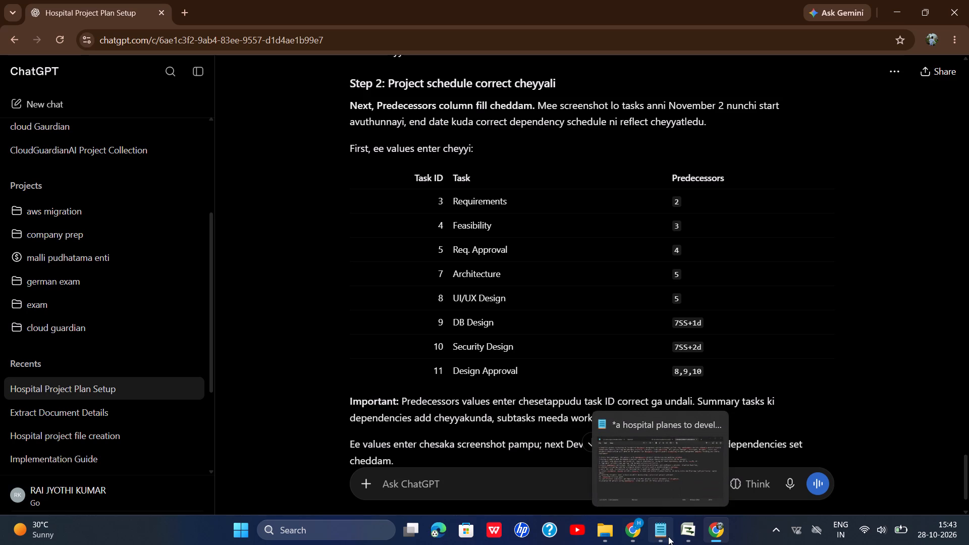
pyautogui.click(682, 529)
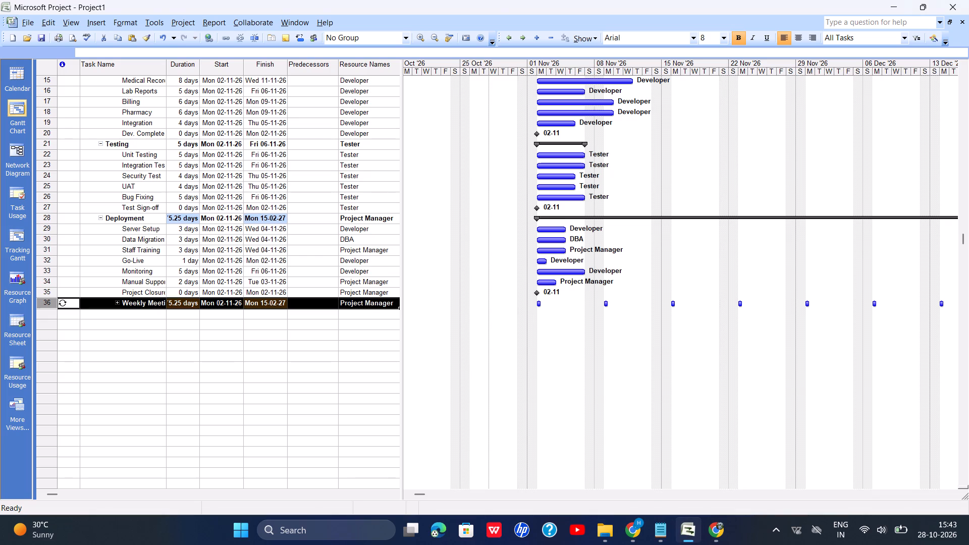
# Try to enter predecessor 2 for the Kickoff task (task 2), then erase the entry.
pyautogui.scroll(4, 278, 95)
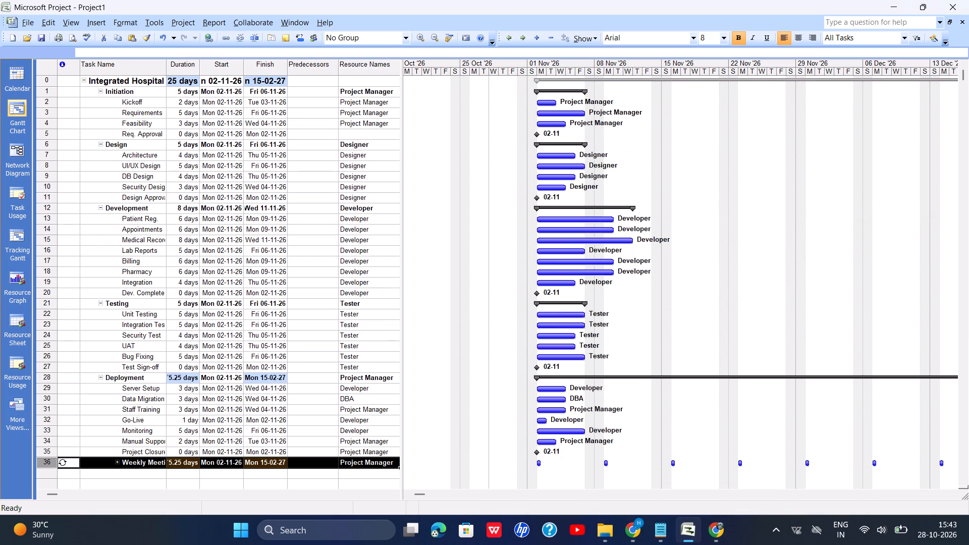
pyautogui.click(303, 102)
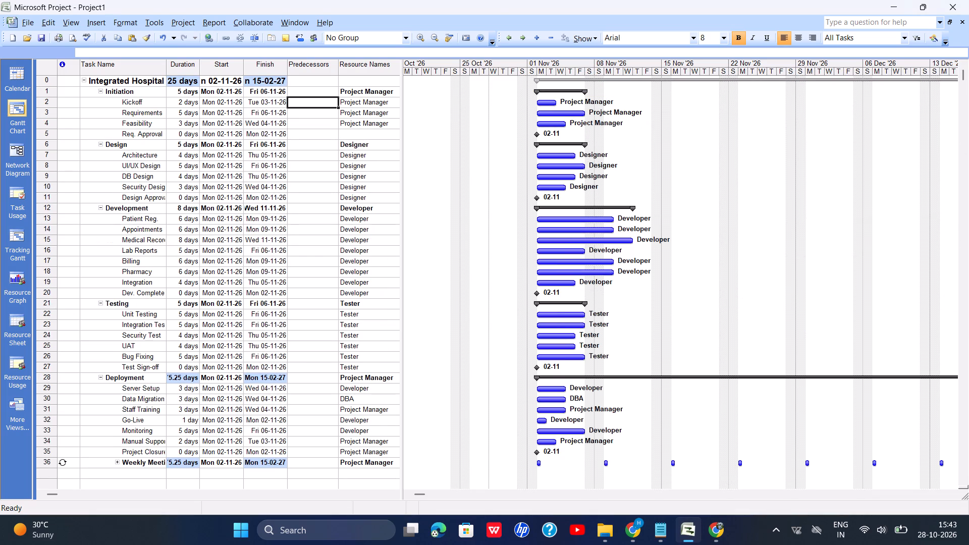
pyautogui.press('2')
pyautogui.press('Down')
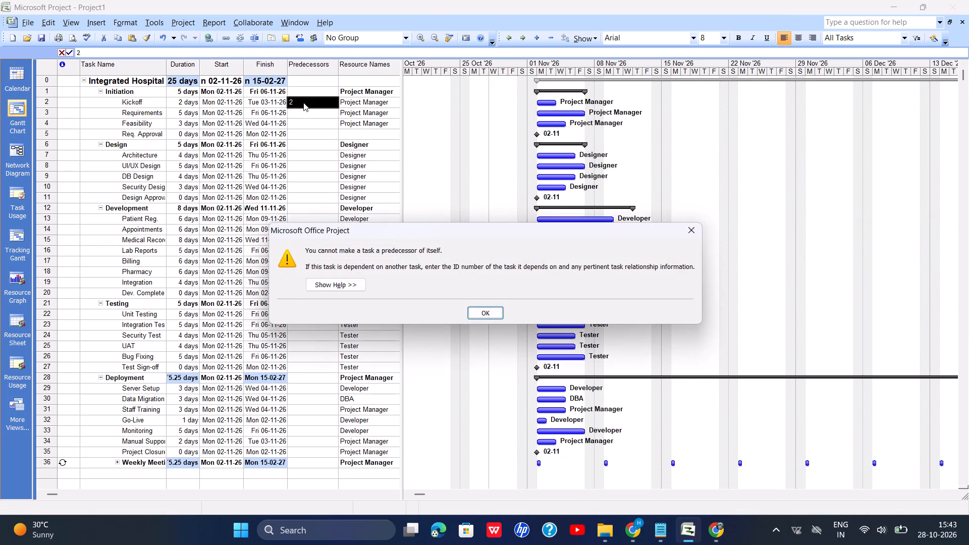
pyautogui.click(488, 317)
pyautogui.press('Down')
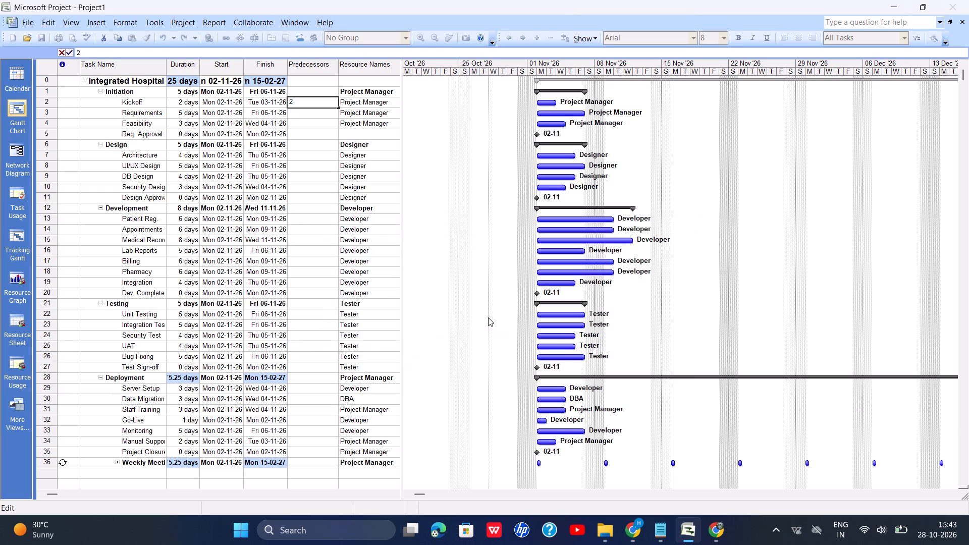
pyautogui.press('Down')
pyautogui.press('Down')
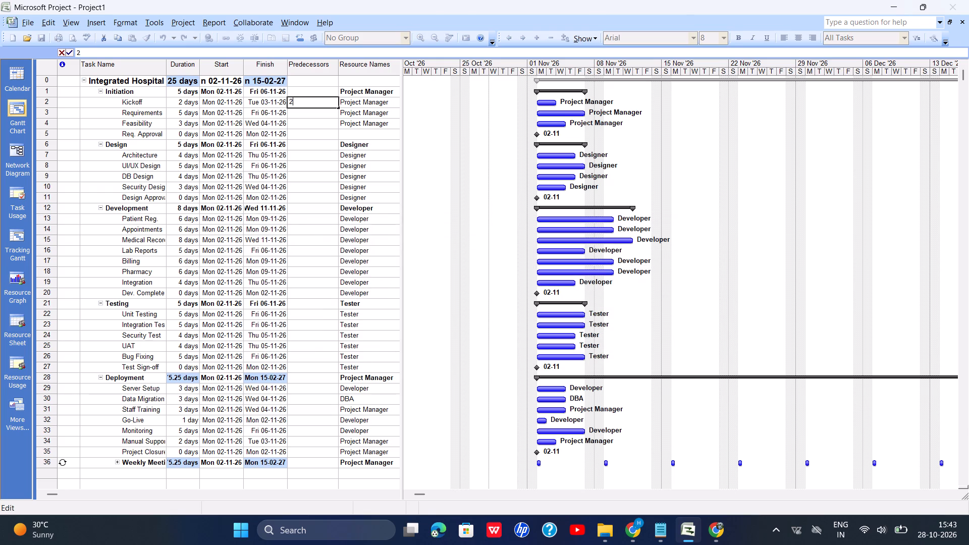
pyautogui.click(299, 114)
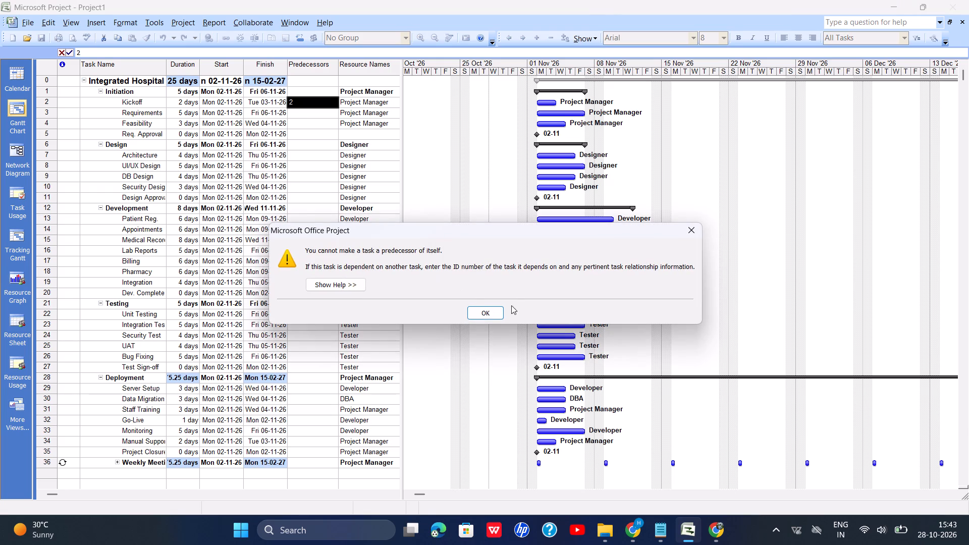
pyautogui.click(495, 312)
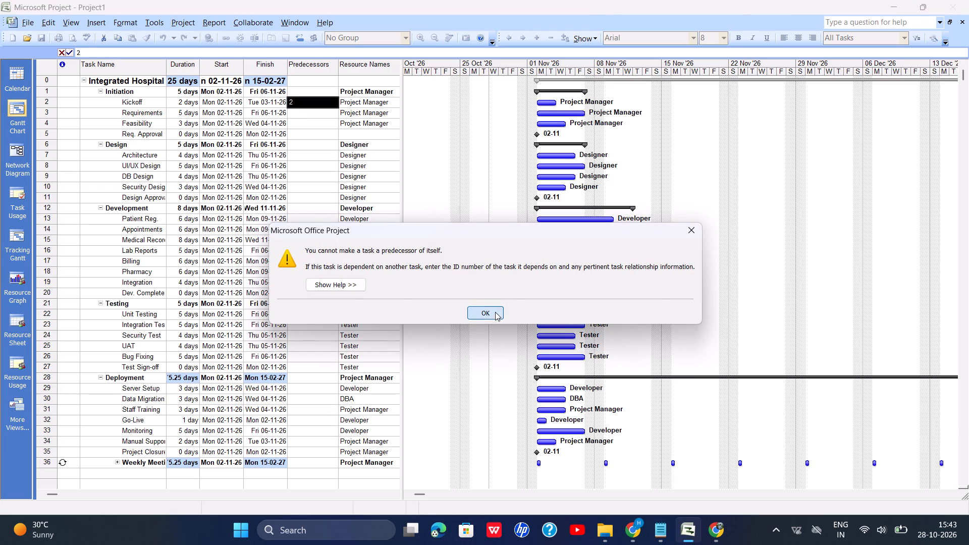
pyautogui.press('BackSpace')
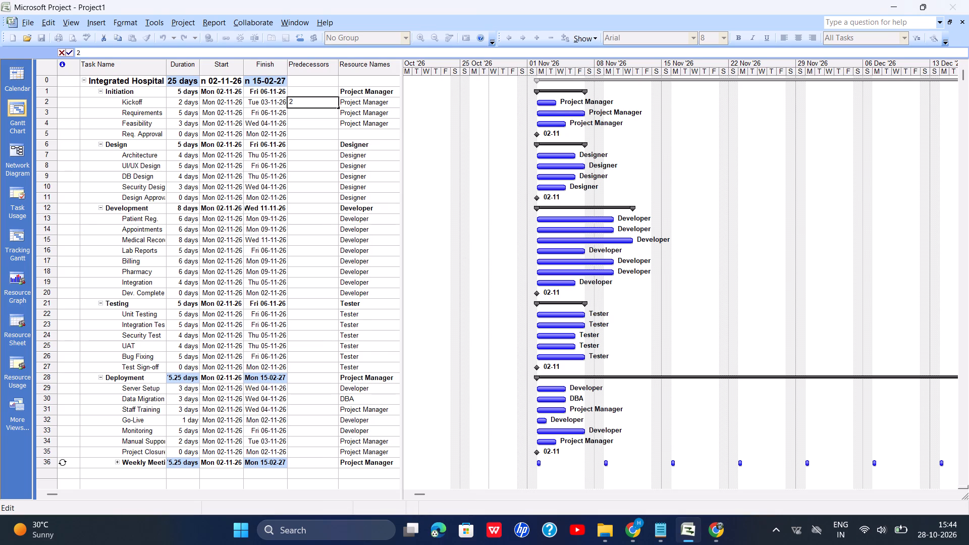
pyautogui.click(299, 100)
pyautogui.press('BackSpace')
pyautogui.press('Down')
pyautogui.press('Return')
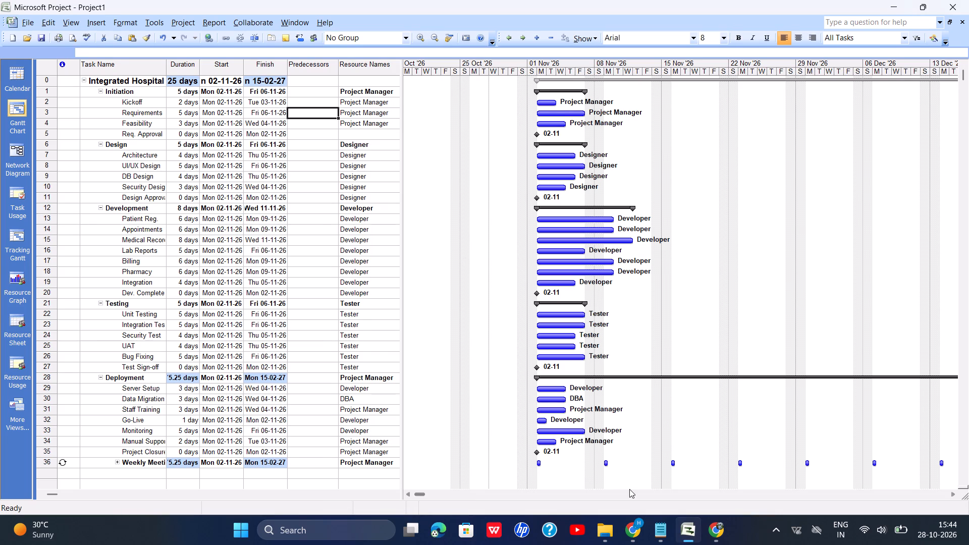
# Look up ChatGPT's corrected predecessor table and set predecessor 2 for Requirements (task 3) in Microsoft Project.
pyautogui.click(718, 537)
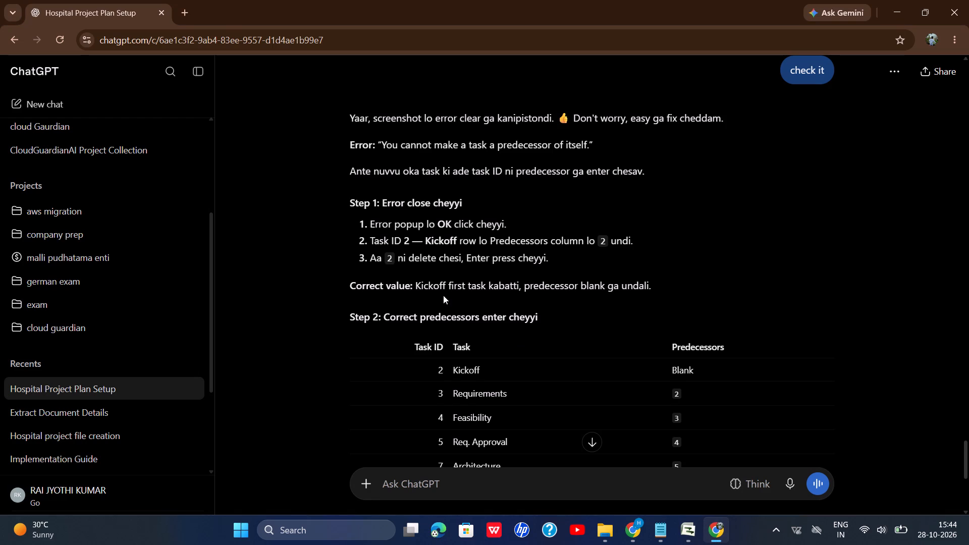
pyautogui.scroll(-1, 443, 295)
pyautogui.scroll(-1, 465, 261)
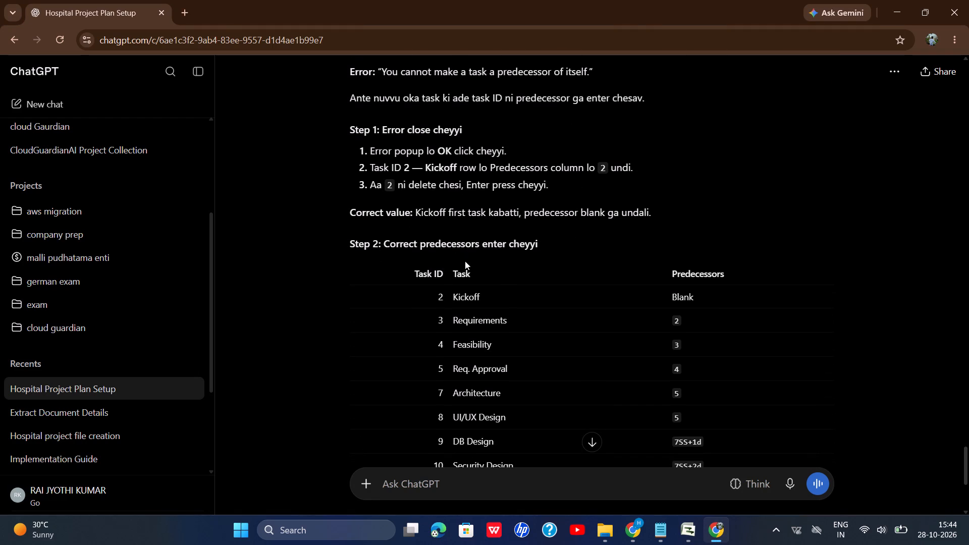
pyautogui.scroll(-1, 465, 261)
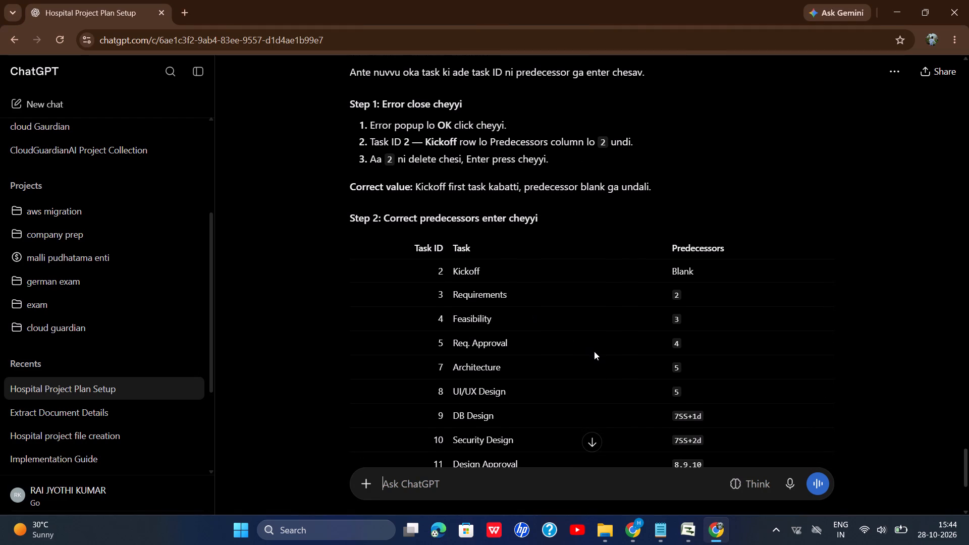
pyautogui.click(682, 525)
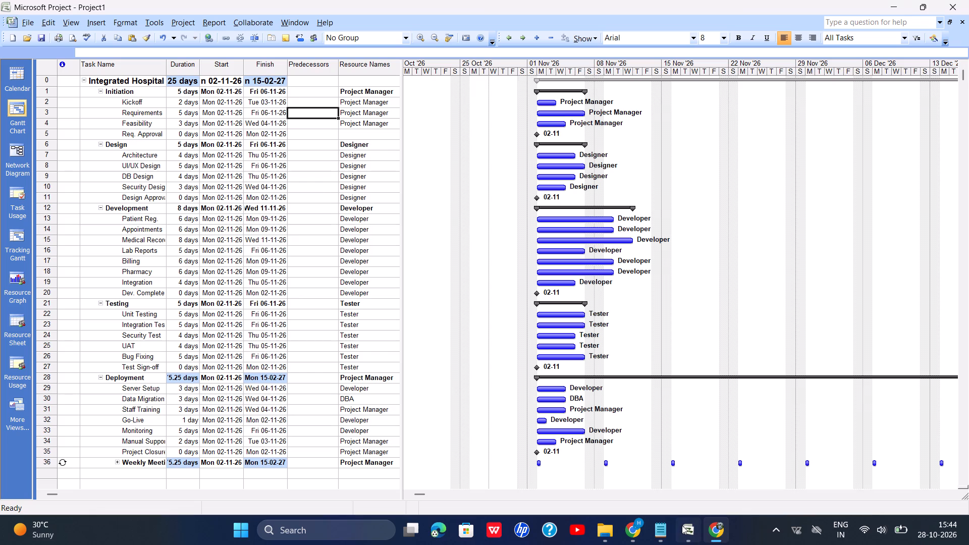
pyautogui.press('2')
pyautogui.press('Down')
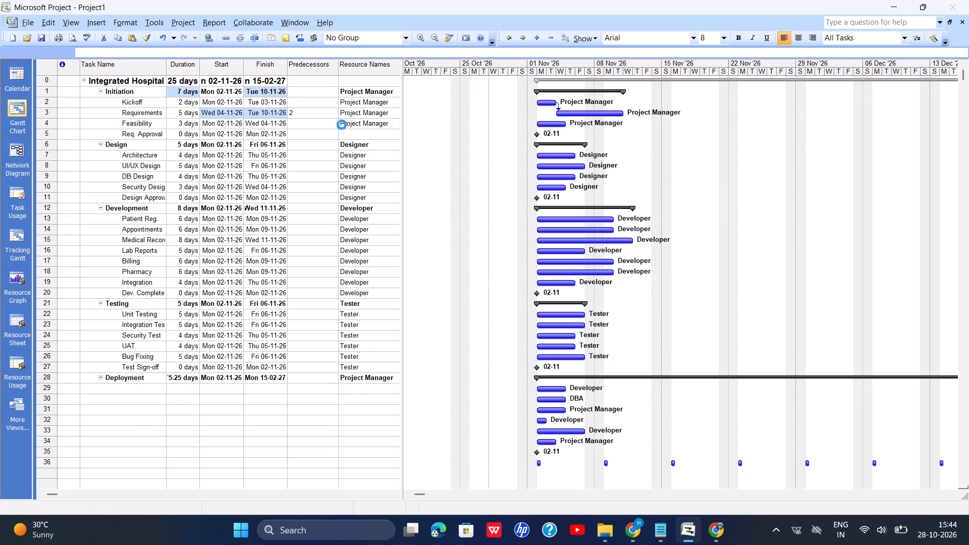
# Check ChatGPT's table again and set predecessor 3 for Feasibility (task 4) in Microsoft Project.
pyautogui.press('2')
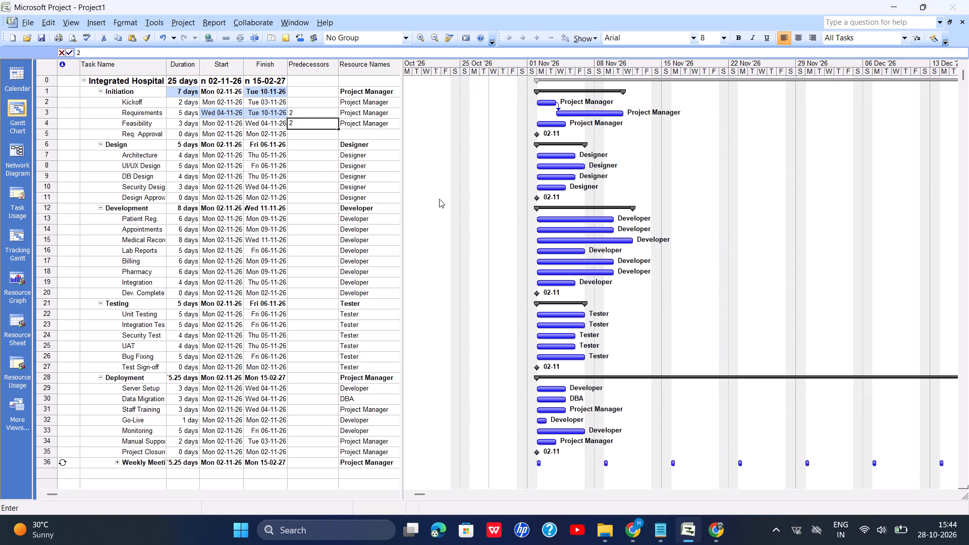
pyautogui.press('BackSpace')
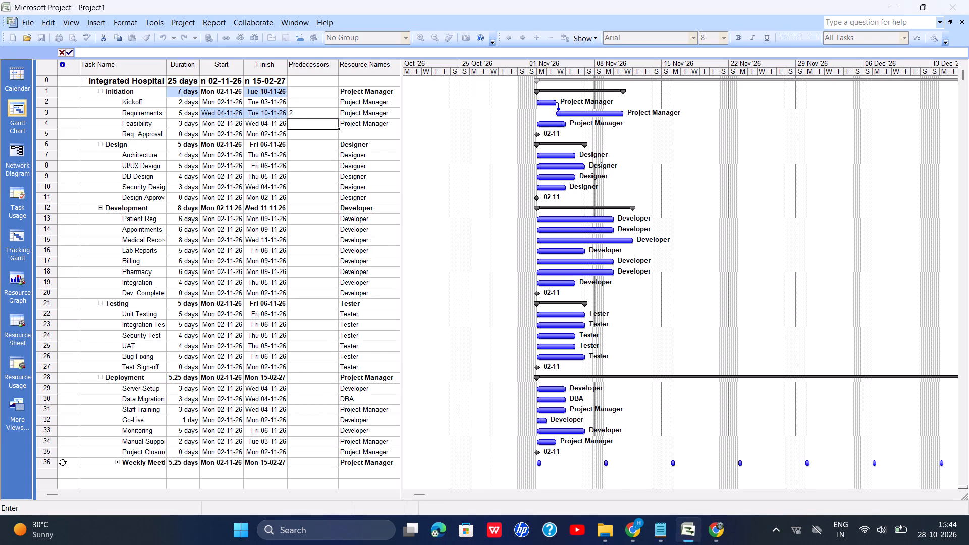
pyautogui.click(704, 530)
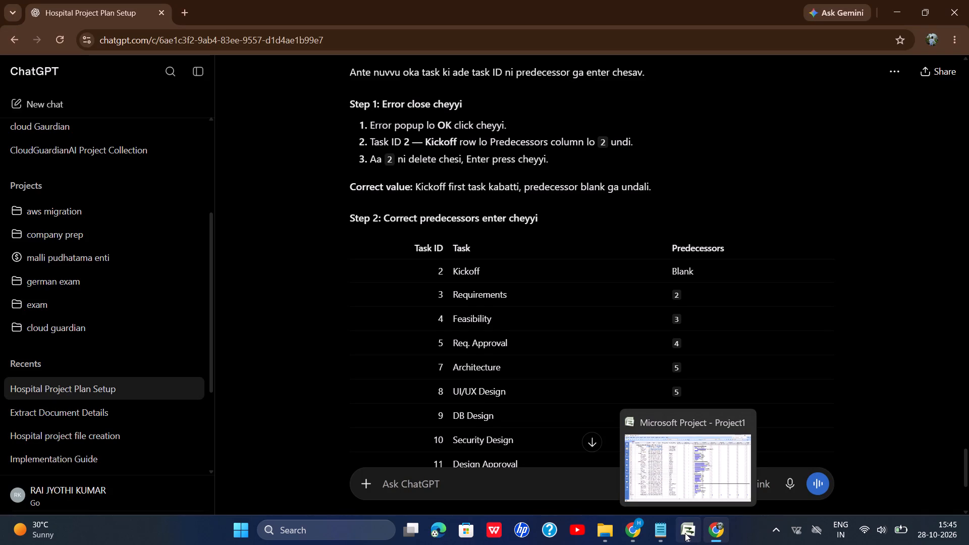
pyautogui.click(685, 533)
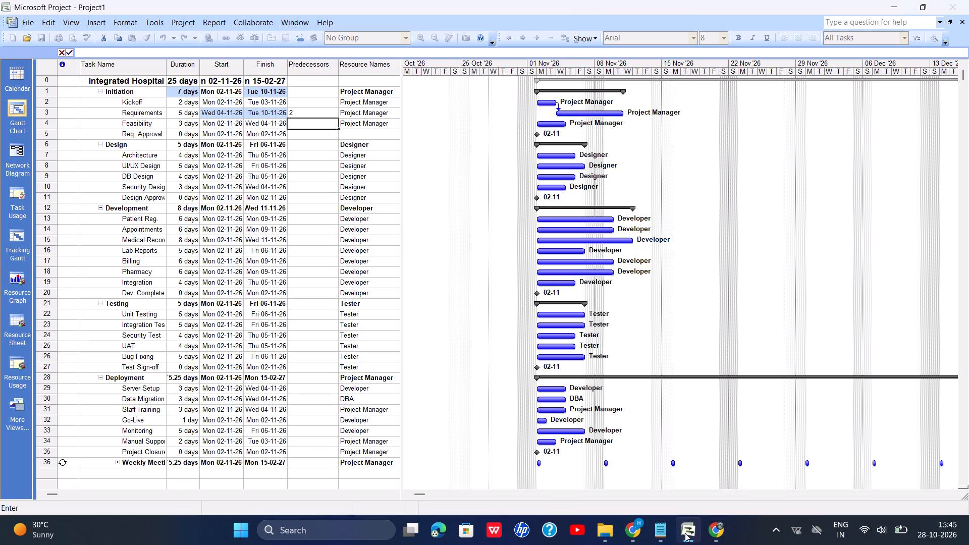
pyautogui.press('3')
pyautogui.press('Down')
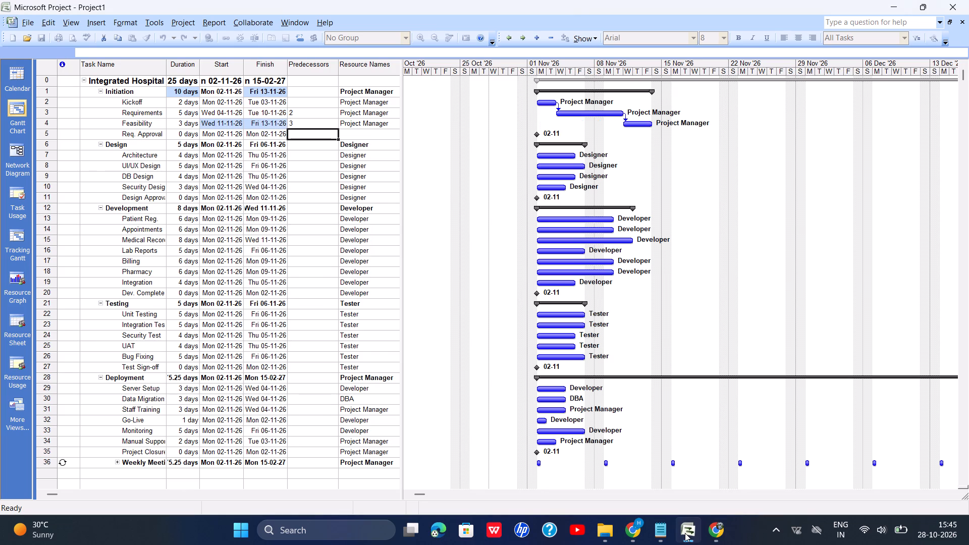
# Set predecessor 4 for Req. Approval (task 5), checking the following rows in ChatGPT's table.
pyautogui.press('4')
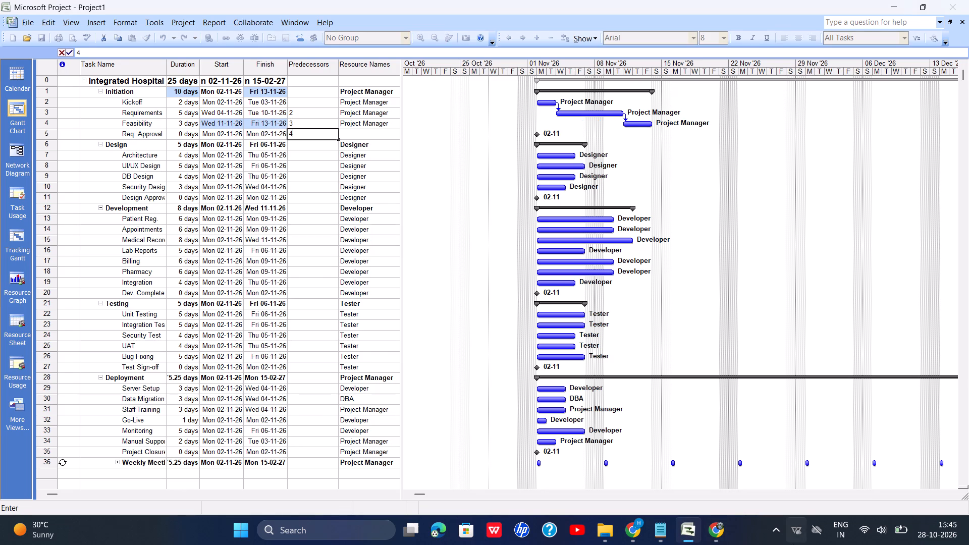
pyautogui.click(710, 530)
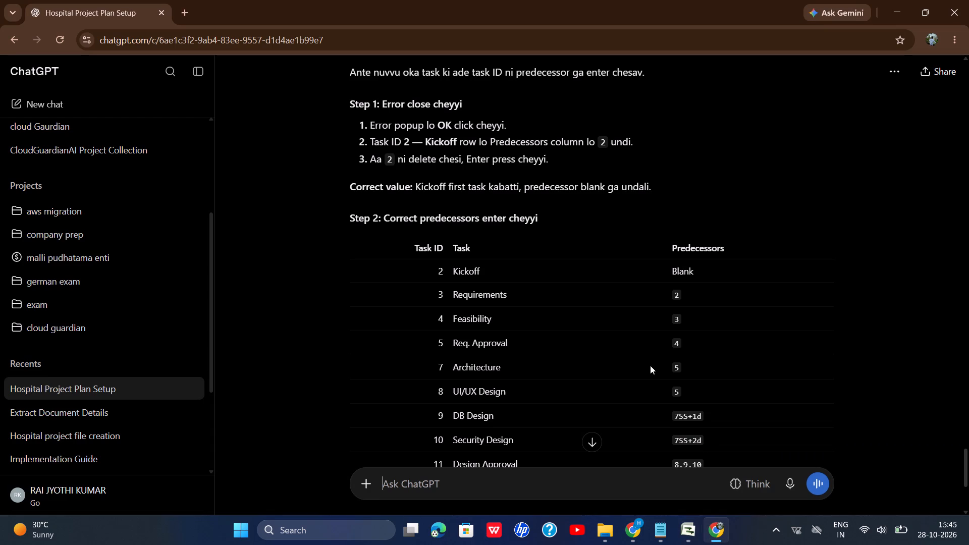
pyautogui.scroll(-1, 588, 372)
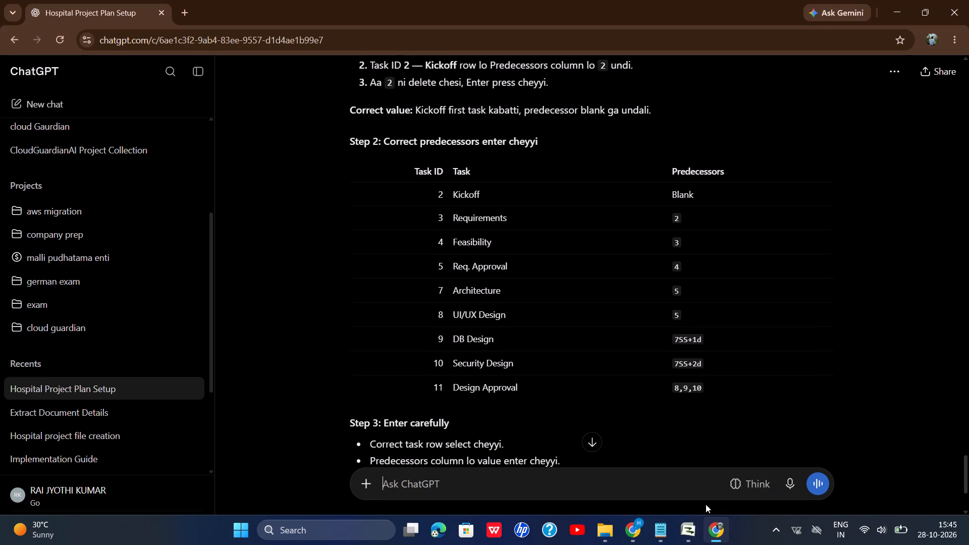
pyautogui.click(691, 525)
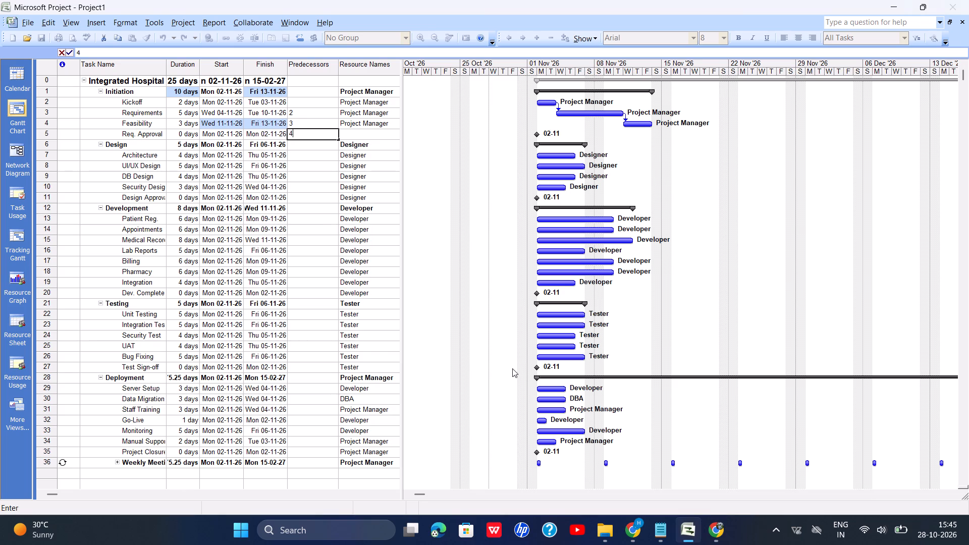
pyautogui.press('Down')
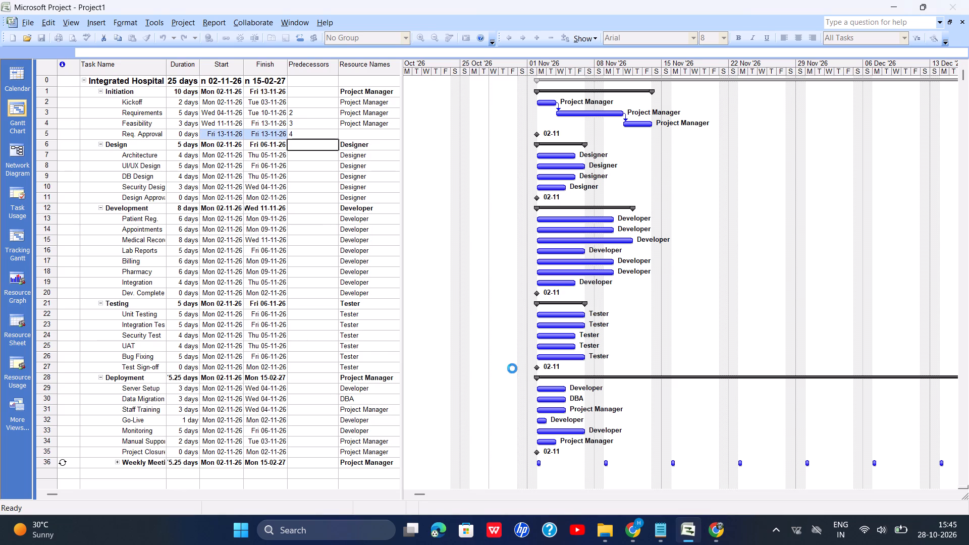
# Set predecessor 5 for both Architecture (task 7) and UI/UX Design (task 8), skipping the Design summary task.
pyautogui.press('Down')
pyautogui.press('5')
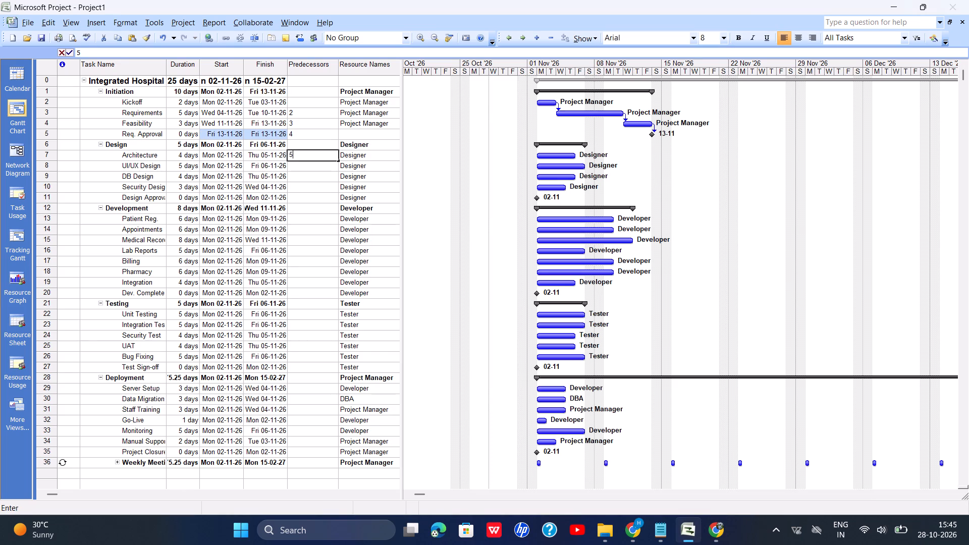
pyautogui.press('Down')
pyautogui.press('5')
pyautogui.press('Down')
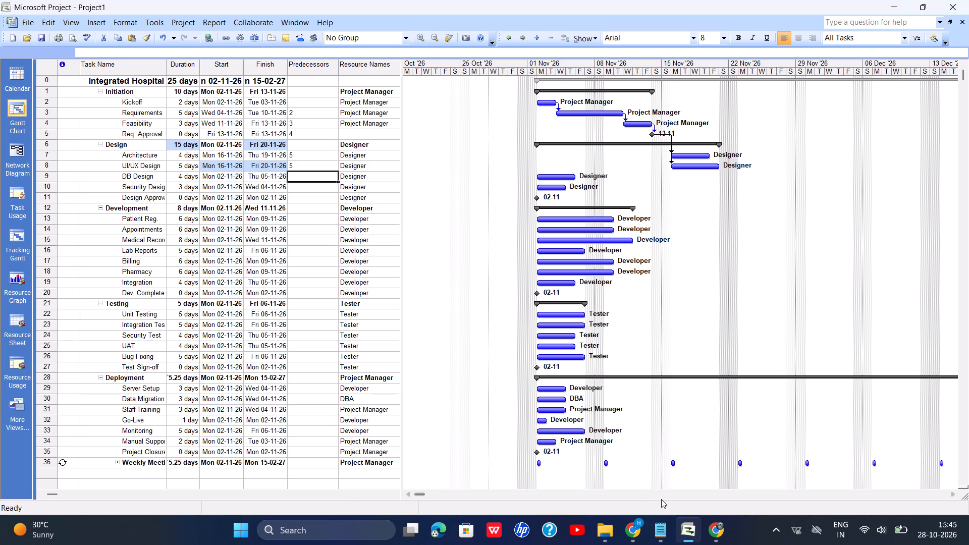
# Copy the predecessor value 7SS+1d from ChatGPT's table into DB Design (task 9) in Microsoft Project.
pyautogui.click(711, 529)
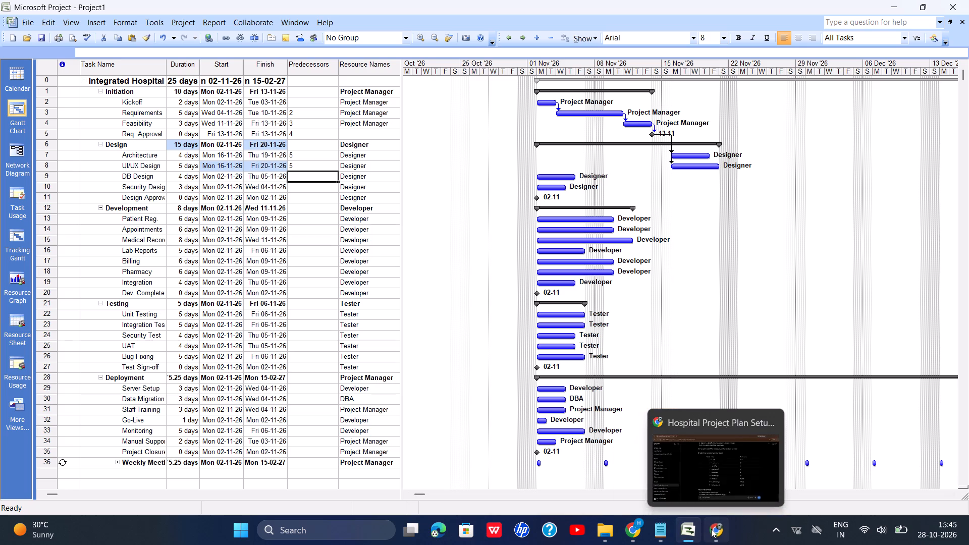
pyautogui.scroll(-1, 480, 337)
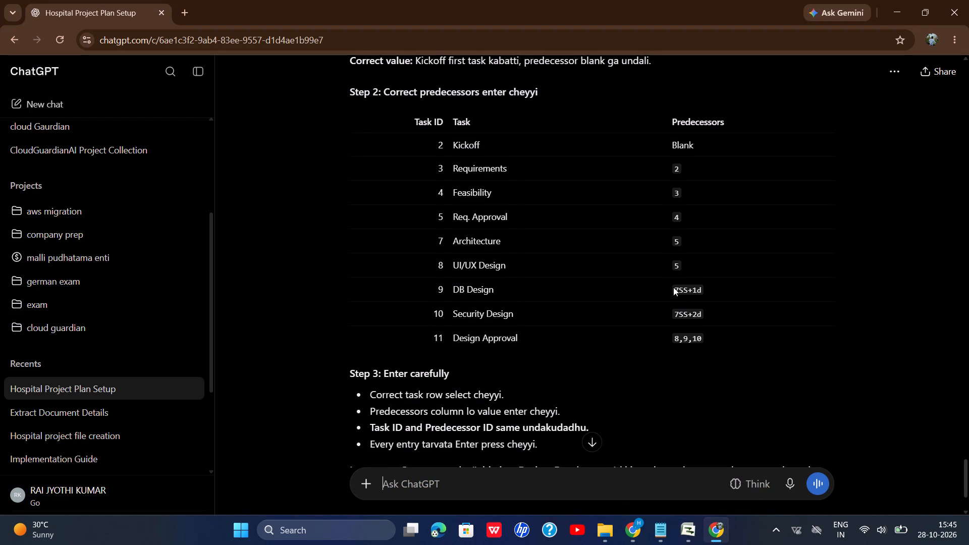
pyautogui.moveTo(673, 287); pyautogui.dragTo(707, 290)
pyautogui.hotkey('ctrl', 'c')
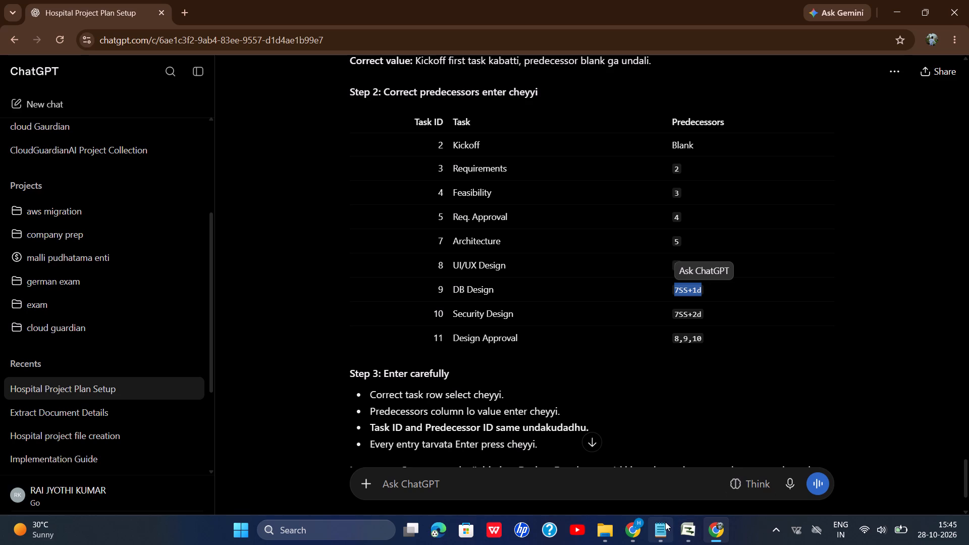
pyautogui.click(690, 527)
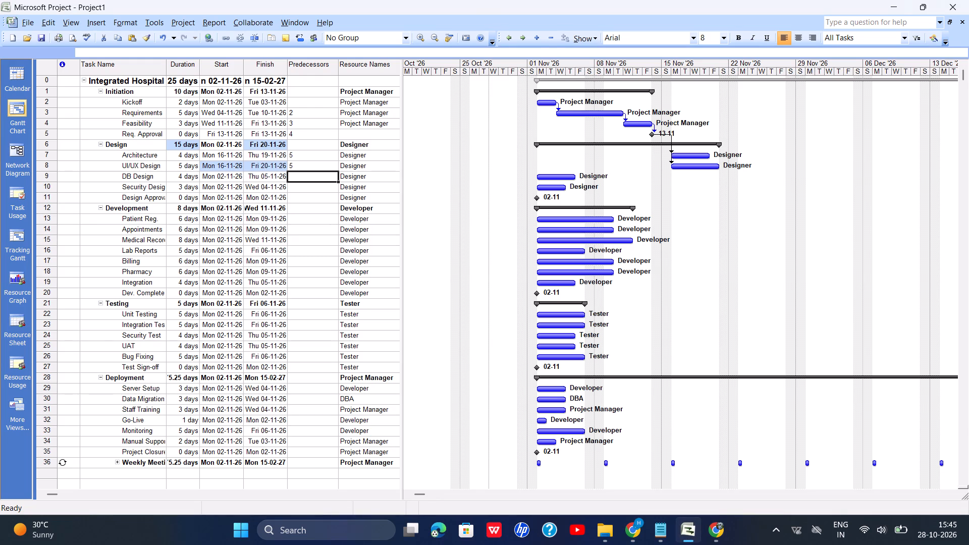
pyautogui.hotkey('ctrl', 'v')
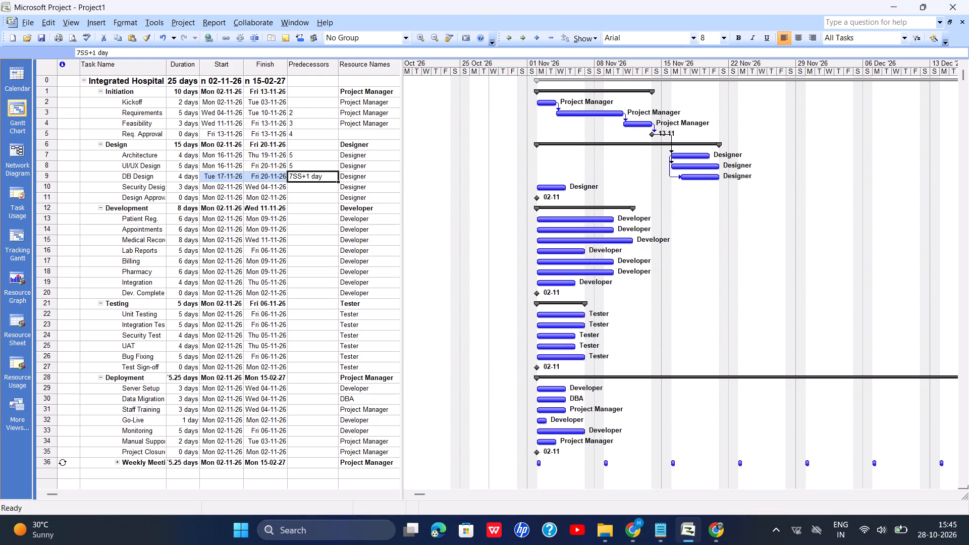
# Copy the predecessor value 7SS+2d from ChatGPT's table into Security Design (task 10) in Microsoft Project.
pyautogui.click(298, 187)
pyautogui.click(709, 530)
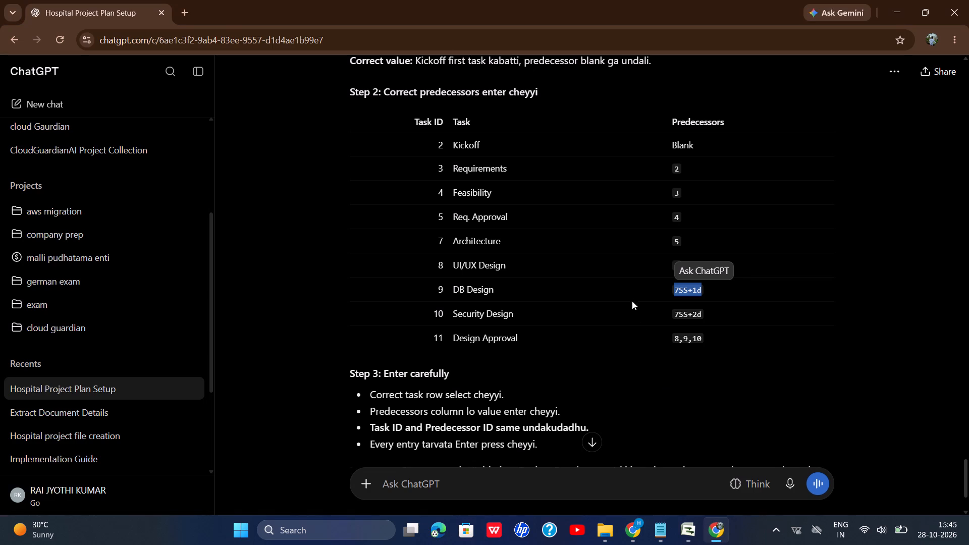
pyautogui.moveTo(669, 312); pyautogui.dragTo(709, 316)
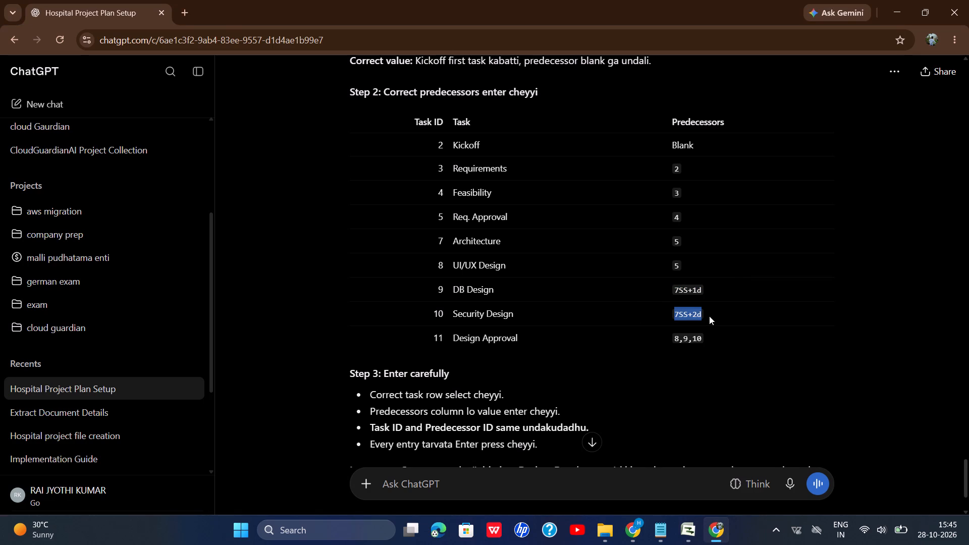
pyautogui.hotkey('ctrl', 'c')
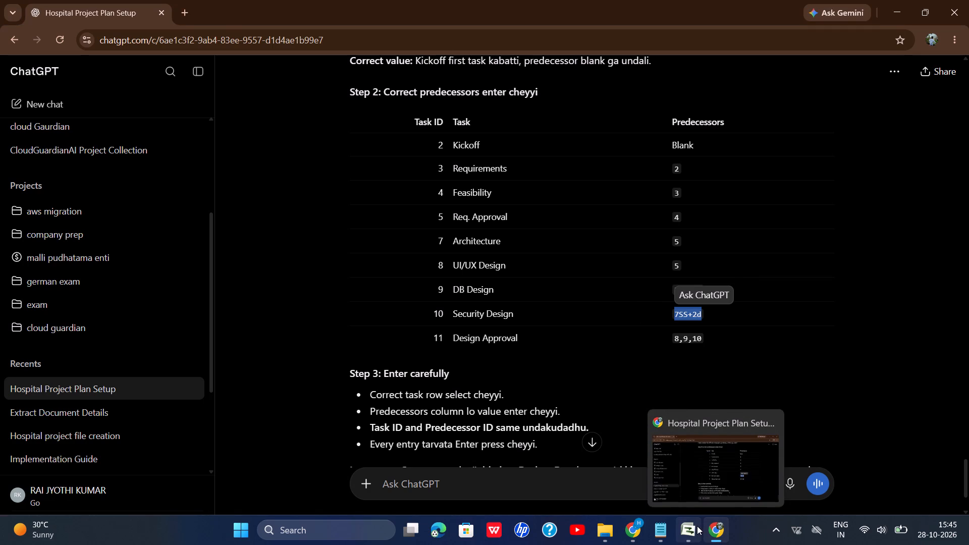
pyautogui.click(697, 526)
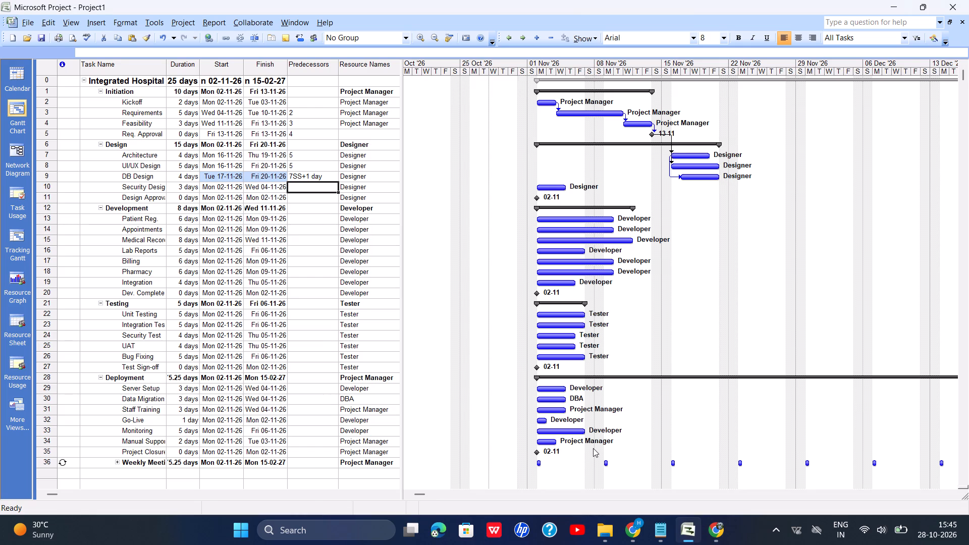
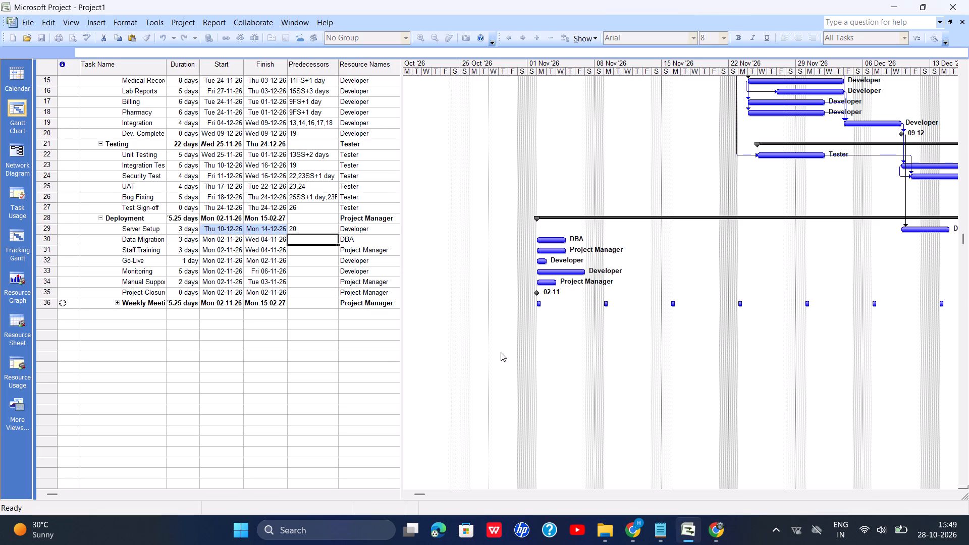
pyautogui.write('29')
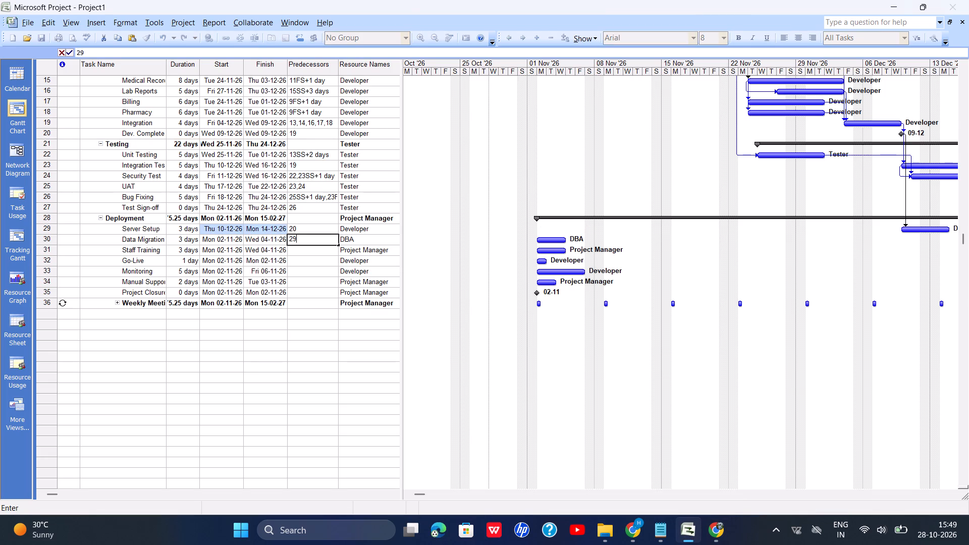
pyautogui.press('Down')
pyautogui.write('25')
pyautogui.press('Down')
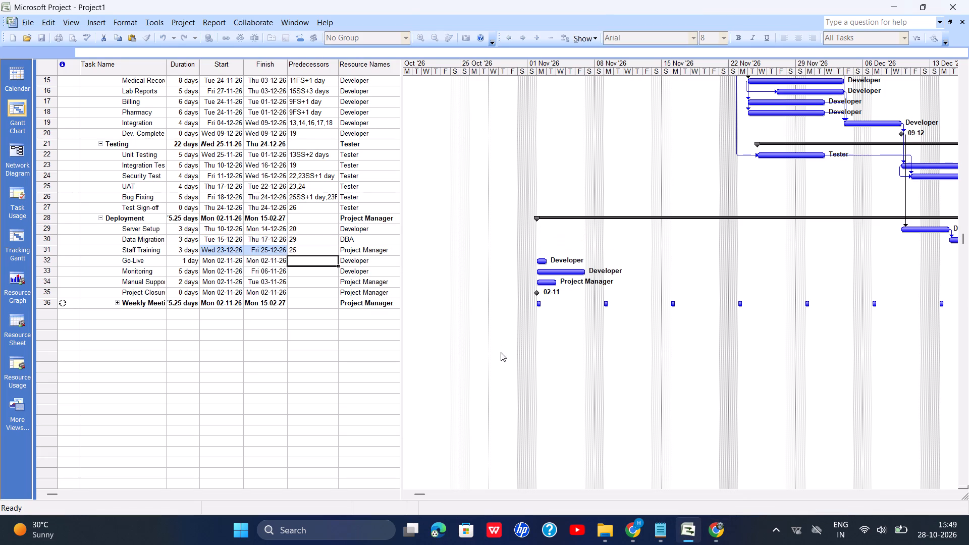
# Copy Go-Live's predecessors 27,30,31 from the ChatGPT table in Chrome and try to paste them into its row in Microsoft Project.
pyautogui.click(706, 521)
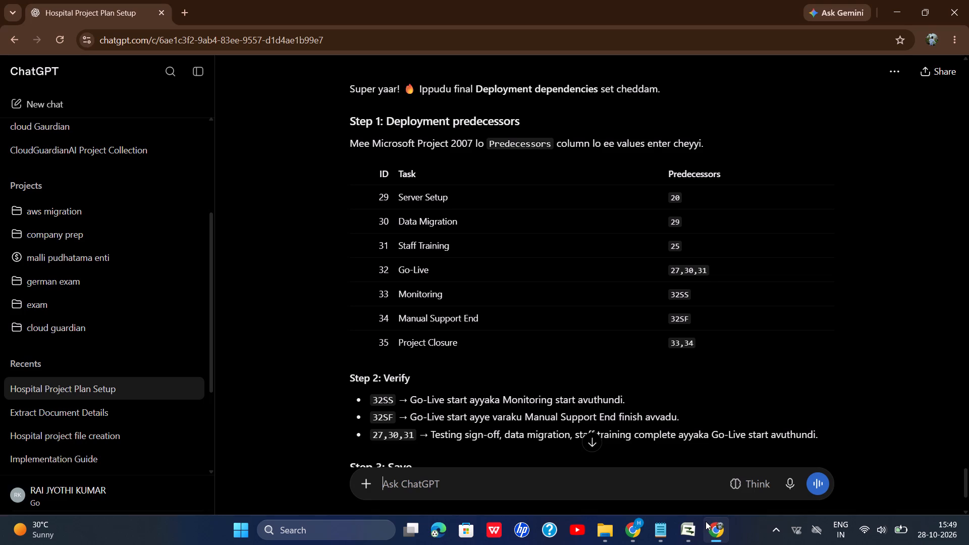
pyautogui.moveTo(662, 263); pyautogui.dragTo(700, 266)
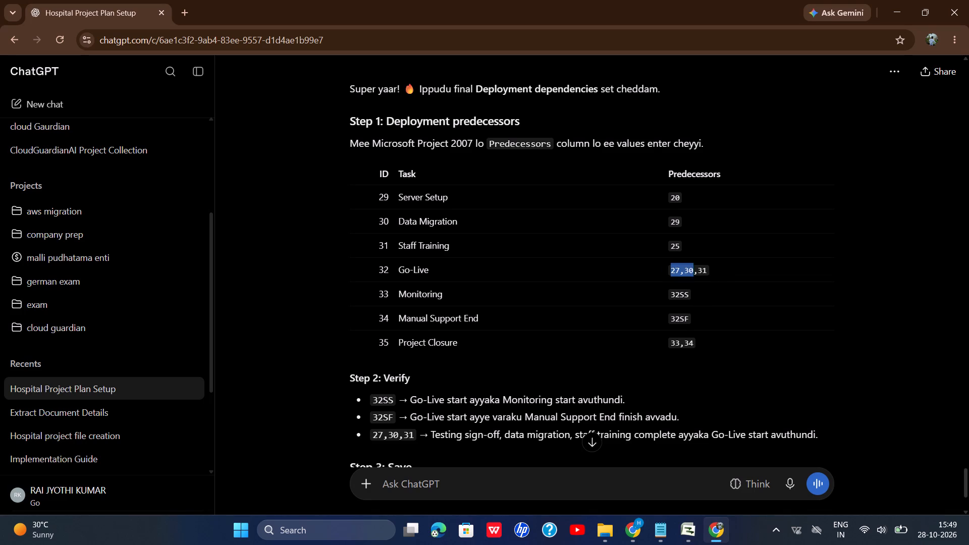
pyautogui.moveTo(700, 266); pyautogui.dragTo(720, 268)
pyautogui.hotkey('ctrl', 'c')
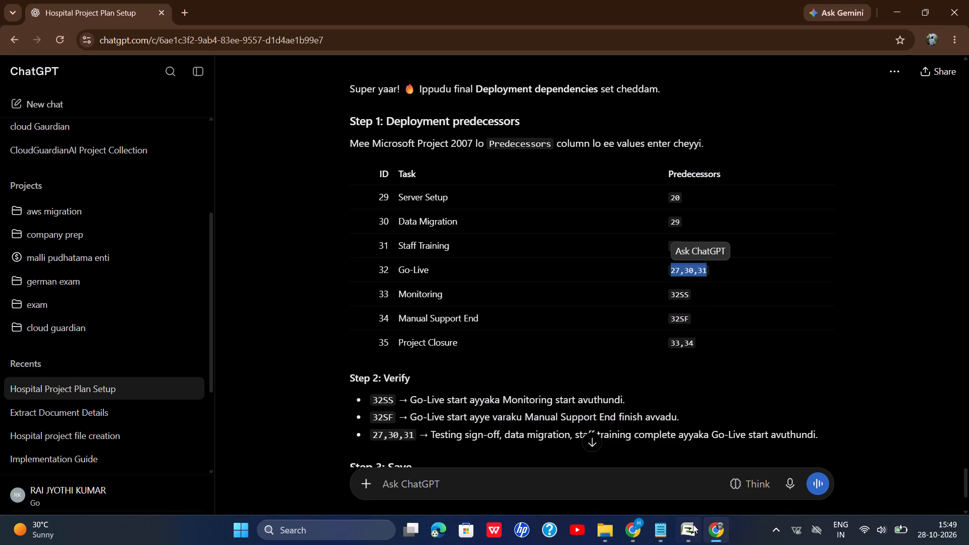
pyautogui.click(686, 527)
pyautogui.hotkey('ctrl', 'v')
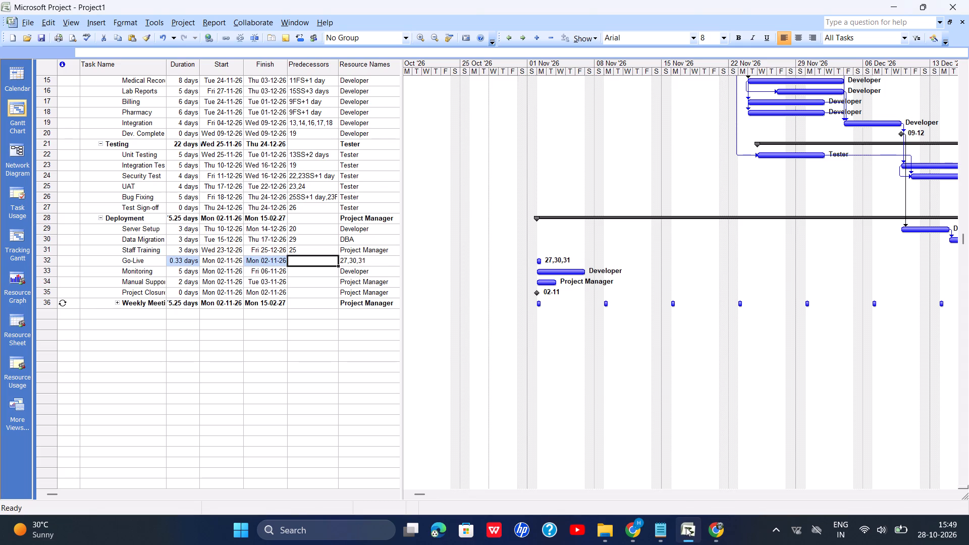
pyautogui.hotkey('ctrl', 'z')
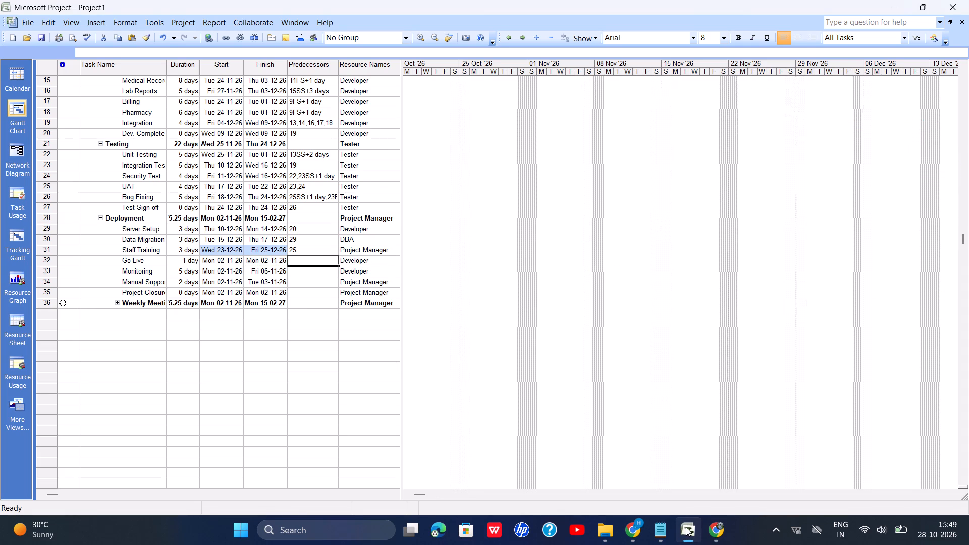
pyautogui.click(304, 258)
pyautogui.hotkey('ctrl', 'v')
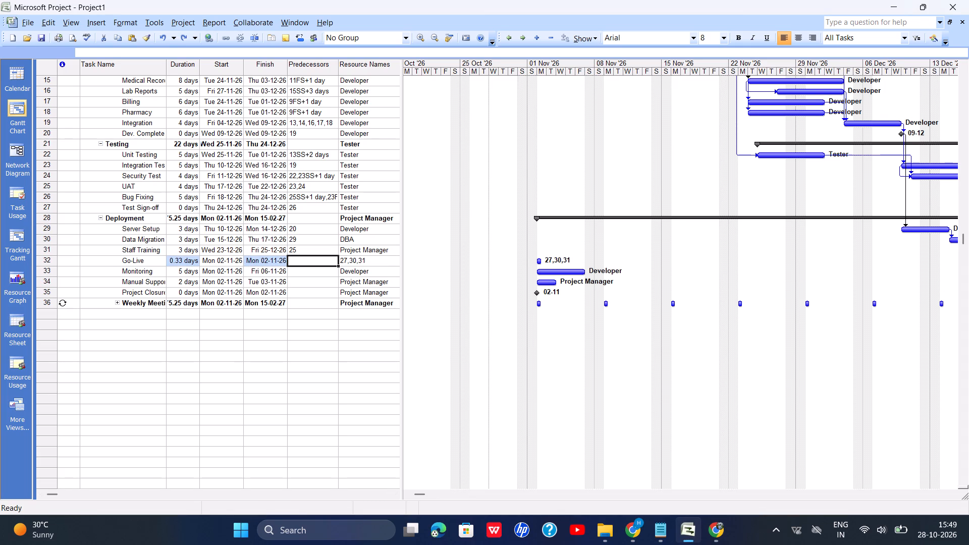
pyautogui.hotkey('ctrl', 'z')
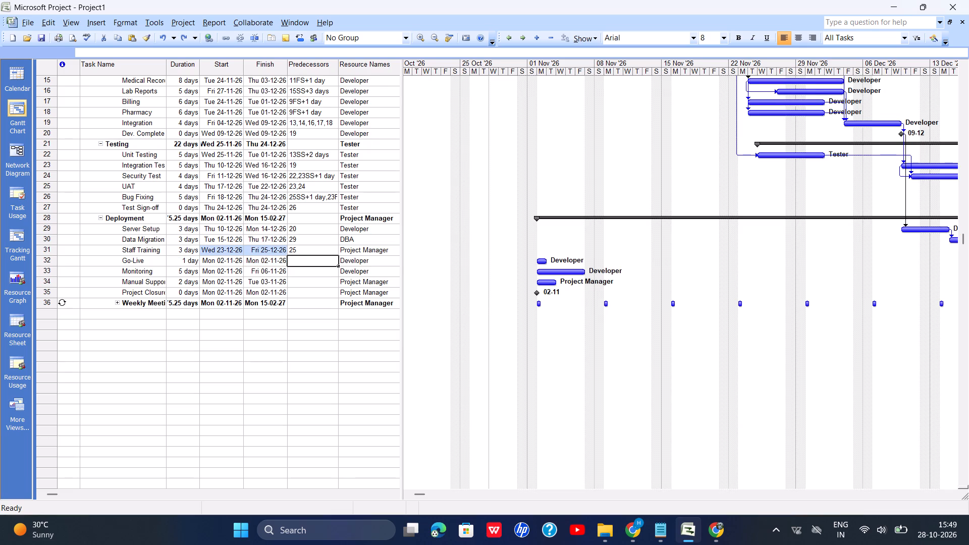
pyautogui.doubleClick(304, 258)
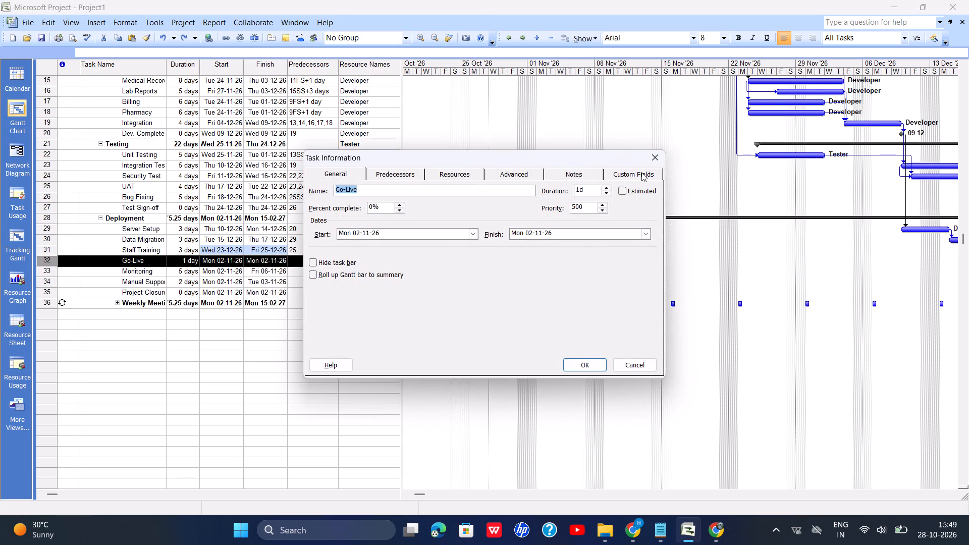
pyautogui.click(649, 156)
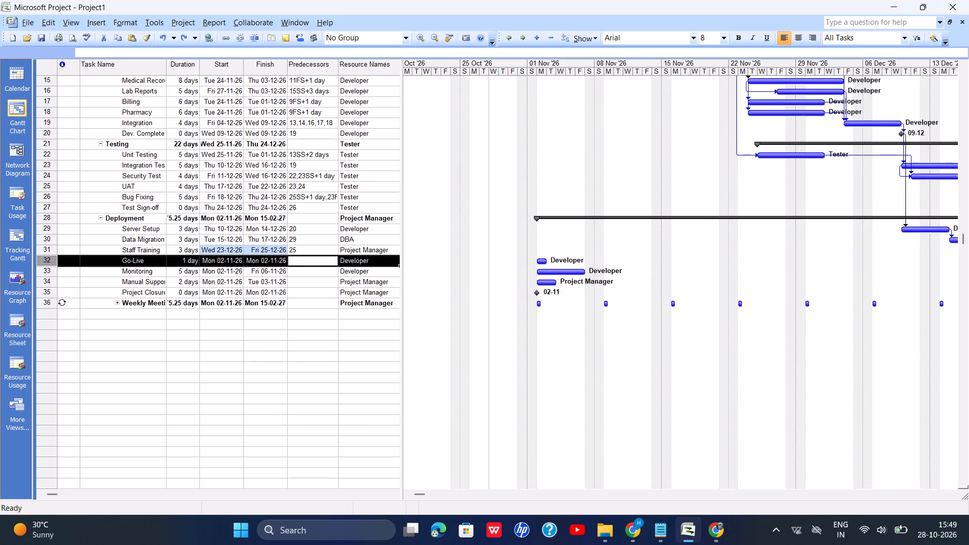
# Set the Go-Live task's predecessors to 27,30,31, rechecking them against the ChatGPT table in Chrome.
pyautogui.click(305, 260)
pyautogui.click(305, 260)
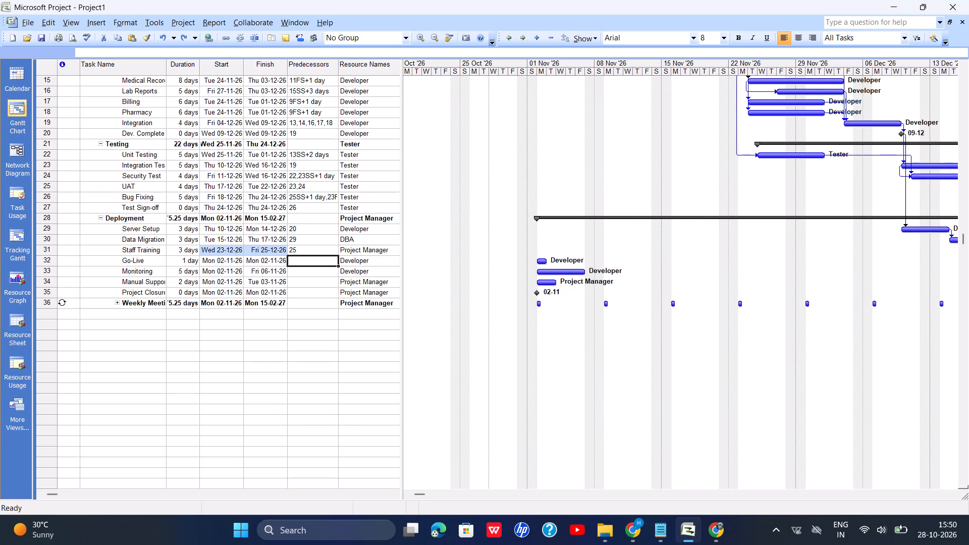
pyautogui.press('8')
pyautogui.press('BackSpace')
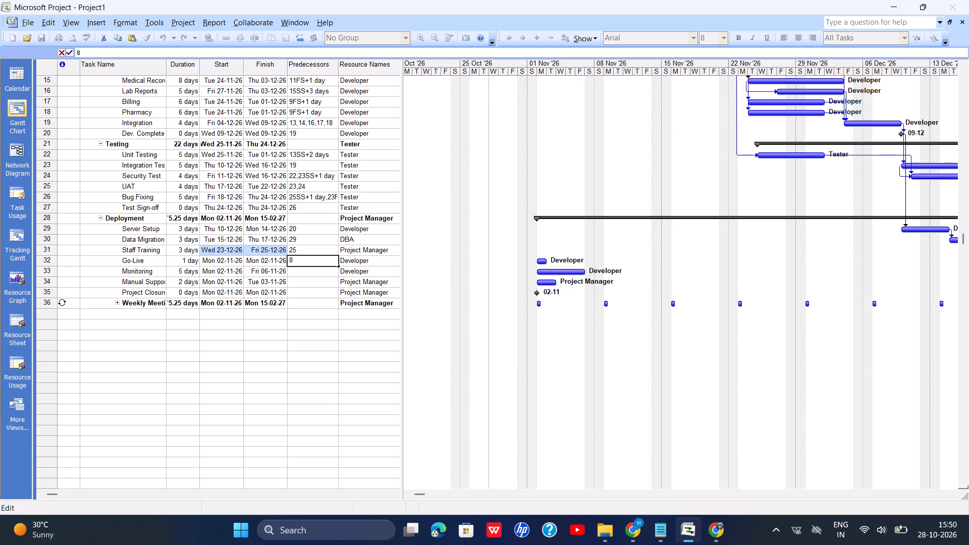
pyautogui.click(713, 530)
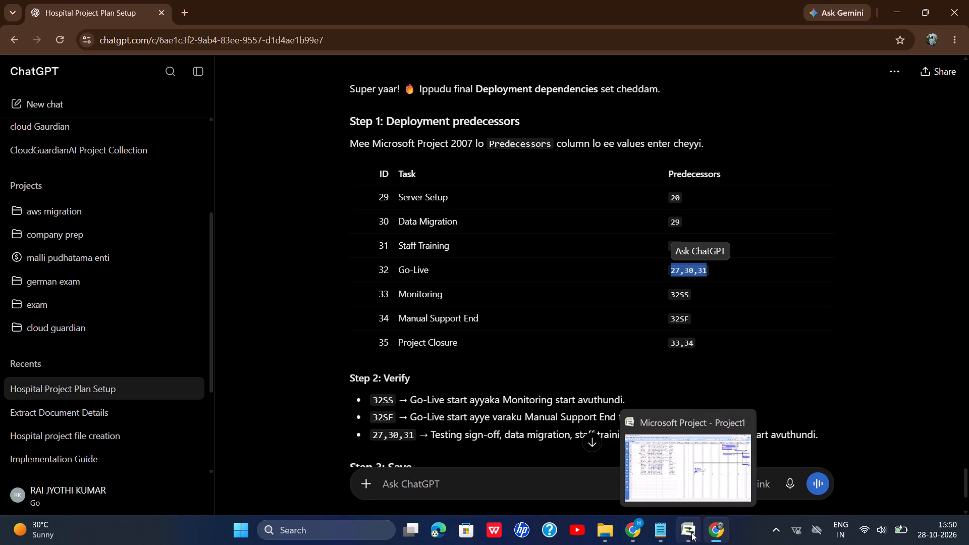
pyautogui.click(691, 532)
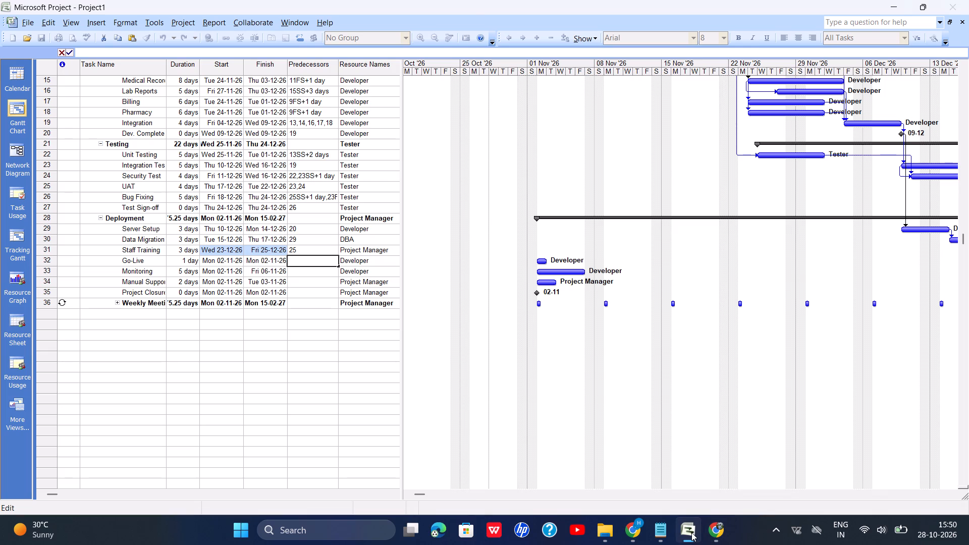
pyautogui.write('27')
pyautogui.press(',')
pyautogui.write('30')
pyautogui.write(',31')
pyautogui.press('Down')
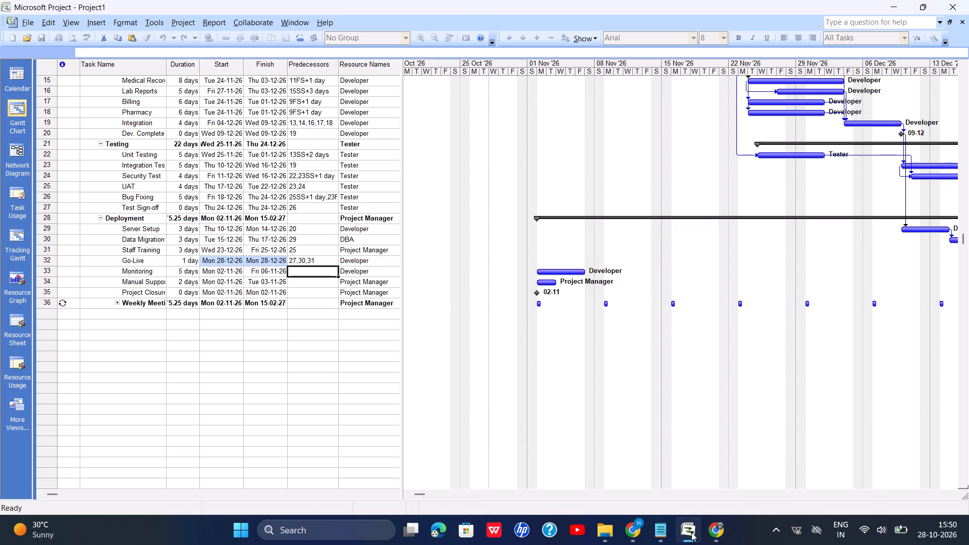
# Copy predecessor 32SS from the ChatGPT table in Chrome into the Monitoring task in Microsoft Project.
pyautogui.click(719, 522)
pyautogui.moveTo(669, 294); pyautogui.dragTo(700, 295)
pyautogui.hotkey('ctrl', 'c')
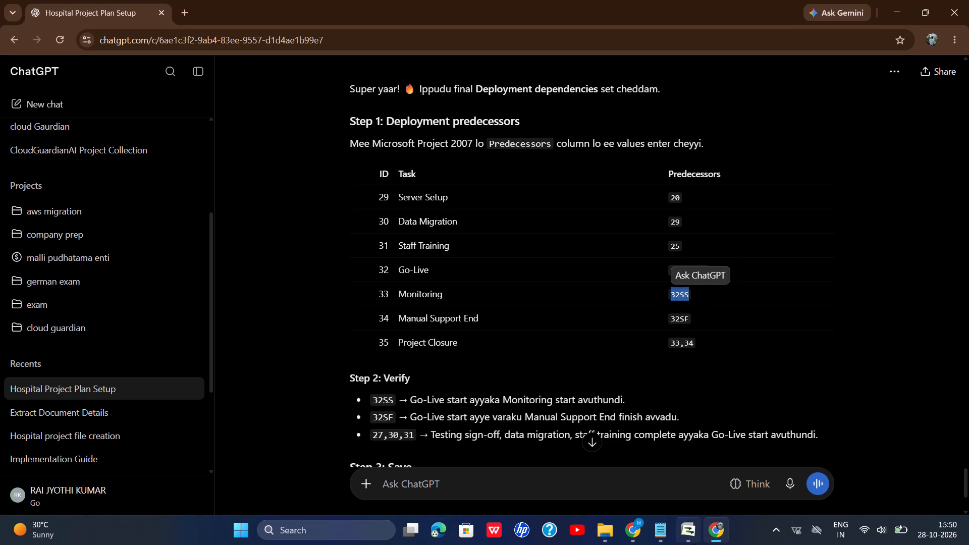
pyautogui.click(694, 544)
pyautogui.hotkey('ctrl', 'v')
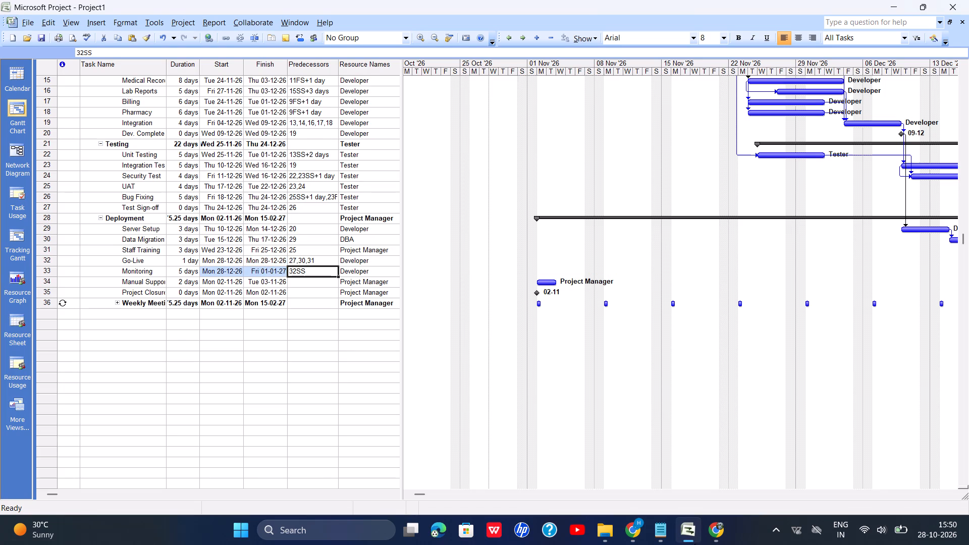
pyautogui.press('Down')
# Copy predecessor 32SF from the ChatGPT table in Chrome into the Manual Support End task in Microsoft Project.
pyautogui.click(726, 525)
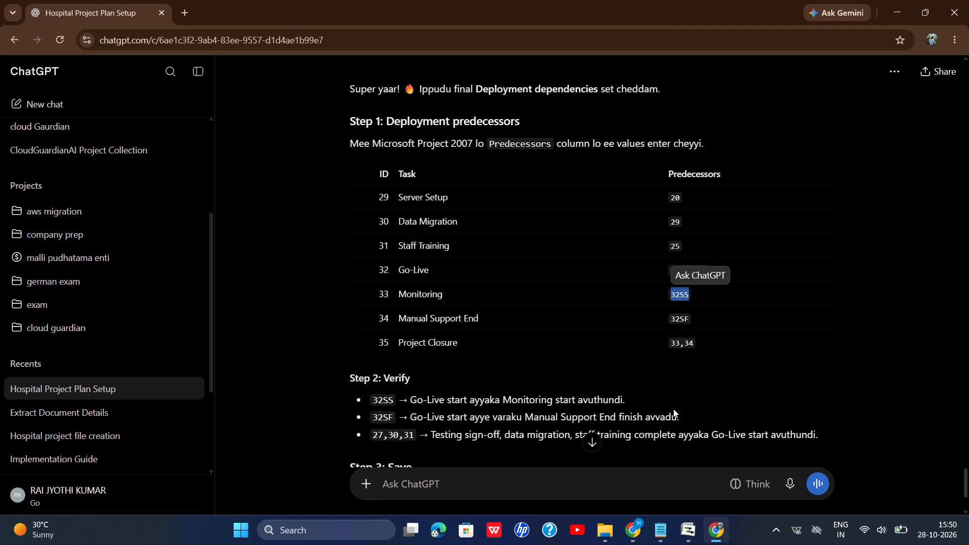
pyautogui.moveTo(667, 315); pyautogui.dragTo(698, 315)
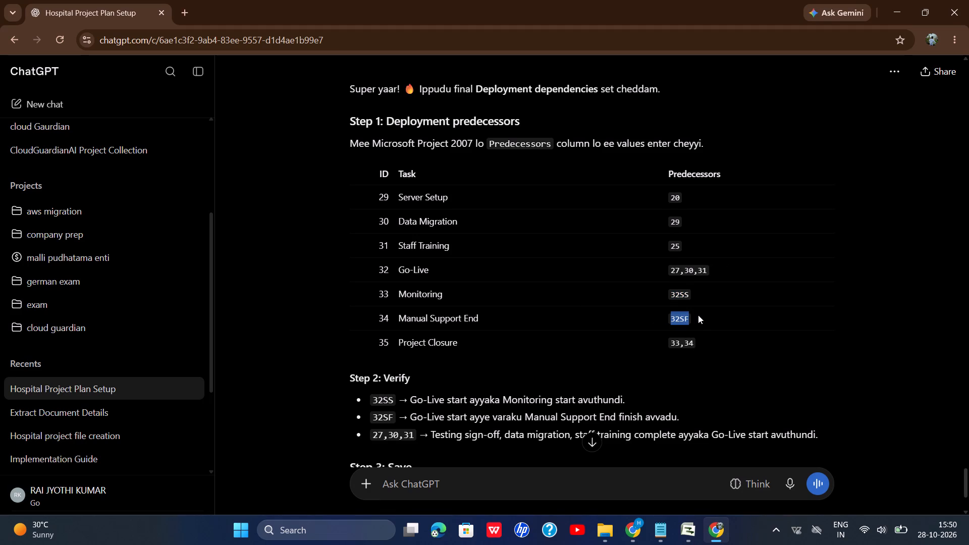
pyautogui.moveTo(698, 315); pyautogui.dragTo(699, 315)
pyautogui.hotkey('ctrl', 'c')
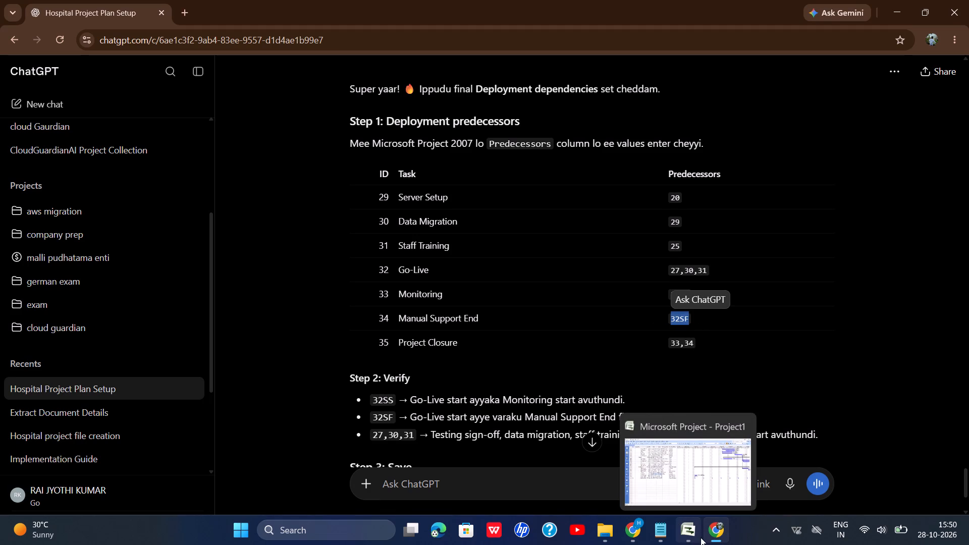
pyautogui.click(694, 535)
pyautogui.hotkey('ctrl', 'v')
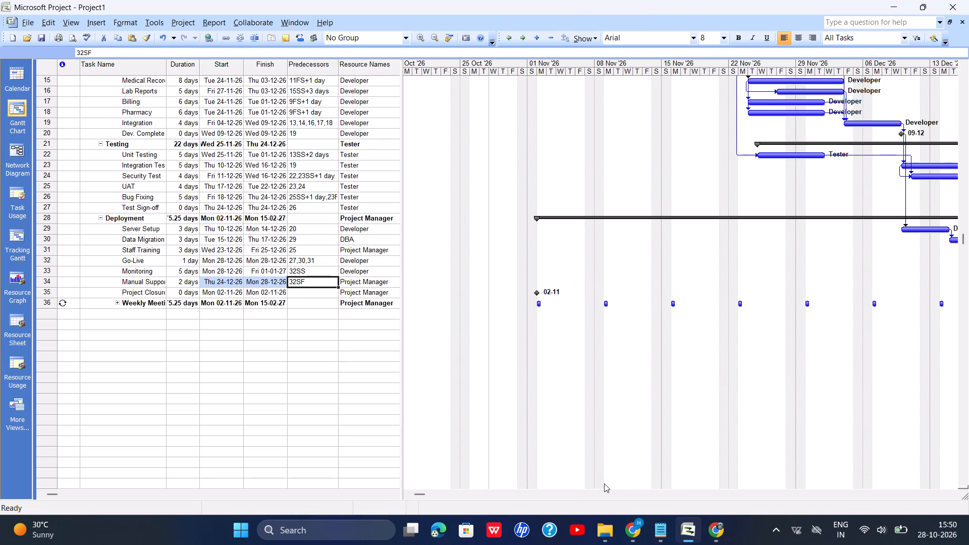
pyautogui.press('Down')
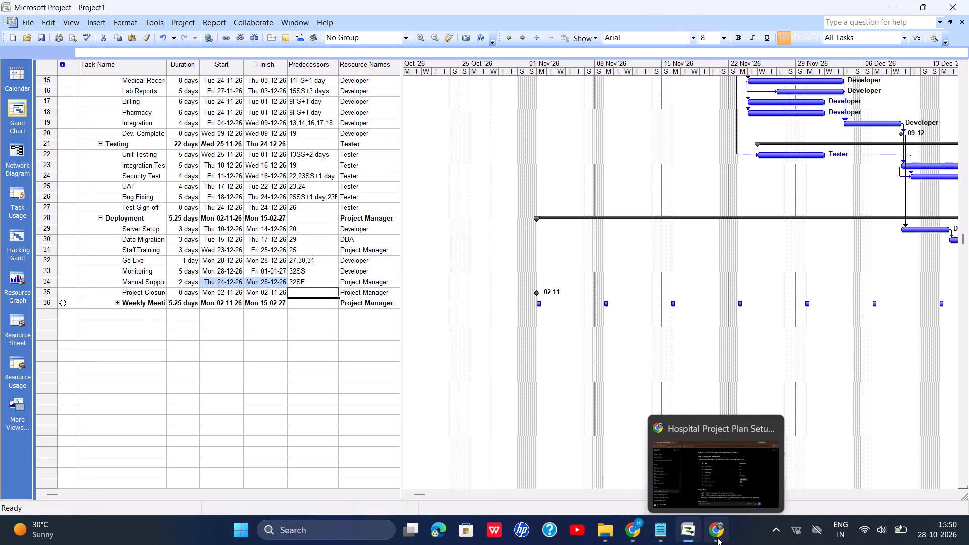
# Copy predecessors 33,34 from the ChatGPT table in Chrome into the Project Closure task in Microsoft Project.
pyautogui.click(717, 537)
pyautogui.moveTo(670, 343); pyautogui.dragTo(675, 343)
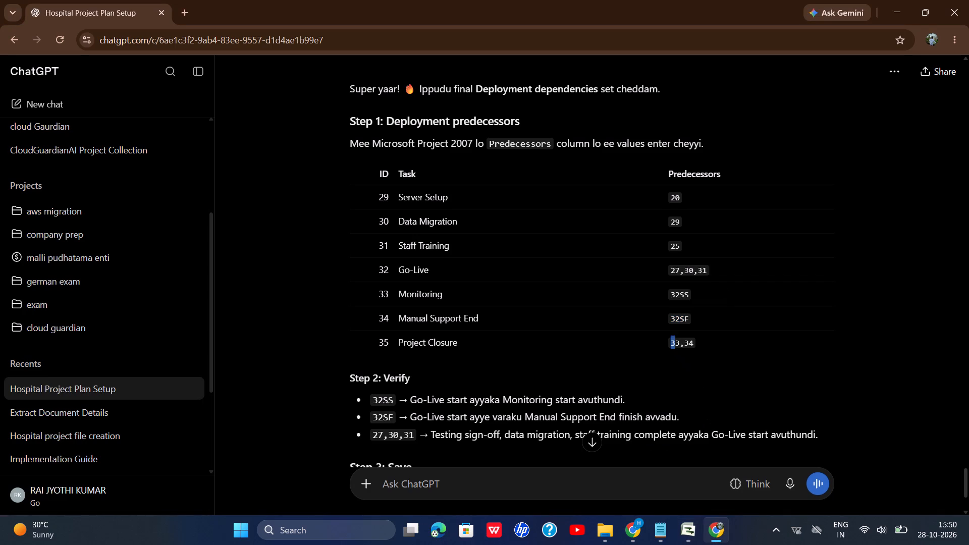
pyautogui.moveTo(675, 343); pyautogui.dragTo(695, 344)
pyautogui.hotkey('ctrl', 'c')
pyautogui.click(689, 527)
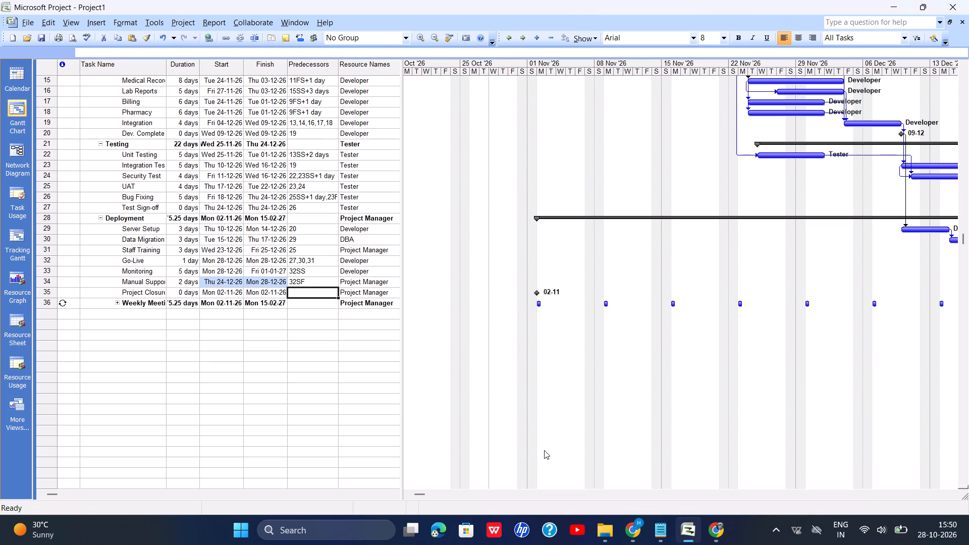
pyautogui.hotkey('ctrl', 'v')
pyautogui.press('Down')
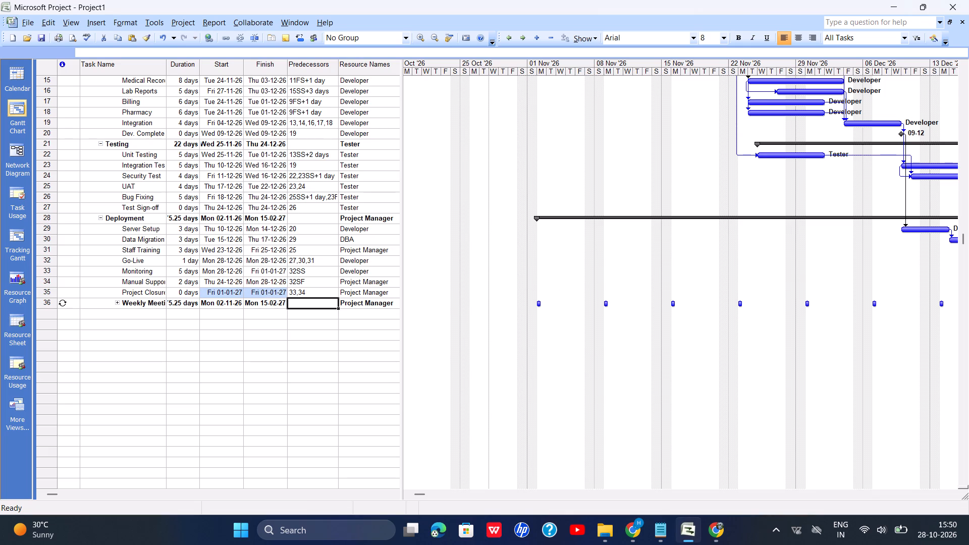
pyautogui.scroll(2, 643, 317)
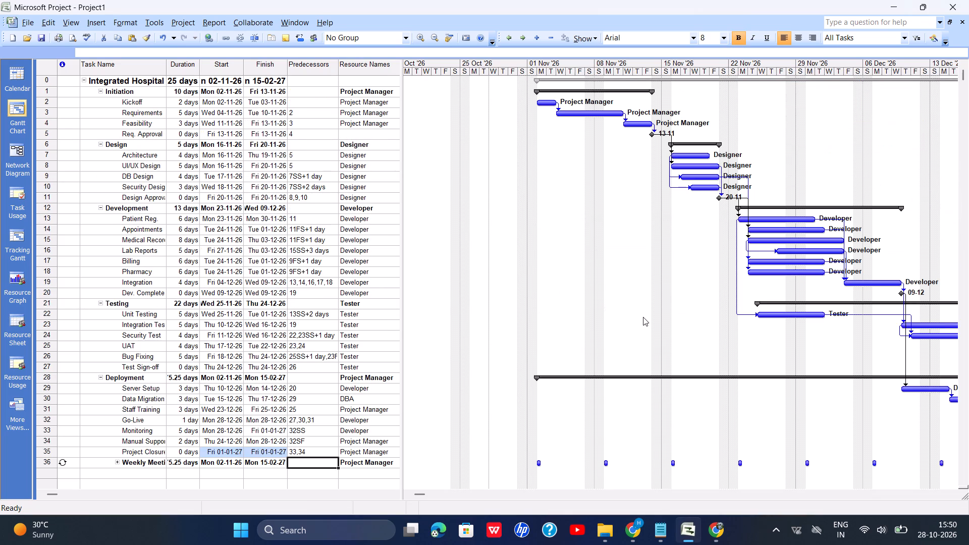
pyautogui.click(721, 526)
pyautogui.scroll(-3, 570, 367)
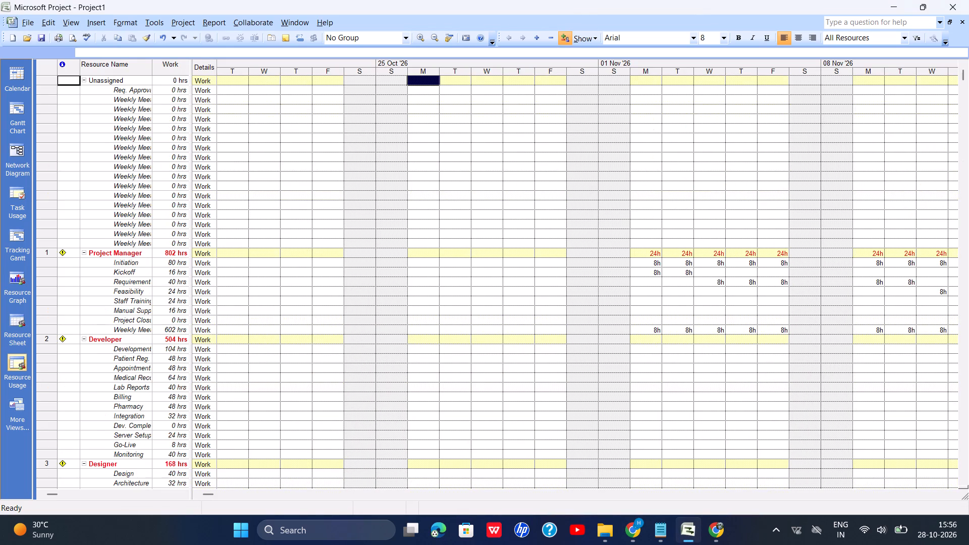
pyautogui.scroll(1, 463, 373)
# From the Gantt Chart, level resources for the entire project in Standard order and choose Skip All for unresolved overallocations.
pyautogui.click(9, 107)
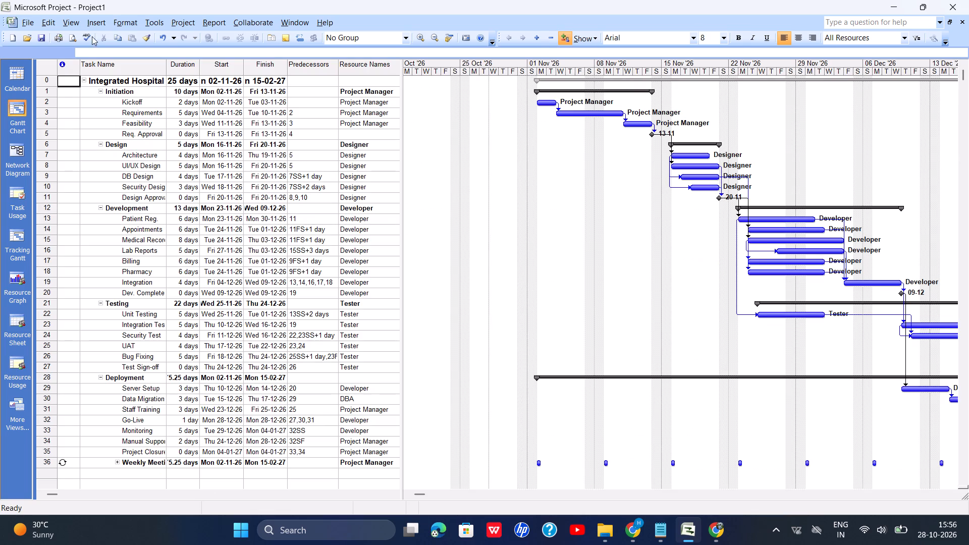
pyautogui.click(154, 25)
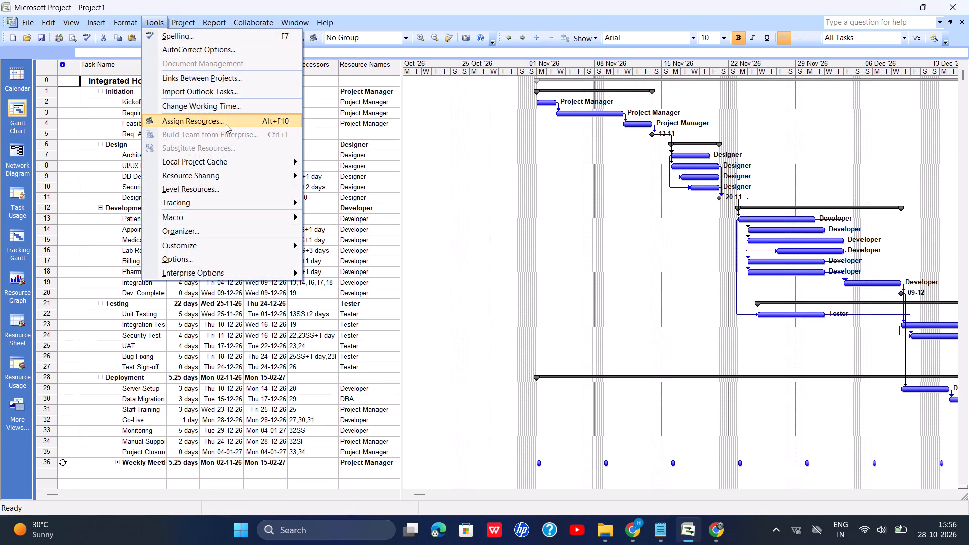
pyautogui.click(190, 193)
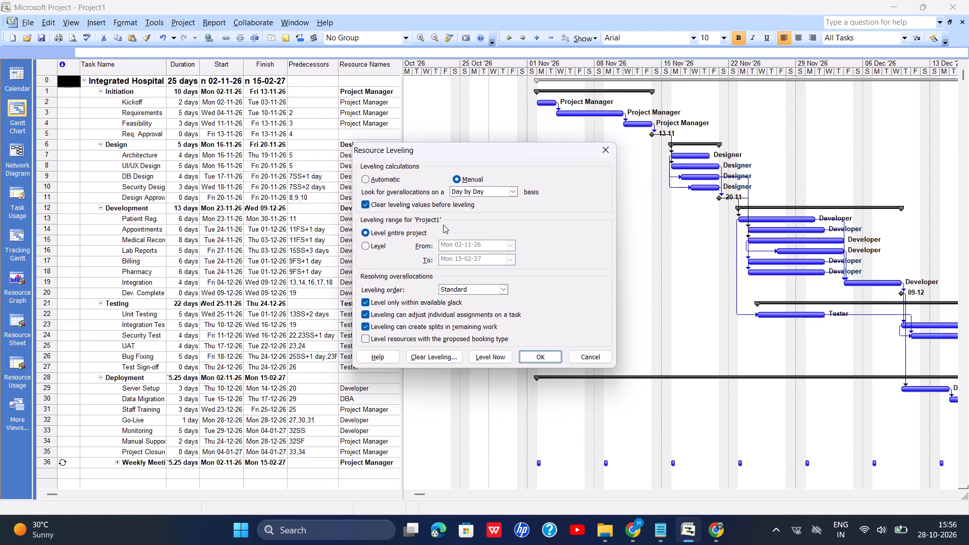
pyautogui.click(505, 288)
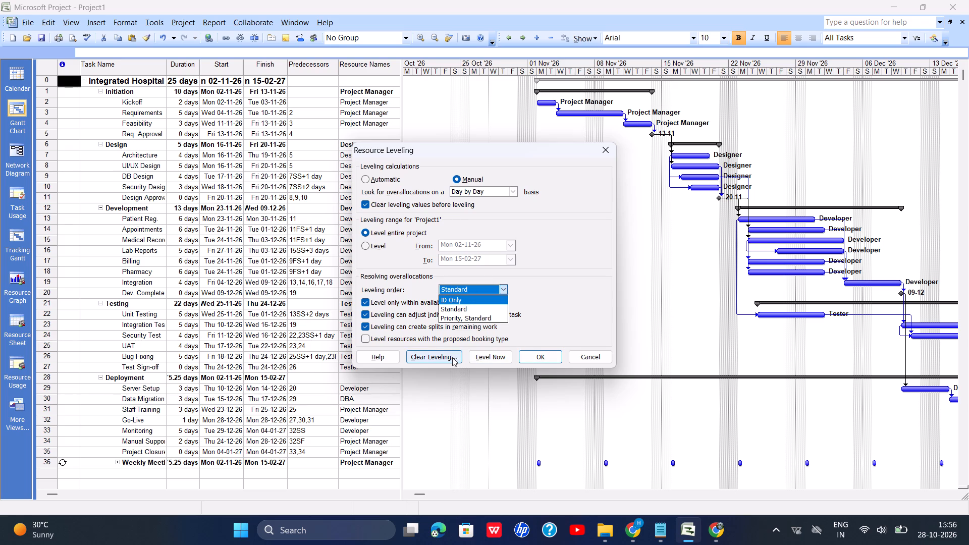
pyautogui.click(478, 356)
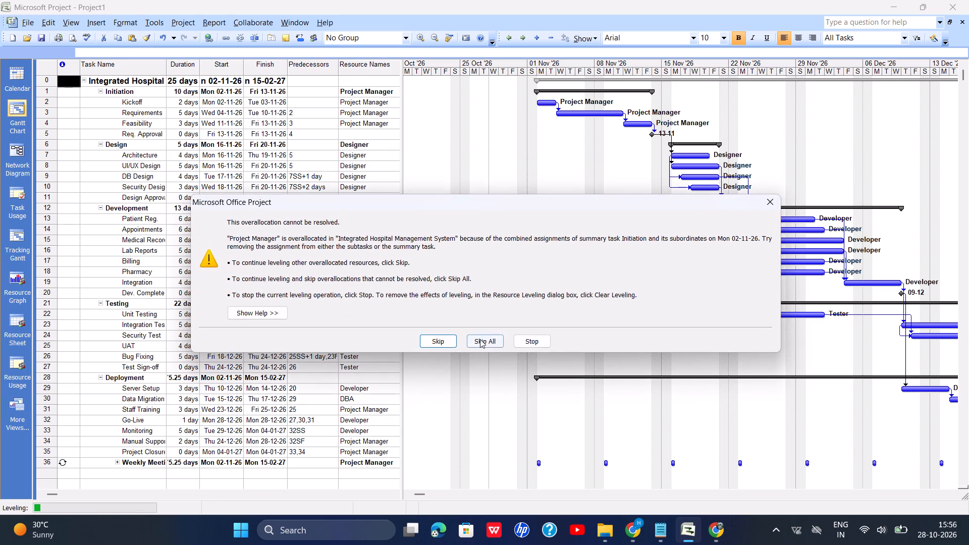
pyautogui.click(480, 338)
pyautogui.scroll(-1, 305, 366)
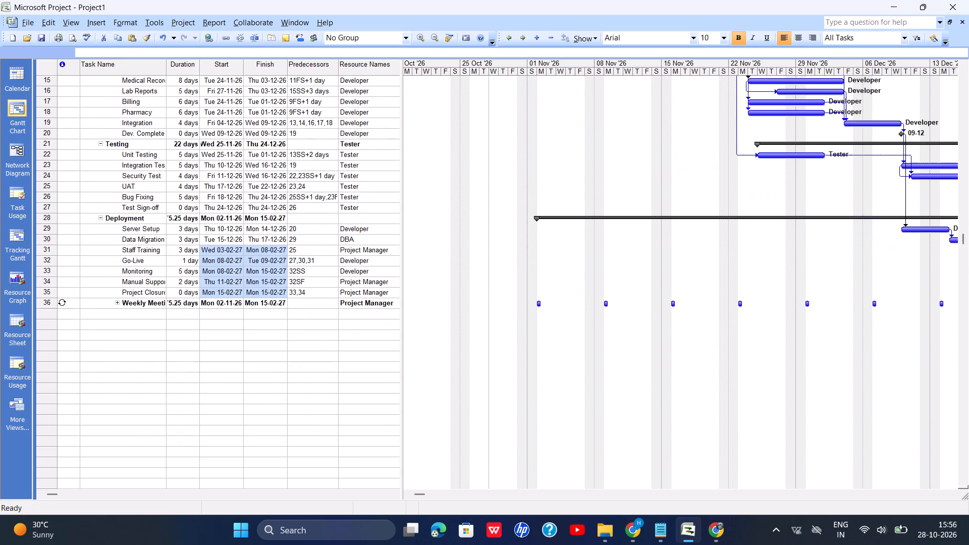
pyautogui.scroll(-1, 305, 366)
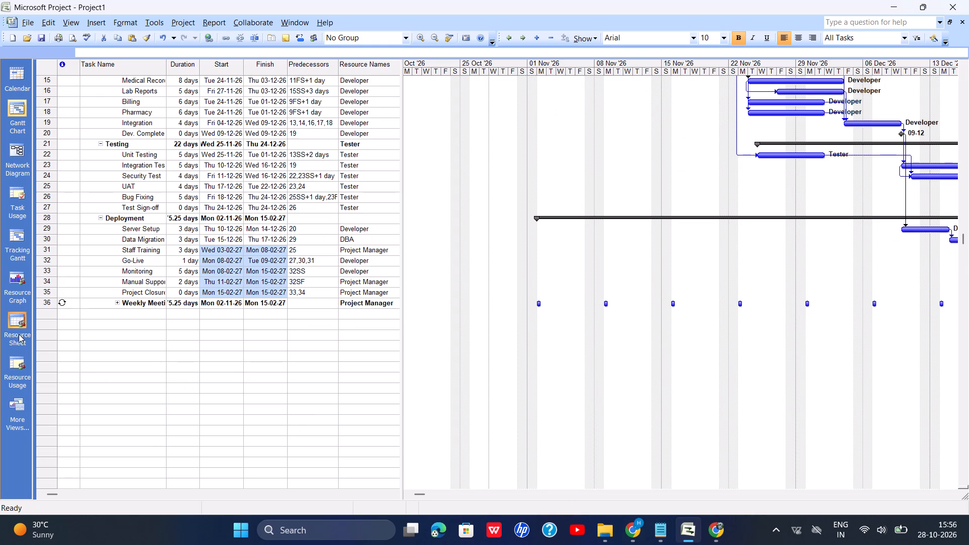
# Check the Resource Usage view for overallocated resources across all assignments.
pyautogui.click(8, 379)
pyautogui.scroll(-1, 239, 295)
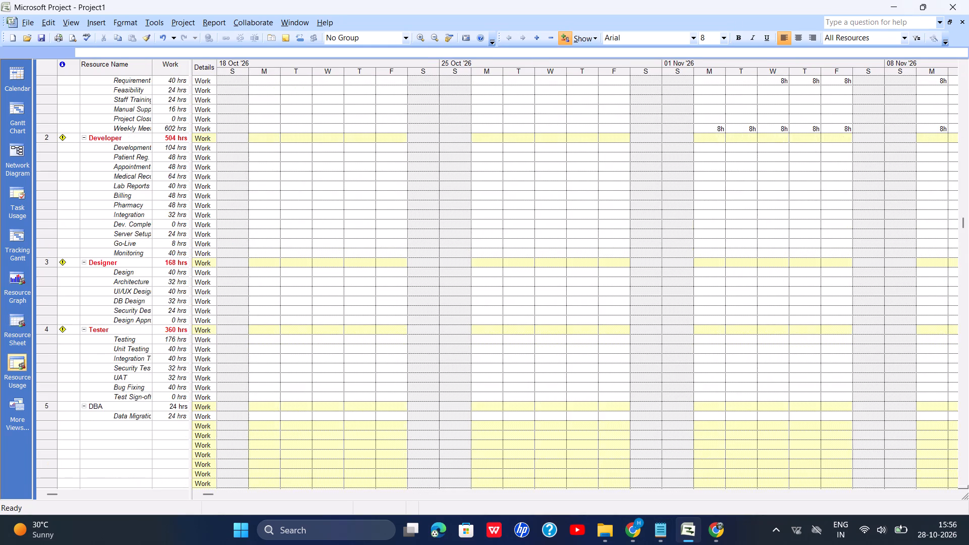
pyautogui.scroll(-2, 239, 295)
pyautogui.scroll(11, 239, 295)
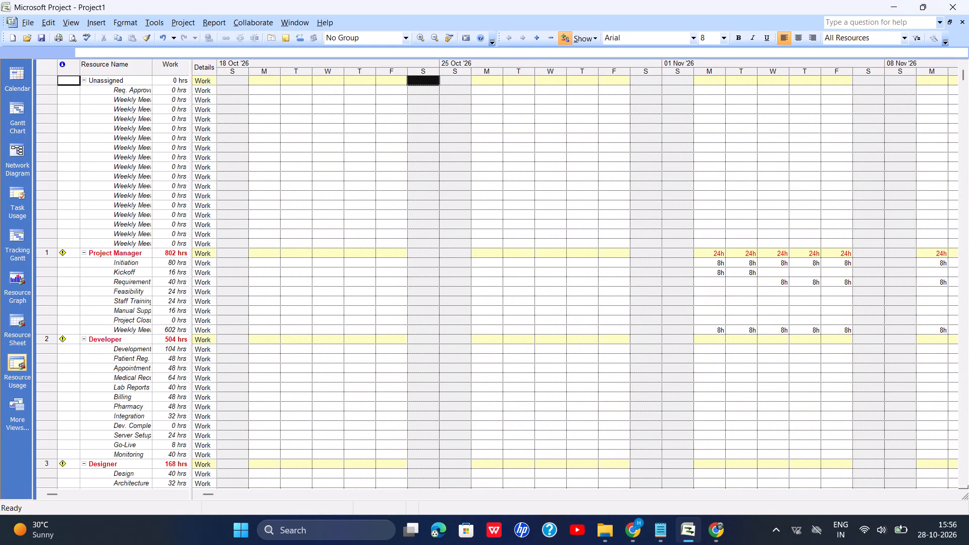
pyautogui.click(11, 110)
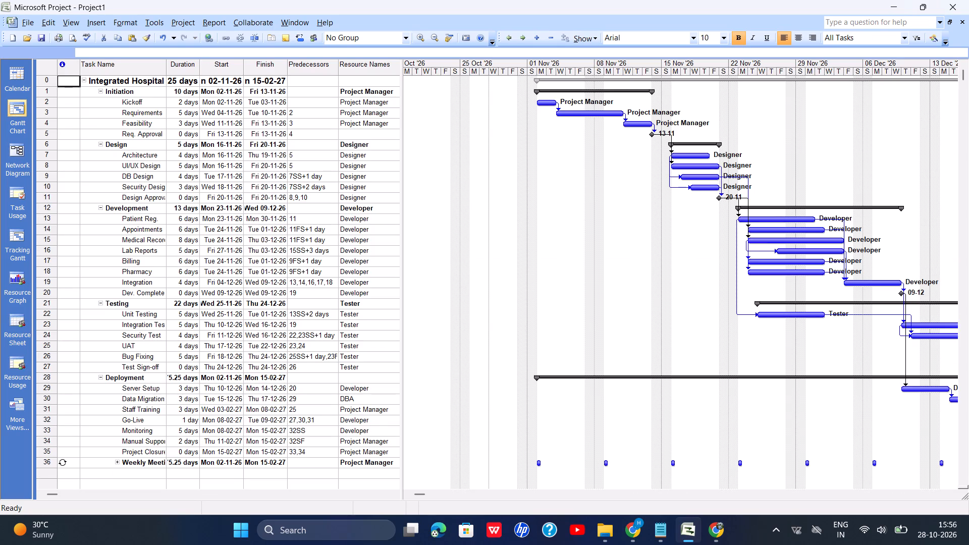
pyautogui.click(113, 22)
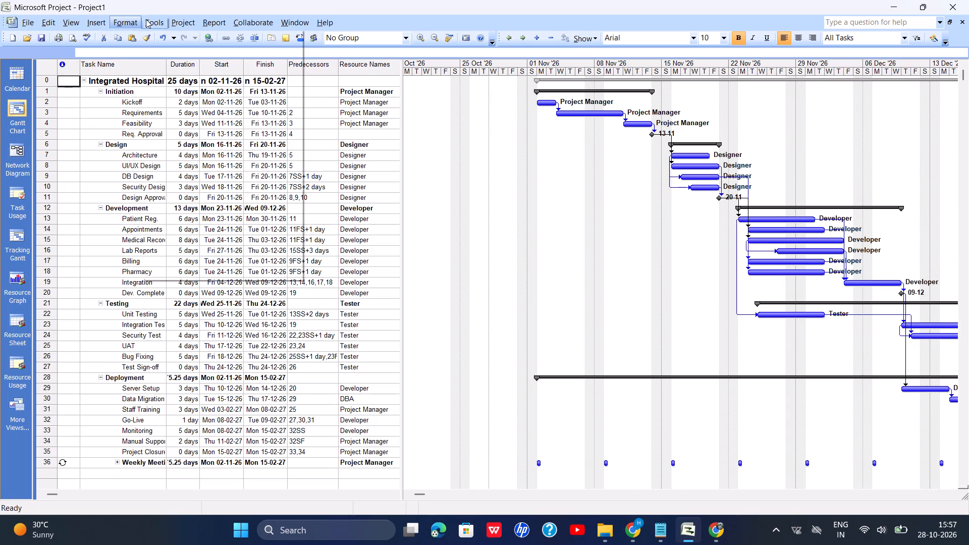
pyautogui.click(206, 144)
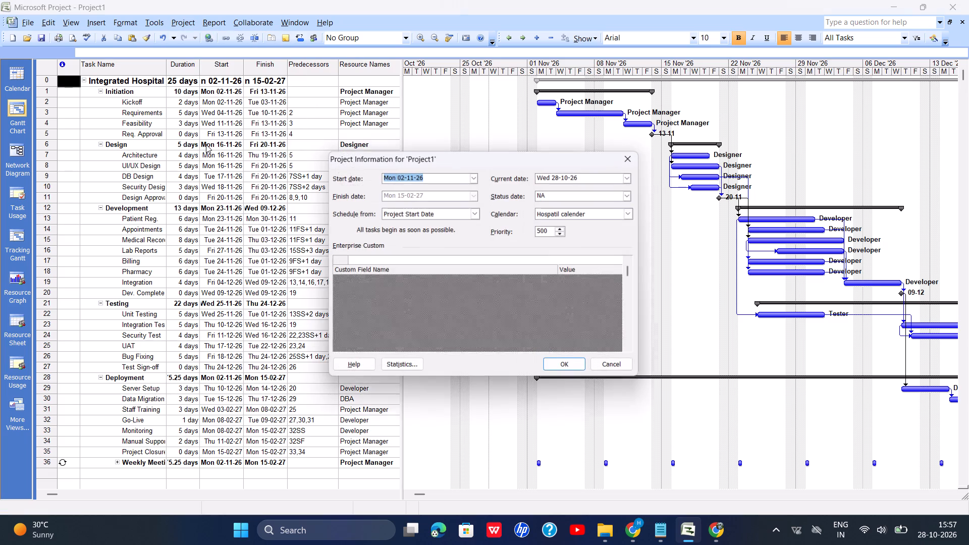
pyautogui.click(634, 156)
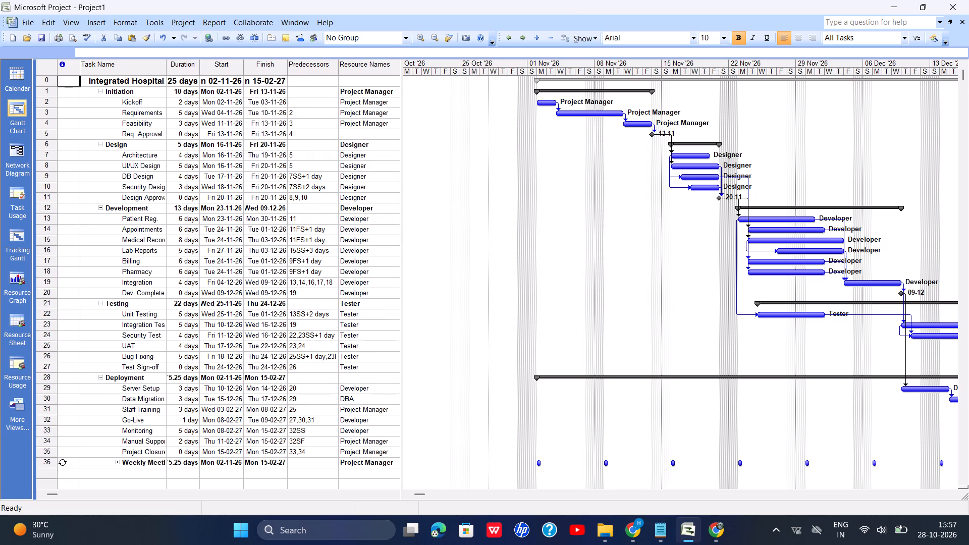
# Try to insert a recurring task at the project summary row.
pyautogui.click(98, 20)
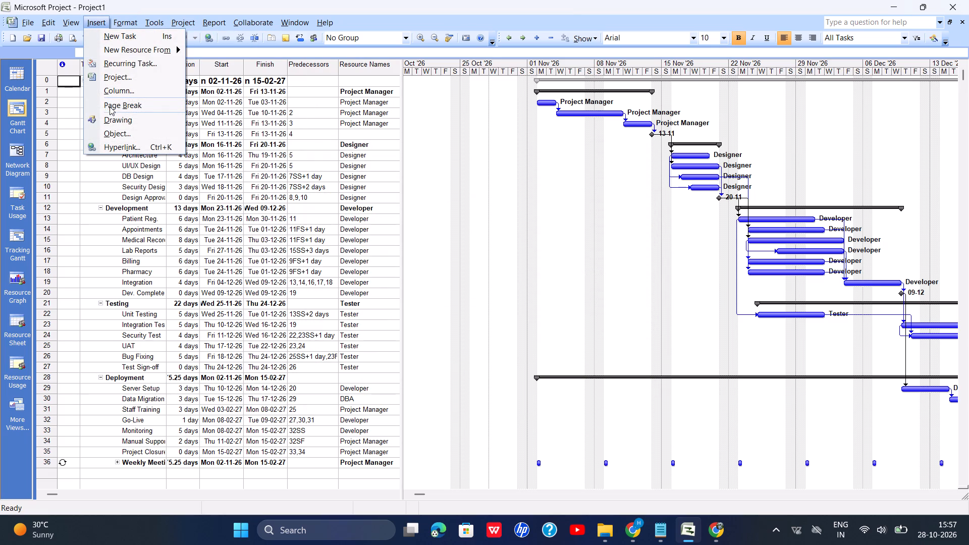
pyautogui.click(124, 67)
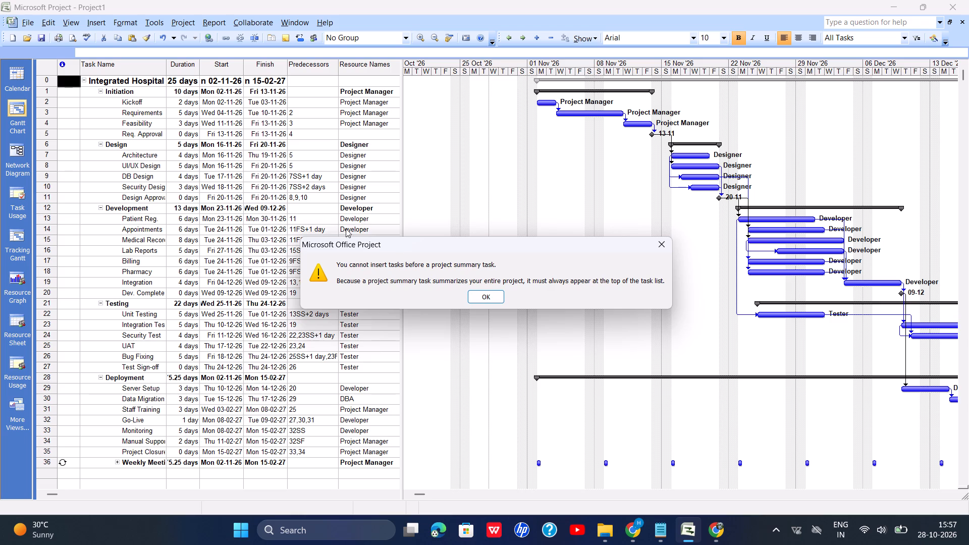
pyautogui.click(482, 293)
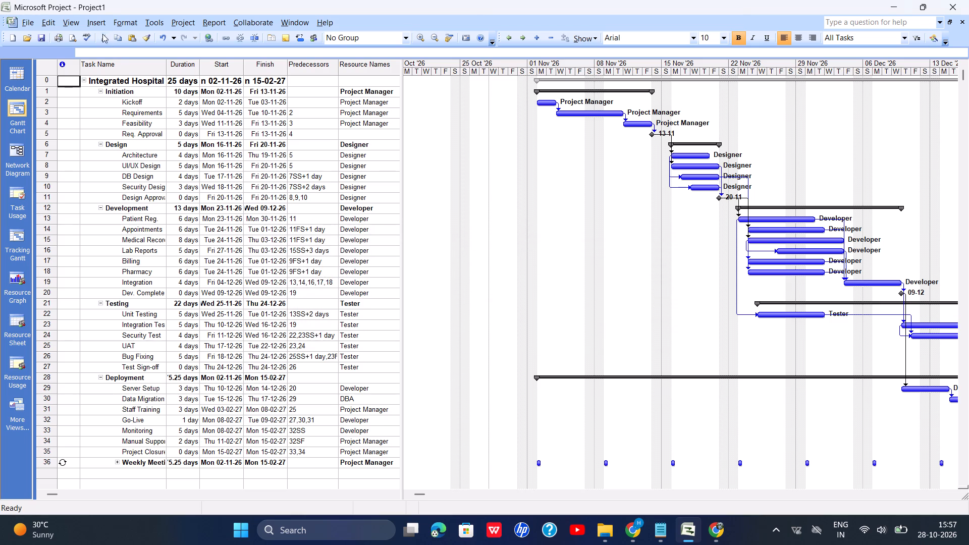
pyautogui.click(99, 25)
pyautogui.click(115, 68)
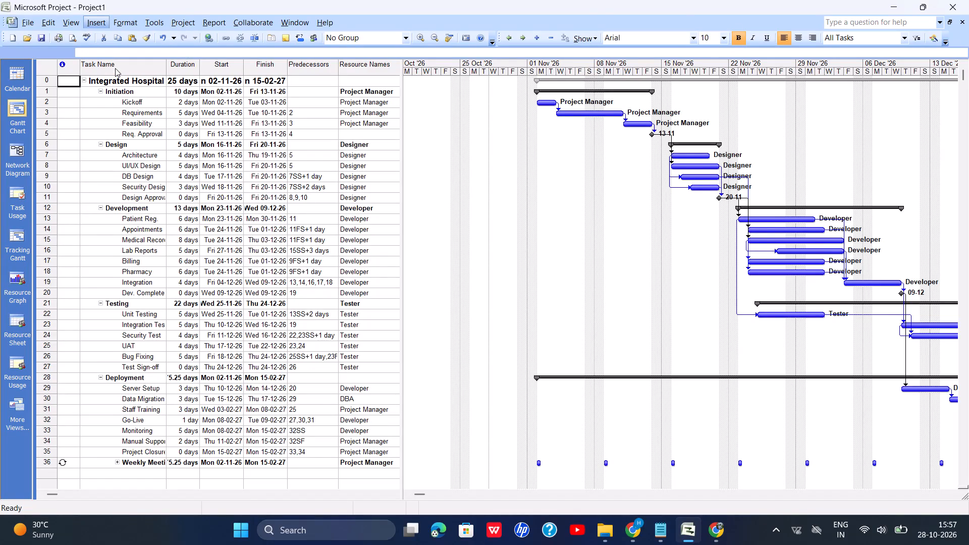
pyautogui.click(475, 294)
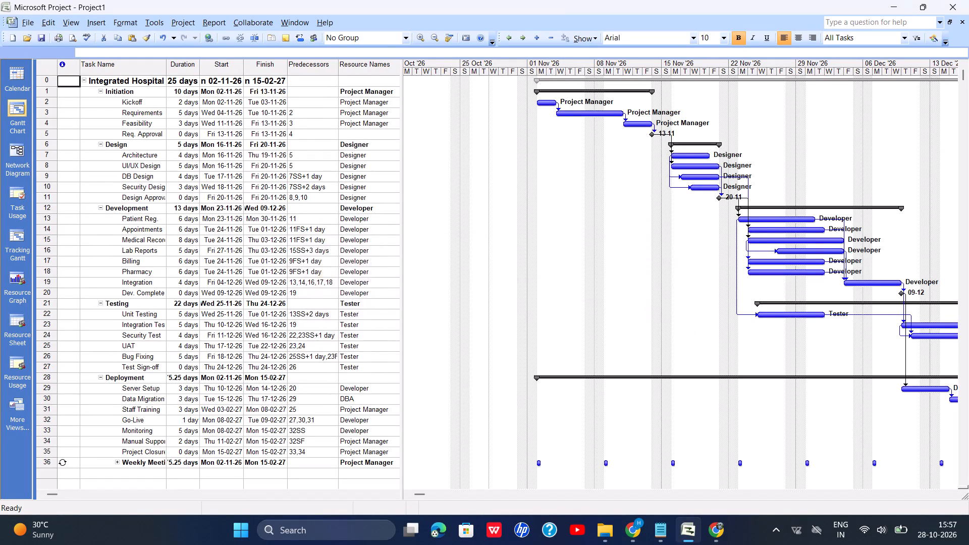
# Set the duration of each recurring Weekly Meeting occurrence to 1h.
pyautogui.scroll(-2, 275, 321)
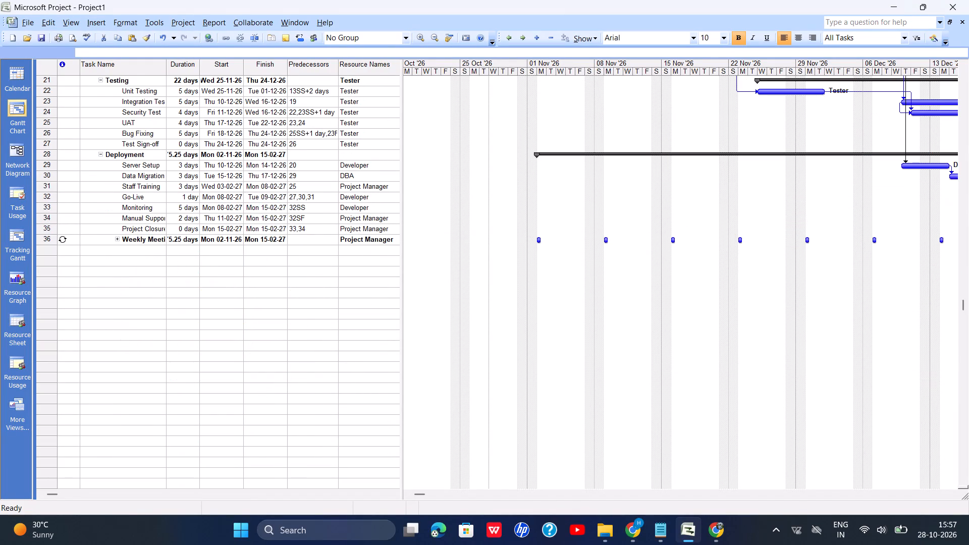
pyautogui.click(62, 240)
pyautogui.click(62, 240)
pyautogui.rightClick(62, 240)
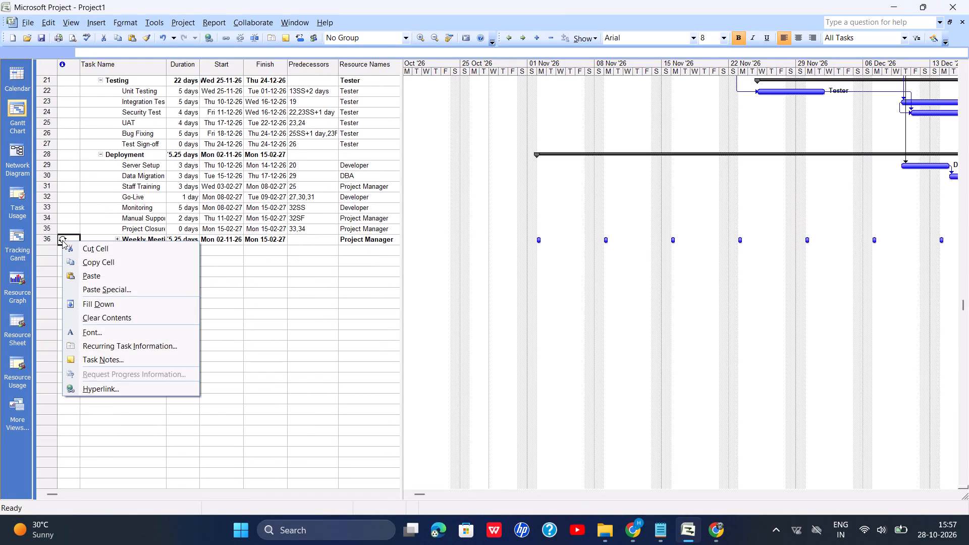
pyautogui.click(106, 347)
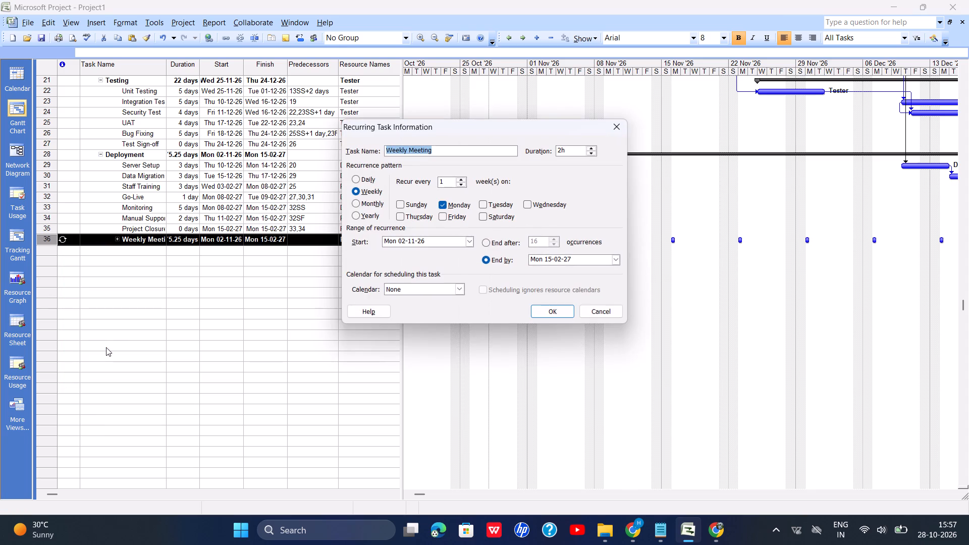
pyautogui.click(590, 154)
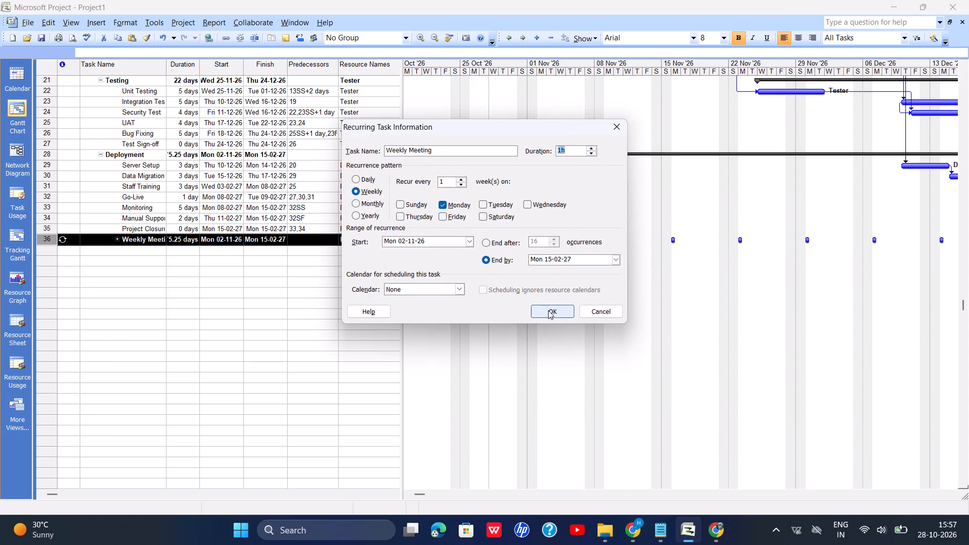
pyautogui.click(548, 311)
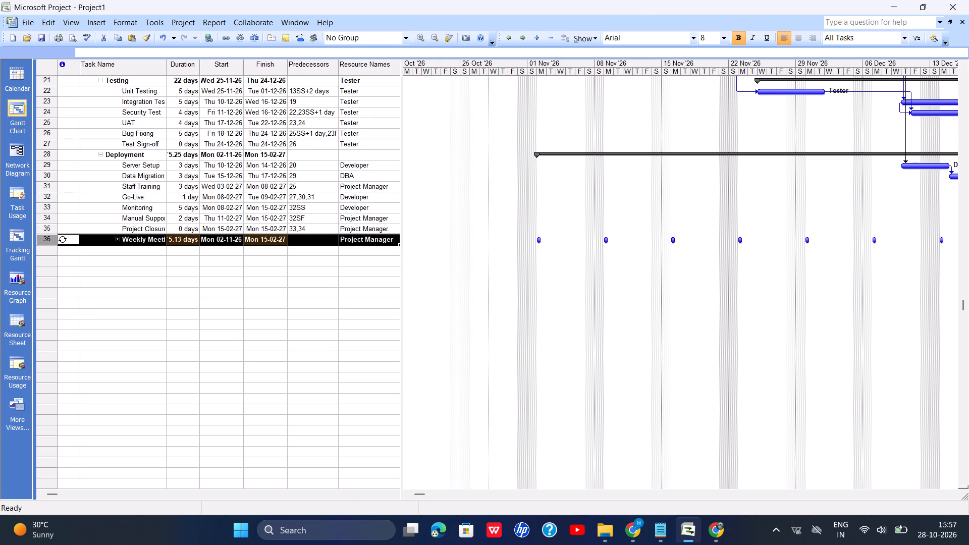
# Check the Resource Usage view for resources that are still overallocated.
pyautogui.scroll(5, 233, 328)
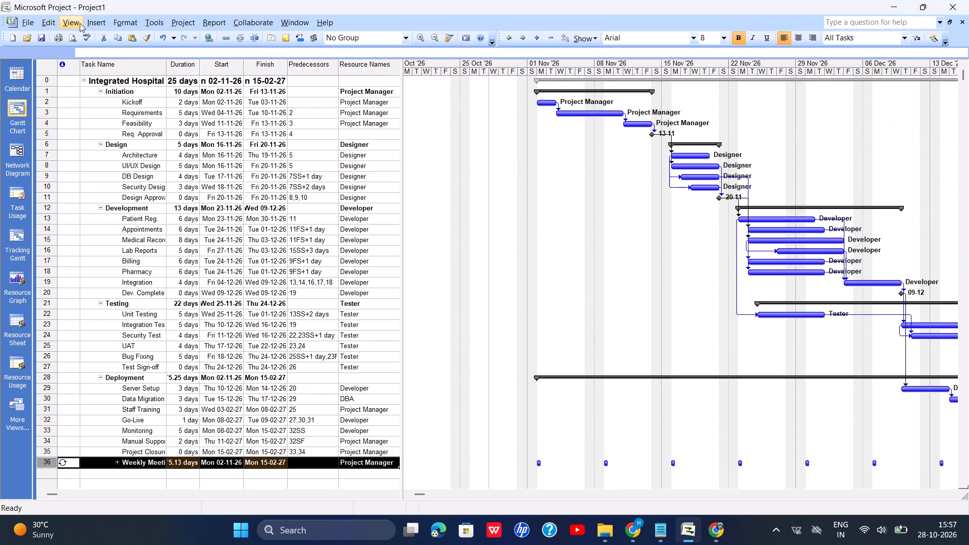
pyautogui.click(11, 372)
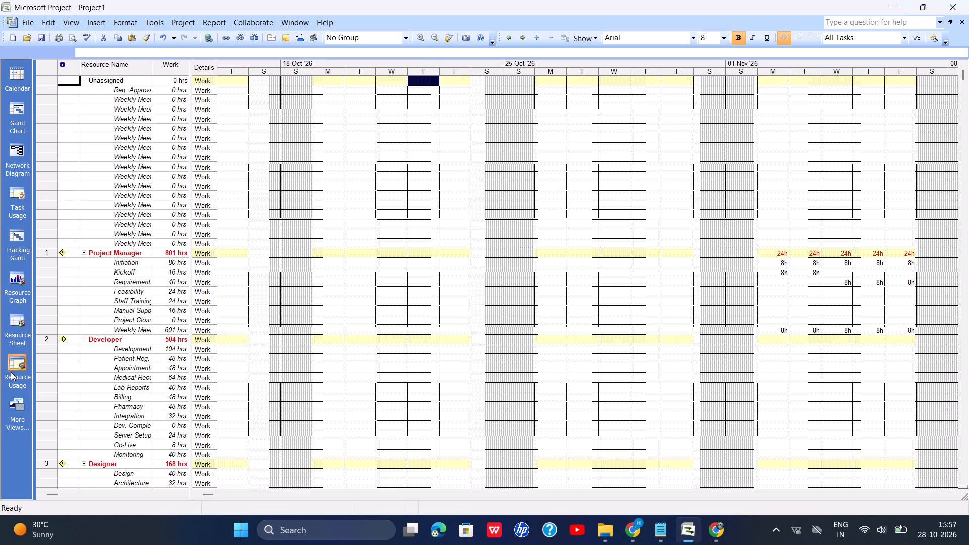
pyautogui.scroll(3, 317, 288)
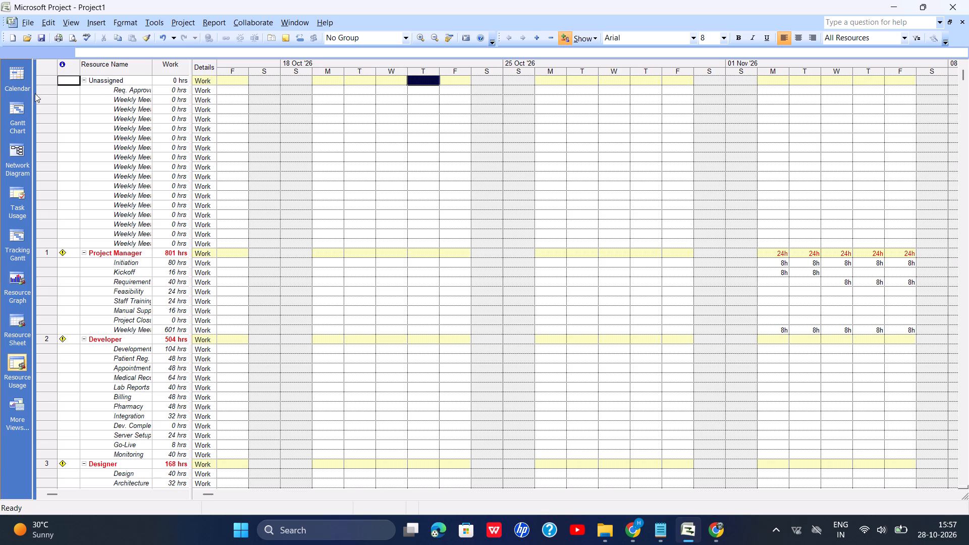
pyautogui.click(30, 20)
pyautogui.click(51, 20)
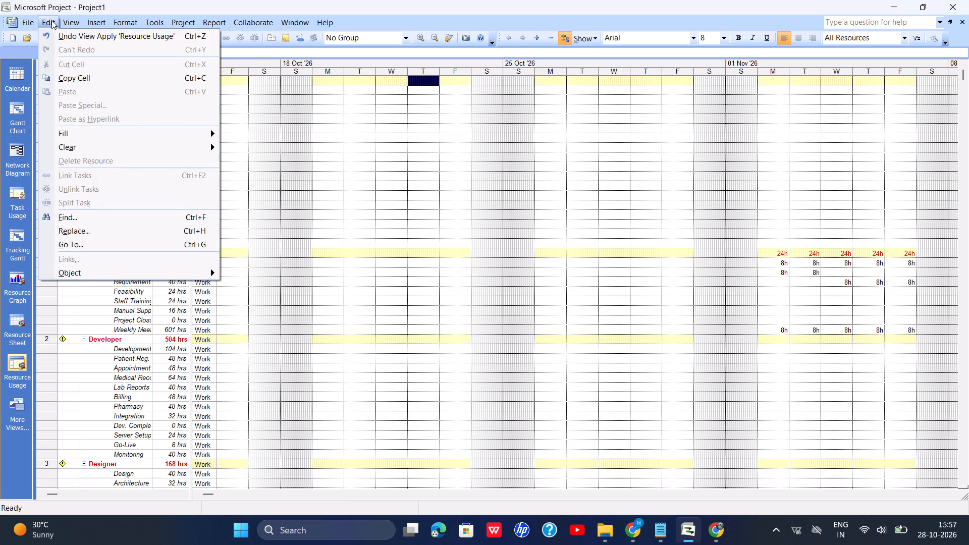
pyautogui.click(87, 24)
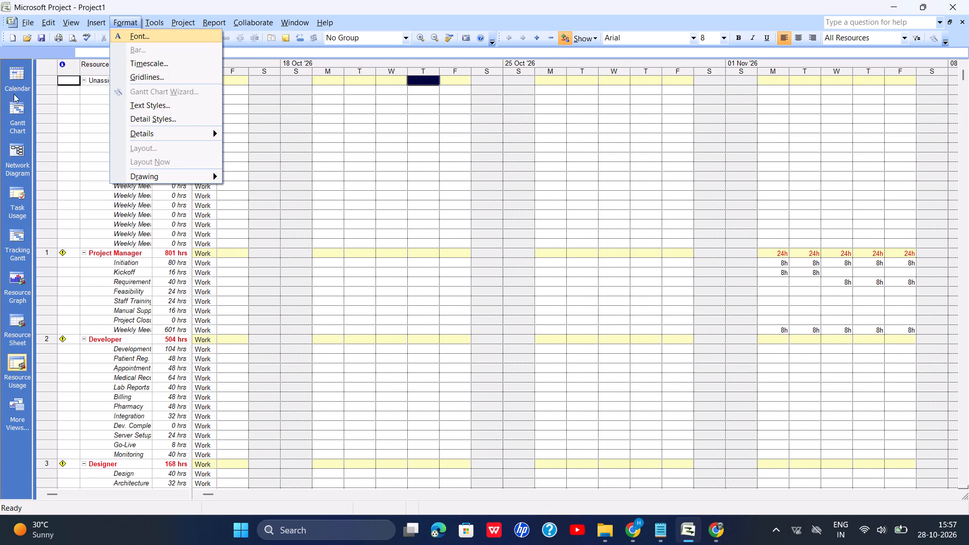
# From the Gantt Chart, level resources for the entire project in Standard order and choose Skip All for unresolvable overallocations.
pyautogui.click(13, 104)
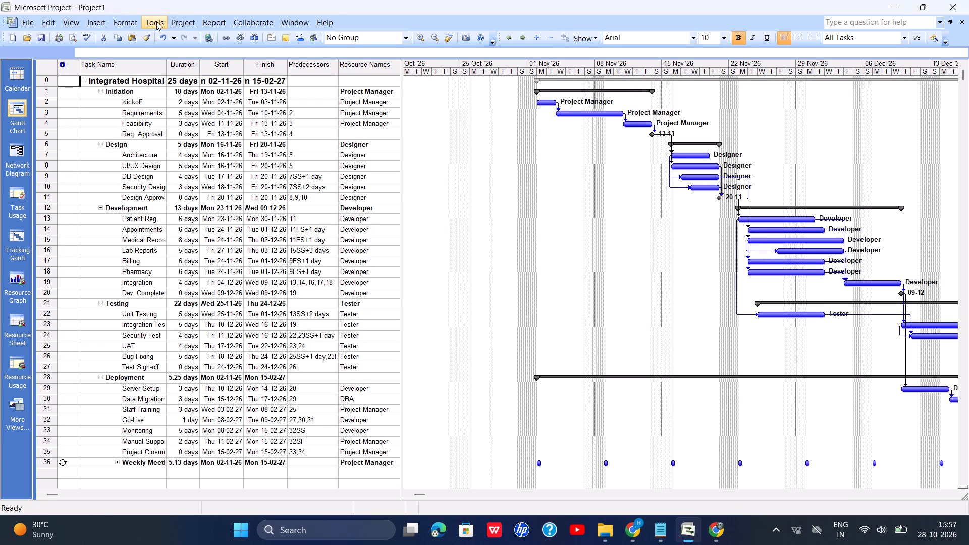
pyautogui.click(174, 21)
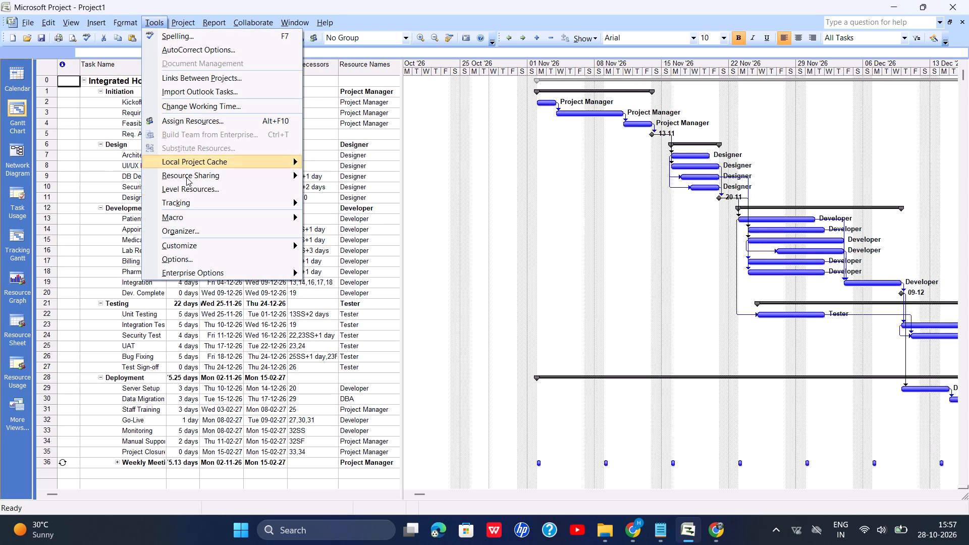
pyautogui.click(188, 190)
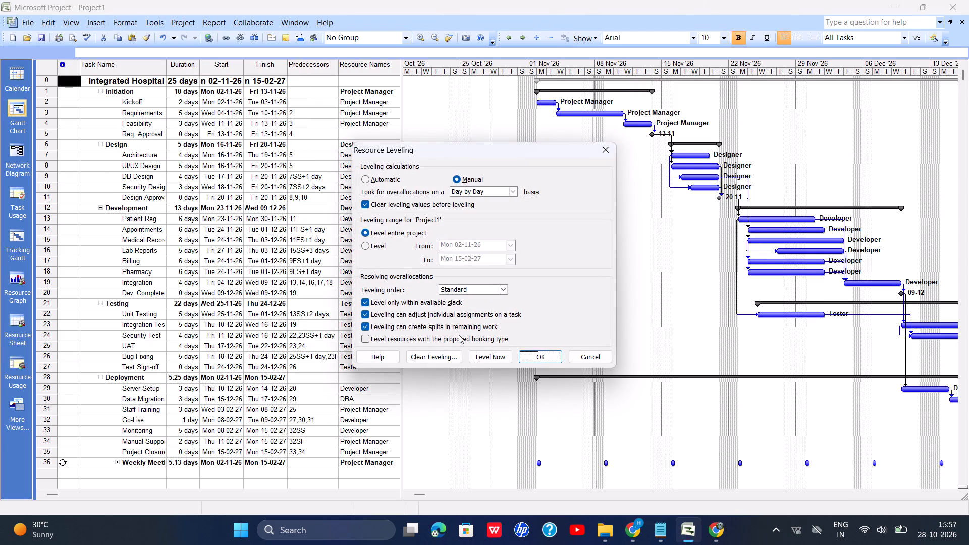
pyautogui.click(486, 358)
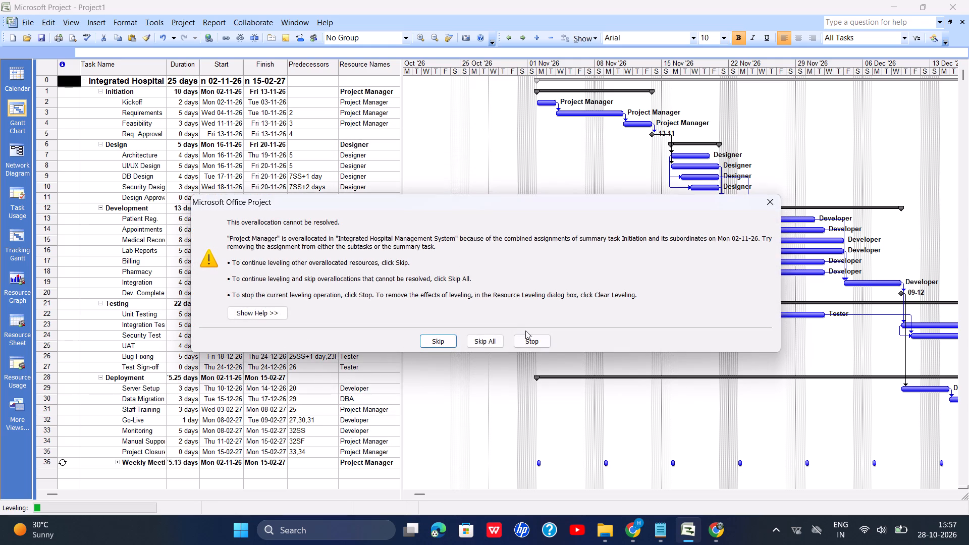
pyautogui.click(480, 342)
# Examine the leveling results in the Gantt Chart, Resource Usage and Calendar views, ending in the Gantt Chart.
pyautogui.scroll(-1, 257, 384)
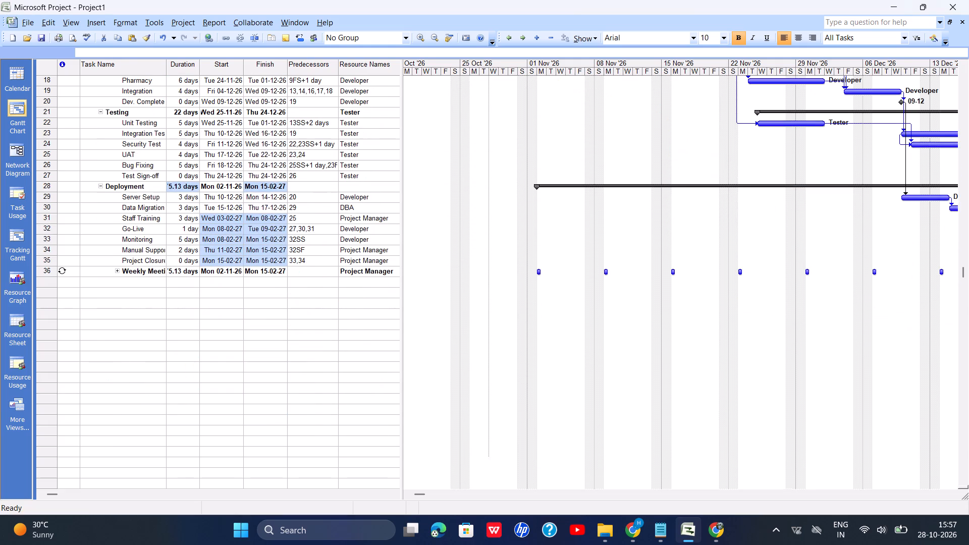
pyautogui.scroll(-1, 257, 384)
pyautogui.click(12, 365)
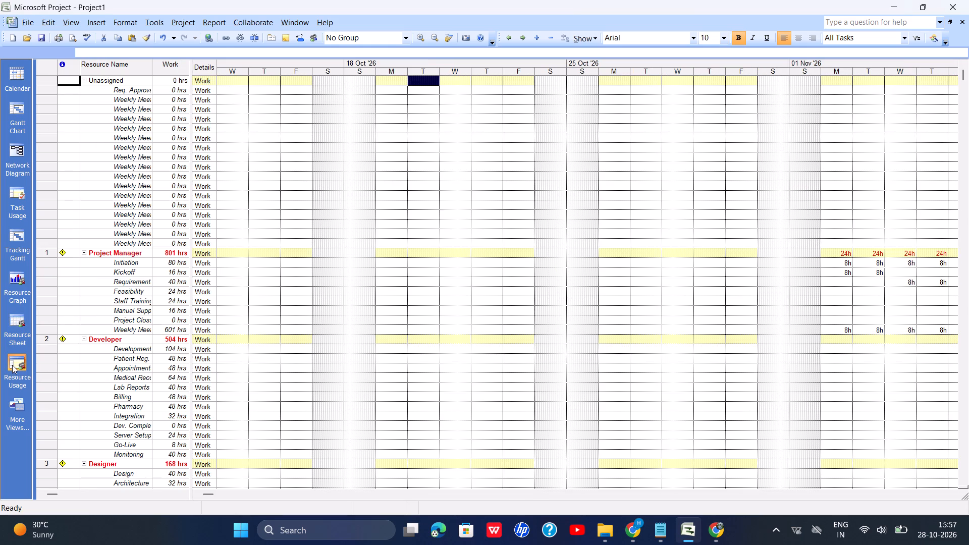
pyautogui.scroll(-1, 207, 405)
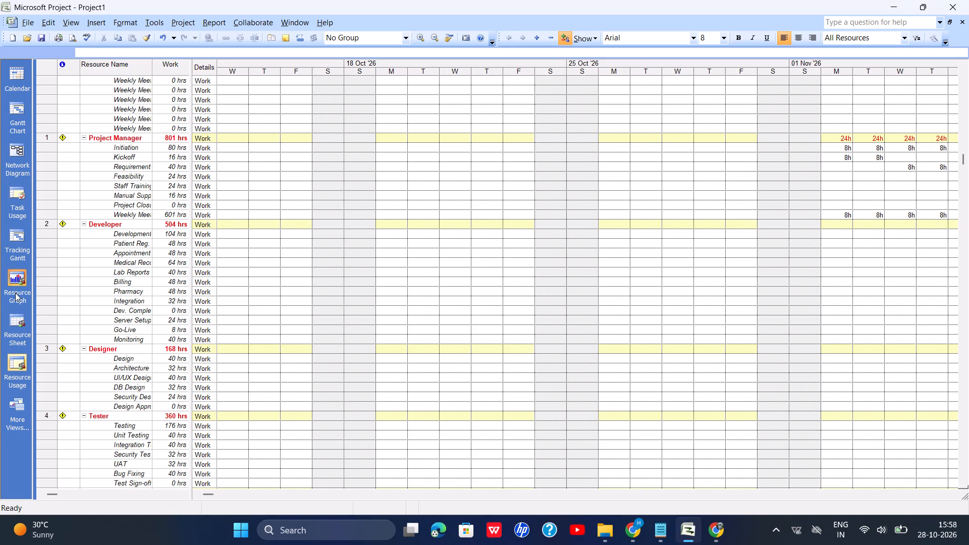
pyautogui.click(19, 154)
pyautogui.click(21, 126)
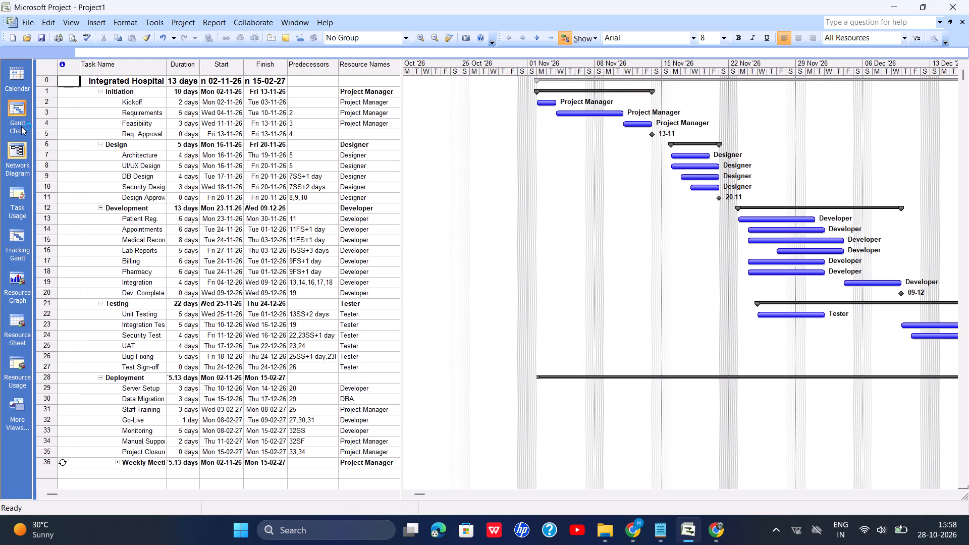
pyautogui.click(16, 75)
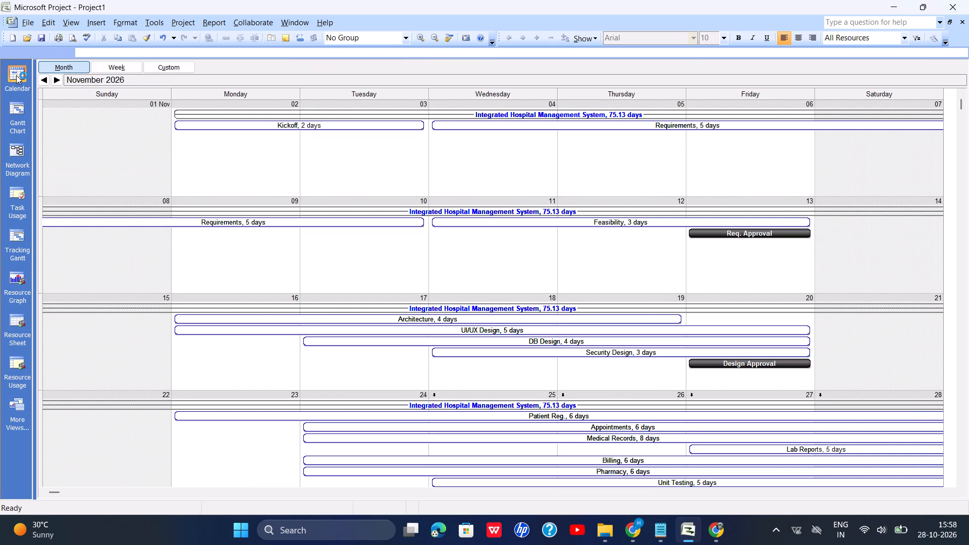
pyautogui.click(10, 118)
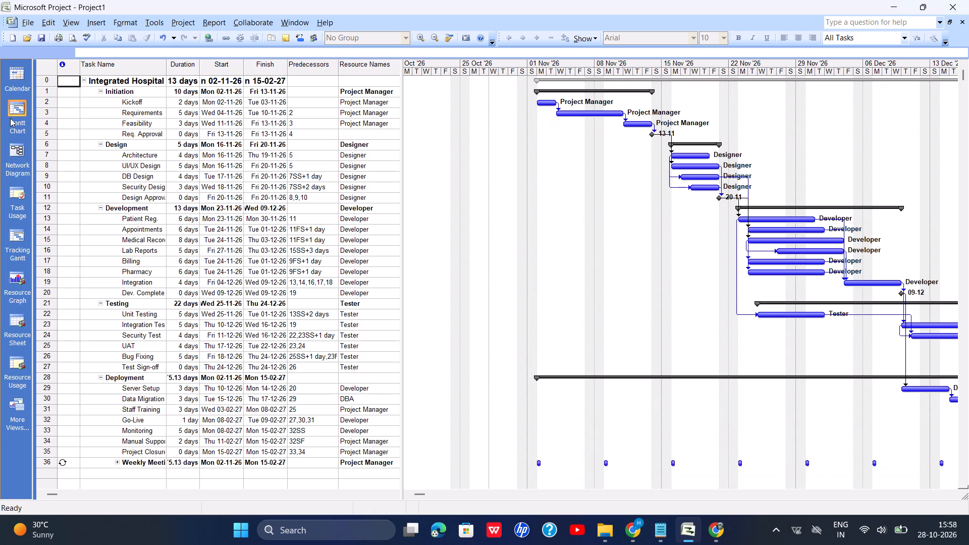
pyautogui.scroll(2, 121, 184)
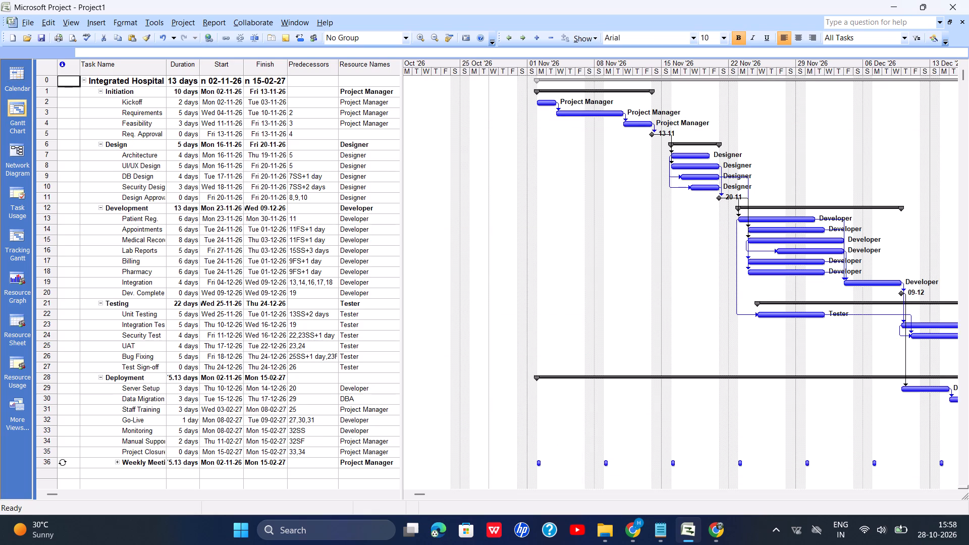
pyautogui.click(711, 525)
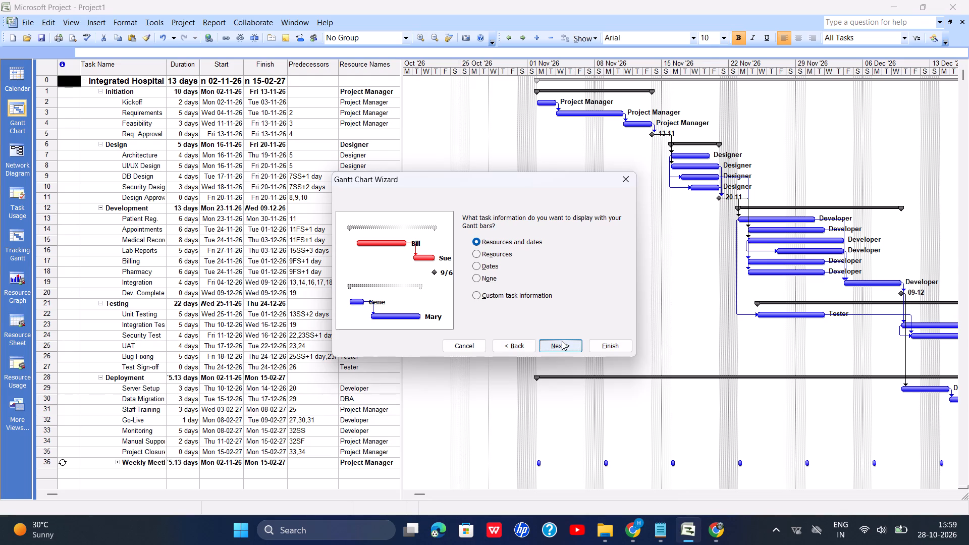
pyautogui.click(479, 255)
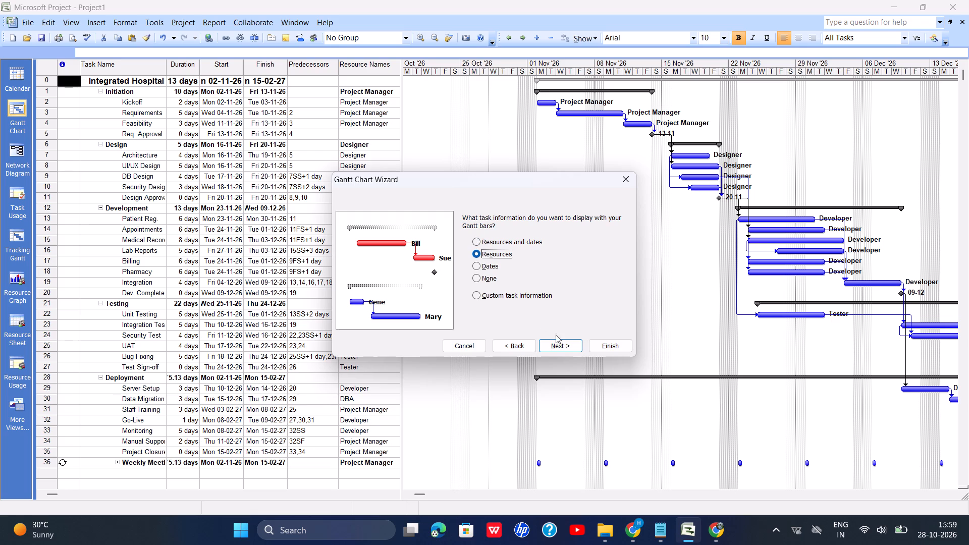
pyautogui.click(563, 341)
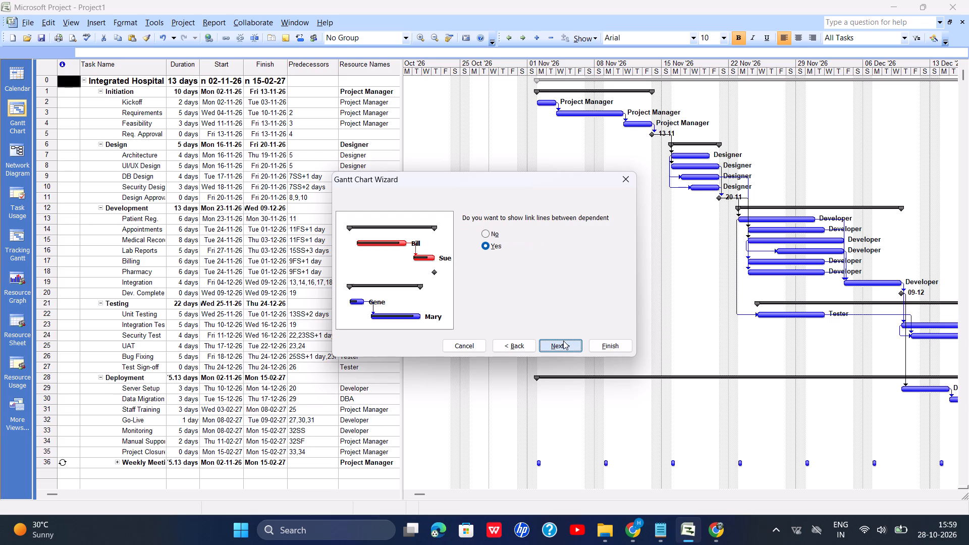
pyautogui.click(561, 343)
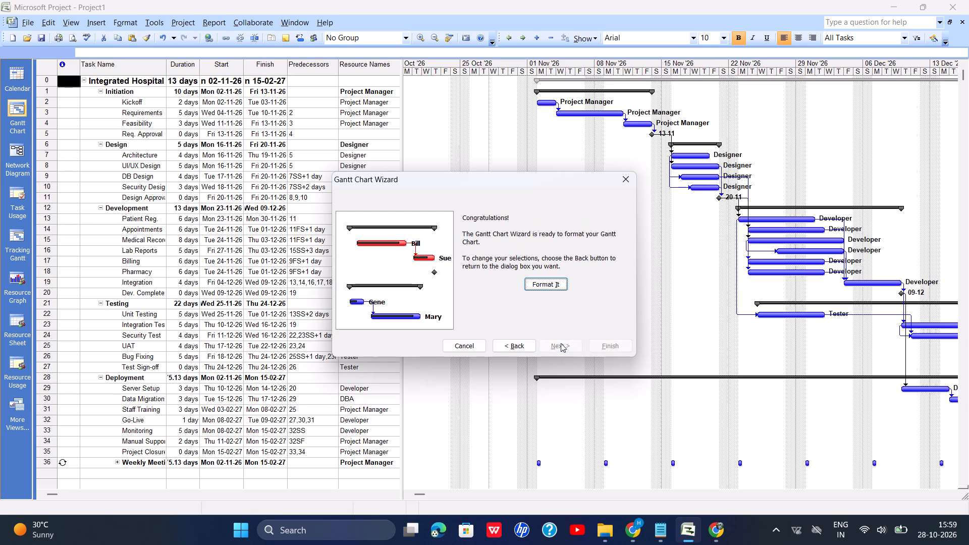
pyautogui.click(543, 285)
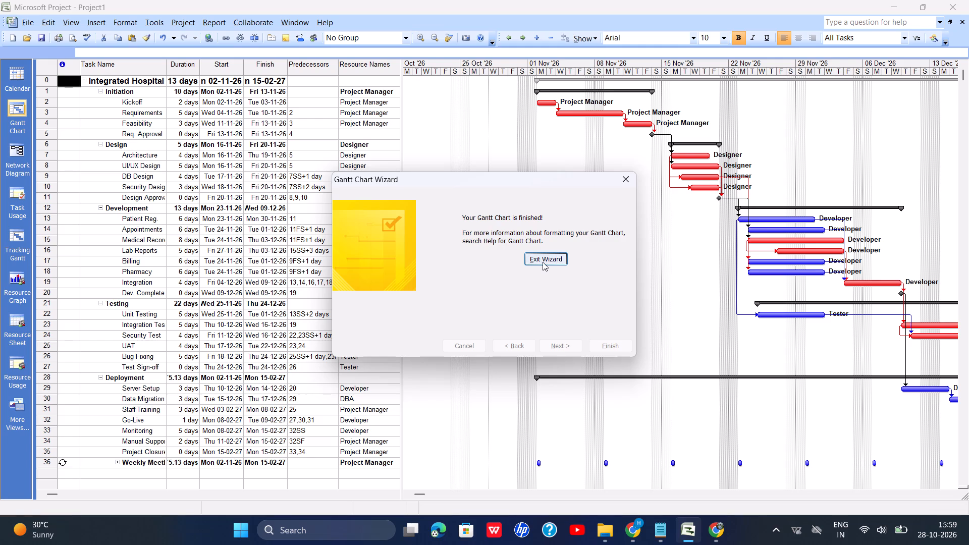
pyautogui.click(541, 260)
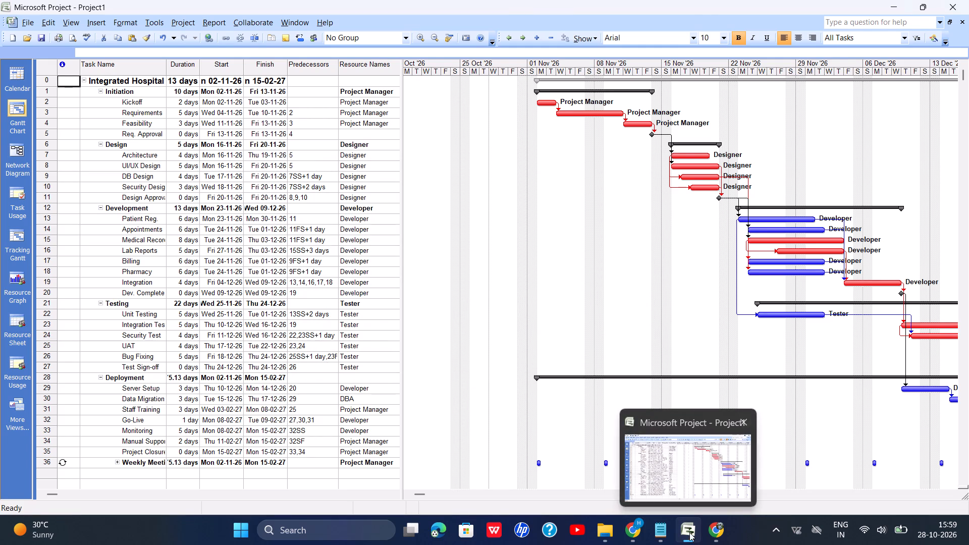
# Following ChatGPT's baseline instructions, set the project baseline using Baseline for the entire project.
pyautogui.click(705, 527)
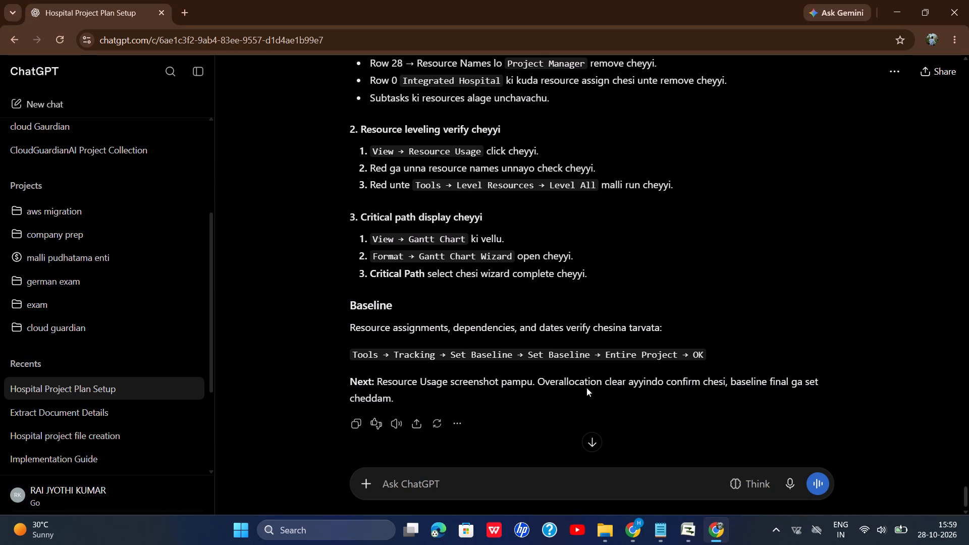
pyautogui.scroll(-1, 537, 379)
pyautogui.scroll(-1, 484, 380)
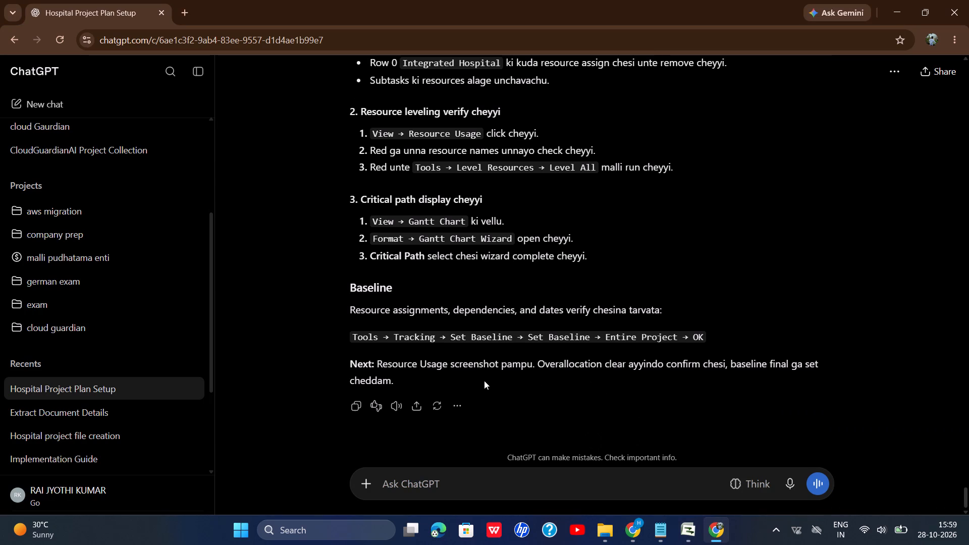
pyautogui.click(679, 521)
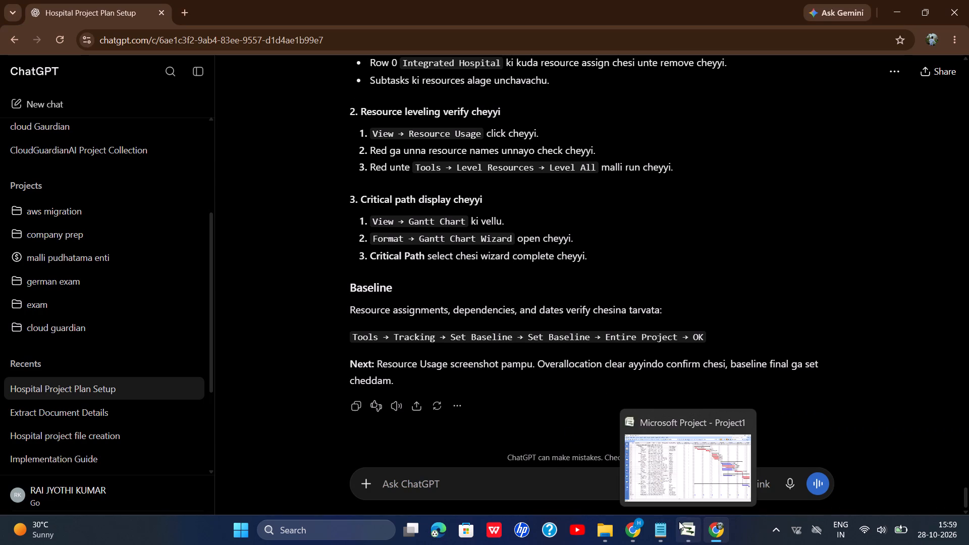
pyautogui.click(156, 24)
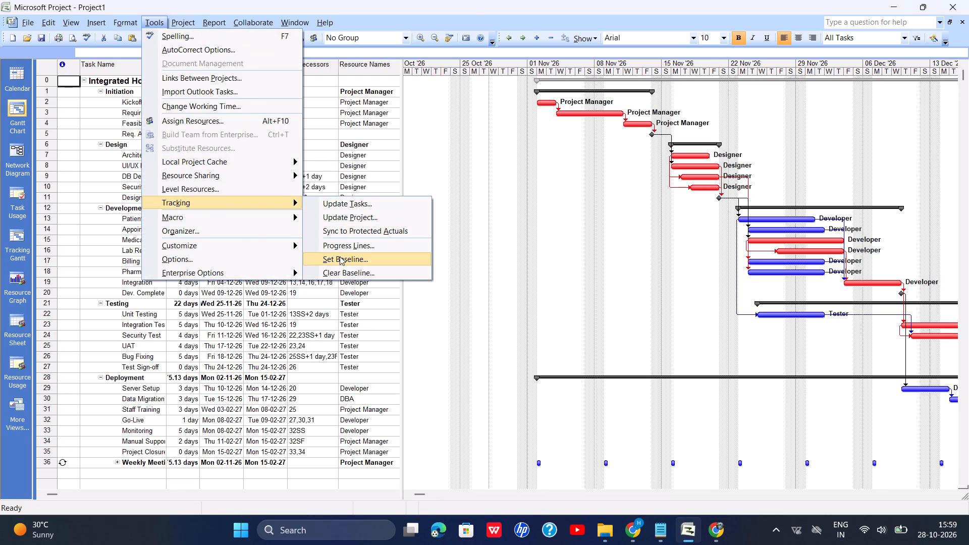
pyautogui.click(340, 256)
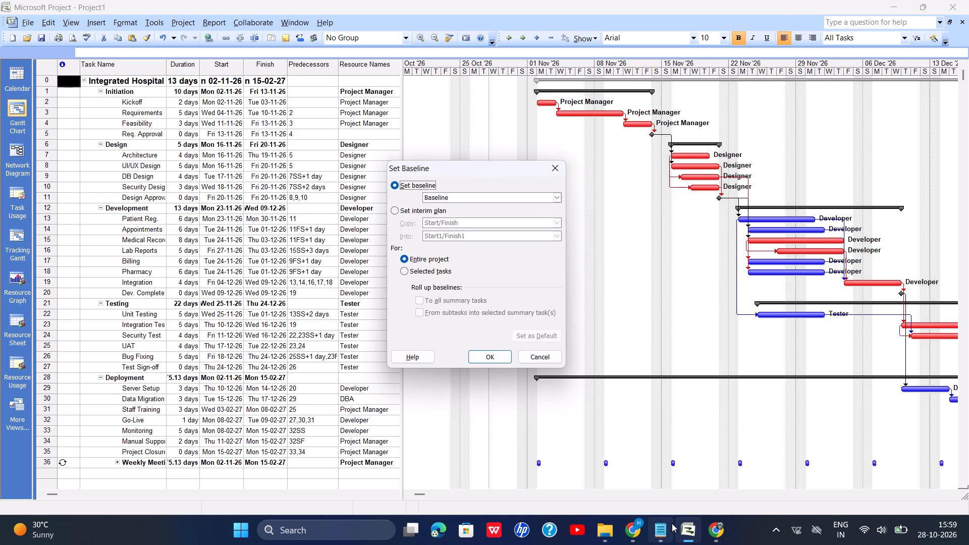
pyautogui.click(720, 529)
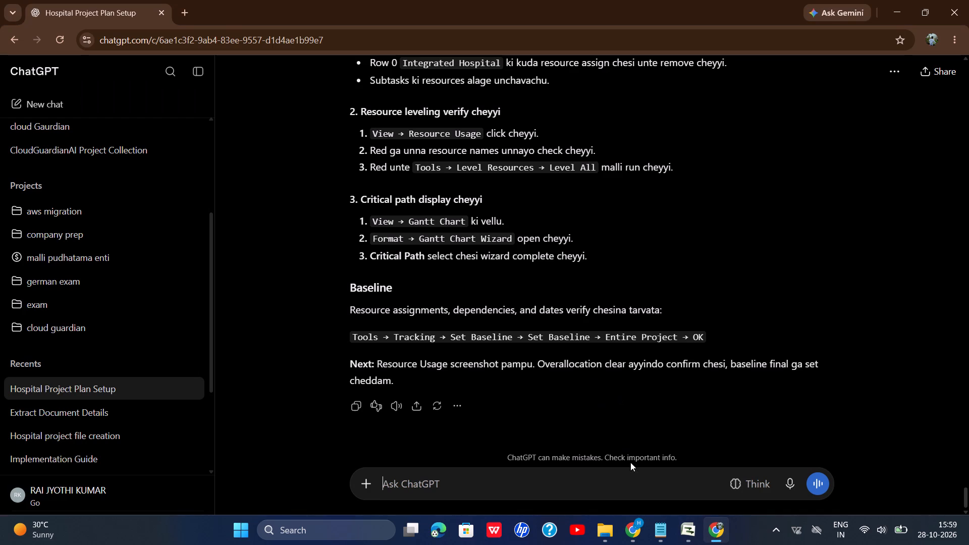
pyautogui.click(684, 529)
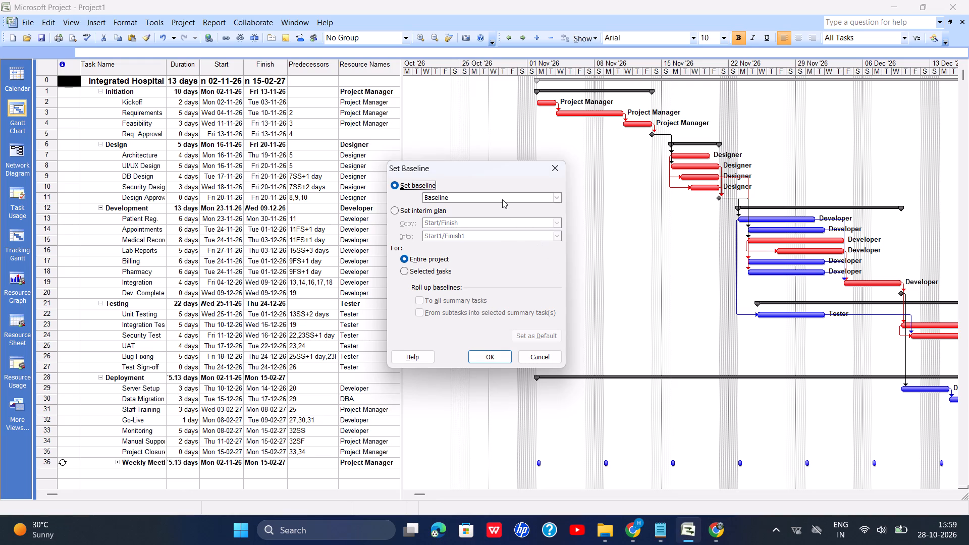
pyautogui.click(502, 199)
pyautogui.scroll(-4, 492, 254)
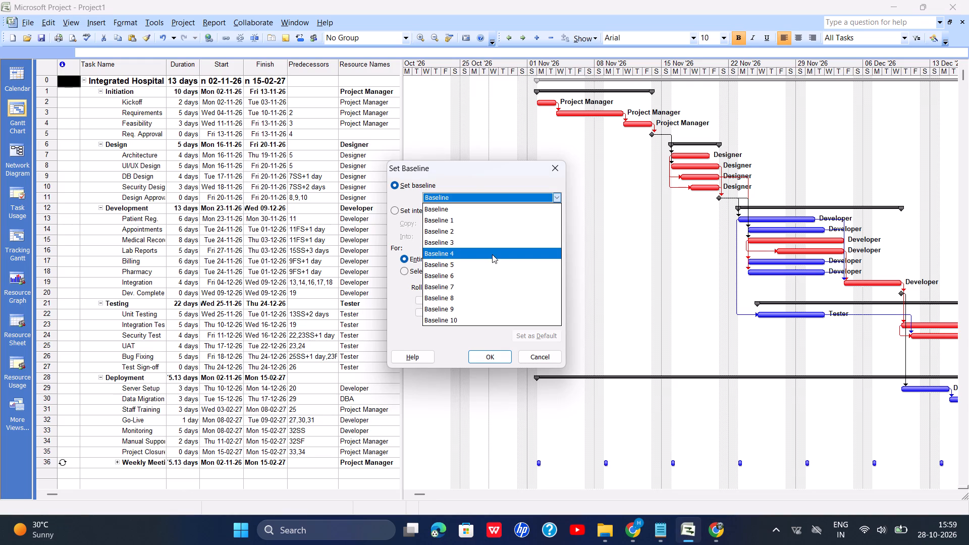
pyautogui.click(467, 194)
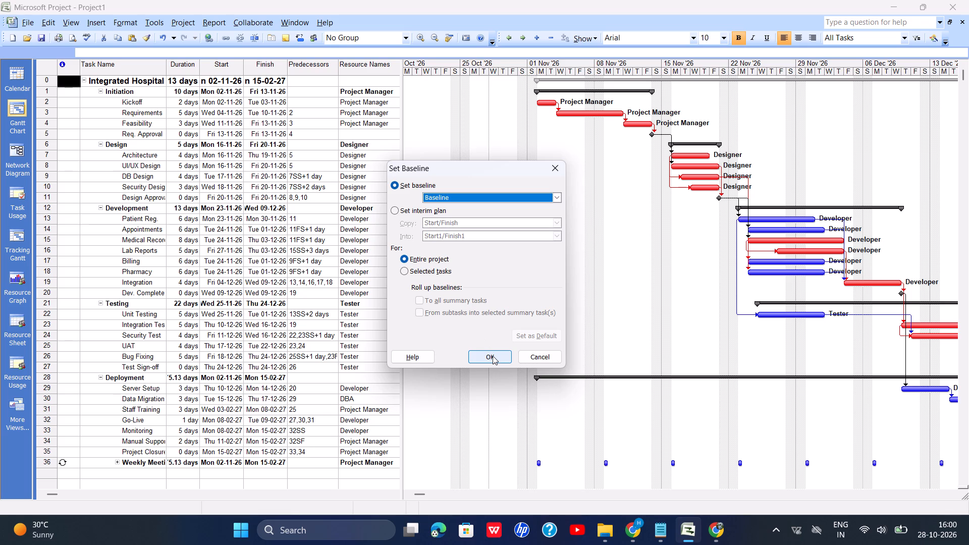
pyautogui.click(708, 538)
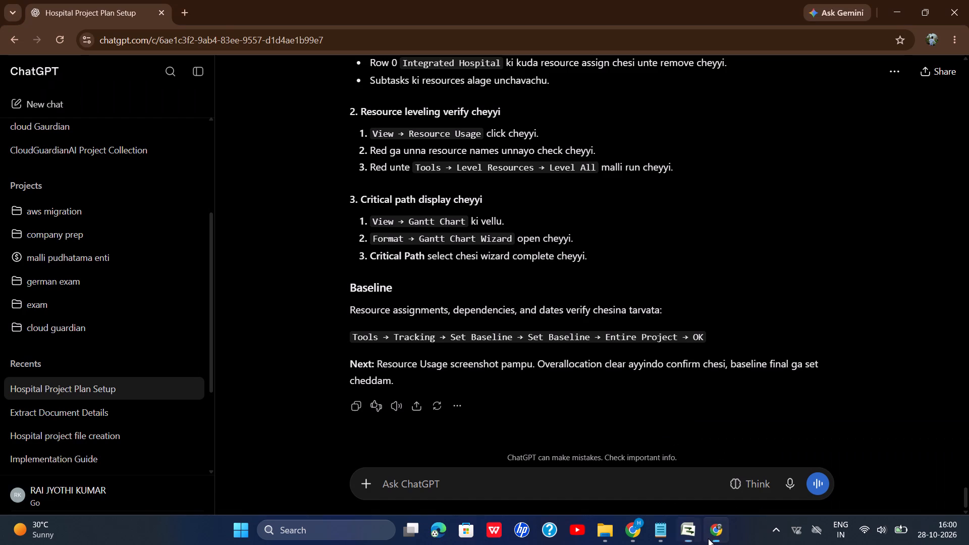
pyautogui.click(680, 535)
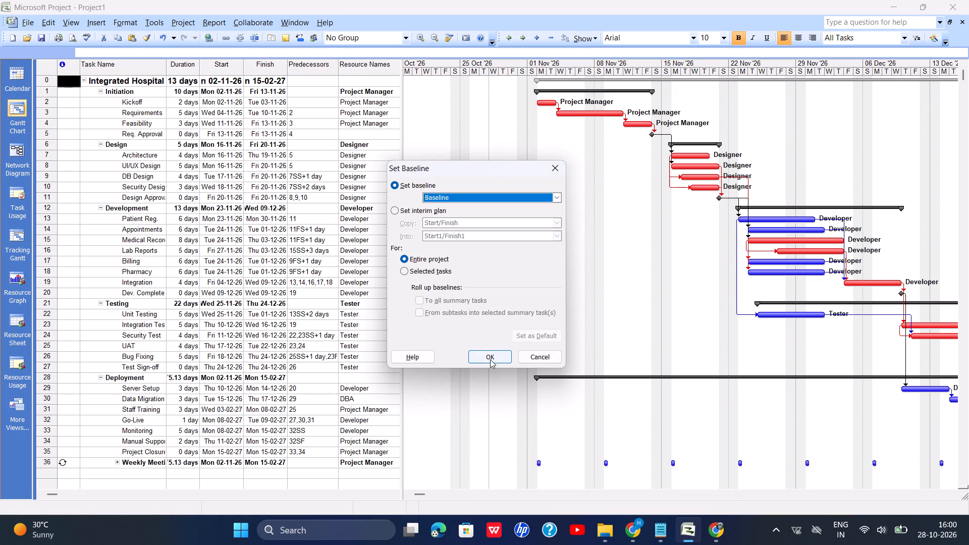
pyautogui.click(490, 359)
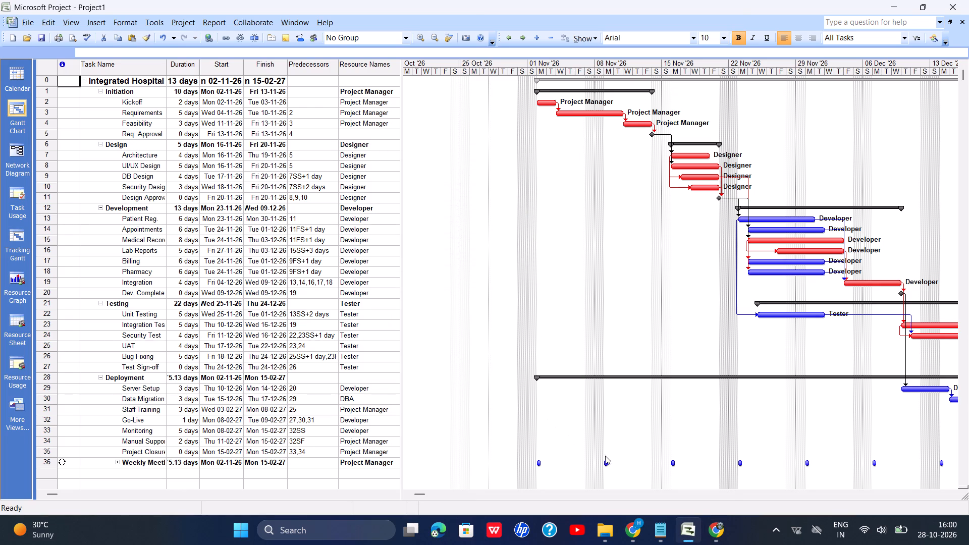
# Check ChatGPT's remaining instructions and capture a screenshot of the Gantt Chart in Microsoft Project.
pyautogui.click(707, 532)
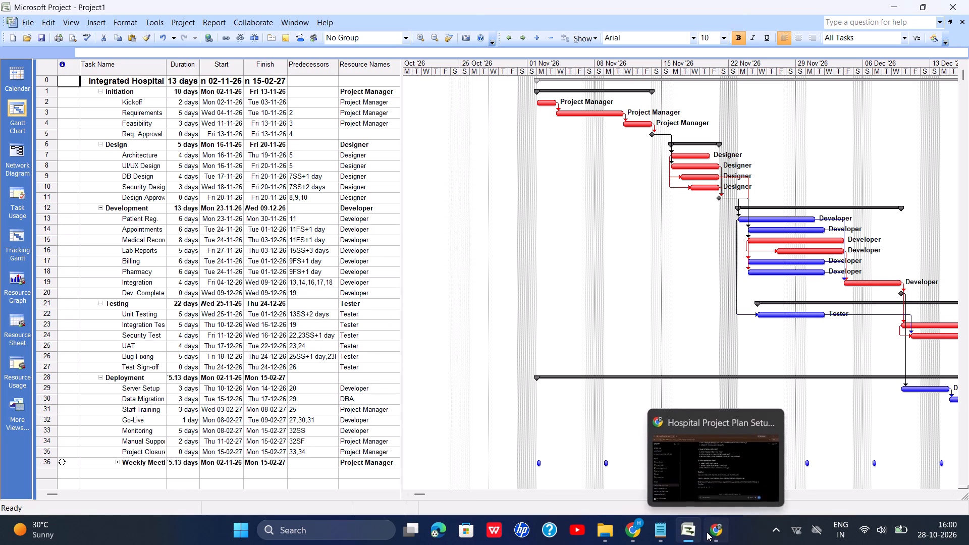
pyautogui.scroll(-1, 581, 400)
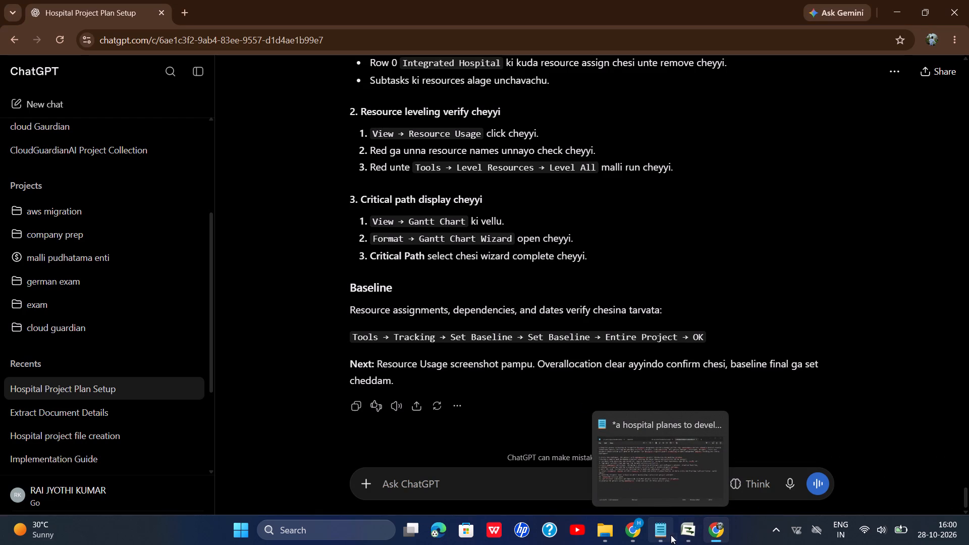
pyautogui.click(685, 531)
pyautogui.press('Print')
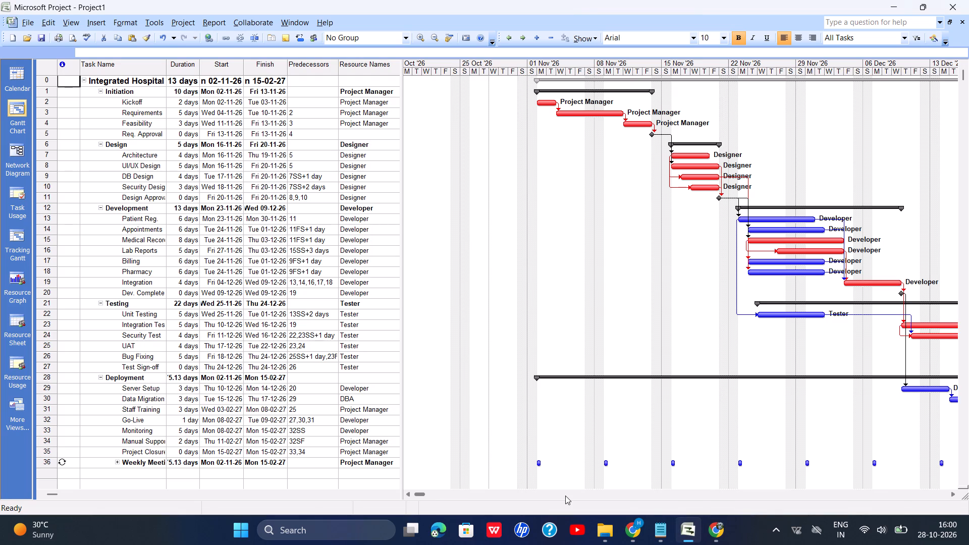
pyautogui.click(461, 23)
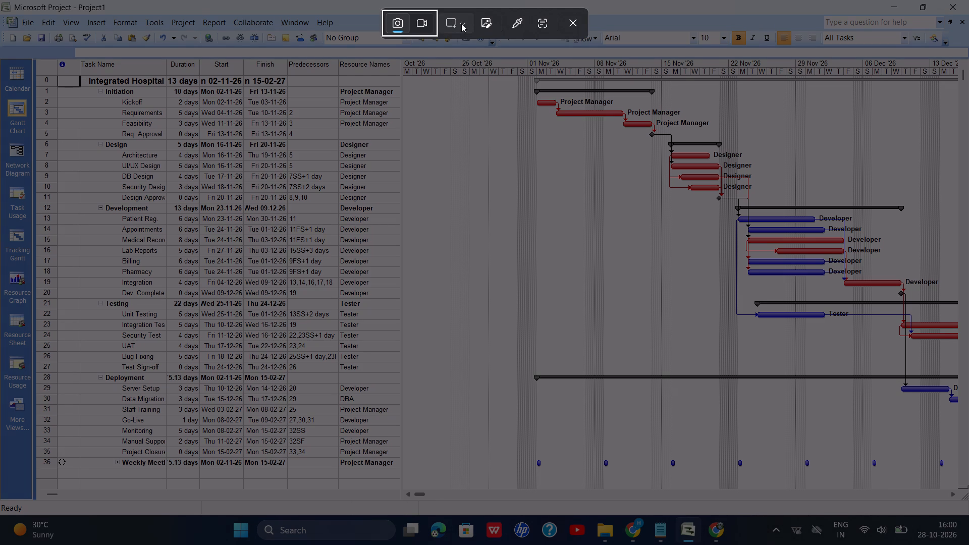
pyautogui.click(475, 70)
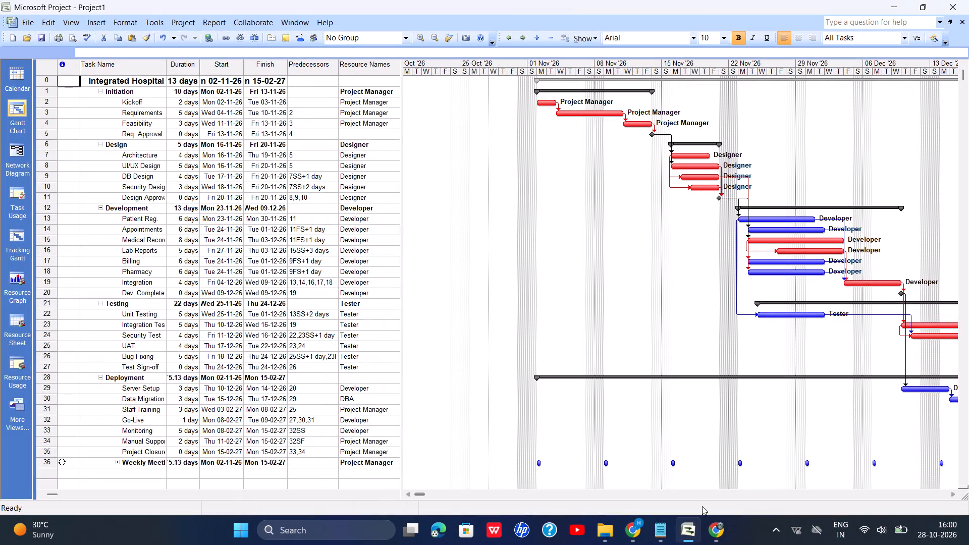
# Send the captured Gantt Chart screenshot to ChatGPT in Chrome with the message "check it".
pyautogui.click(714, 529)
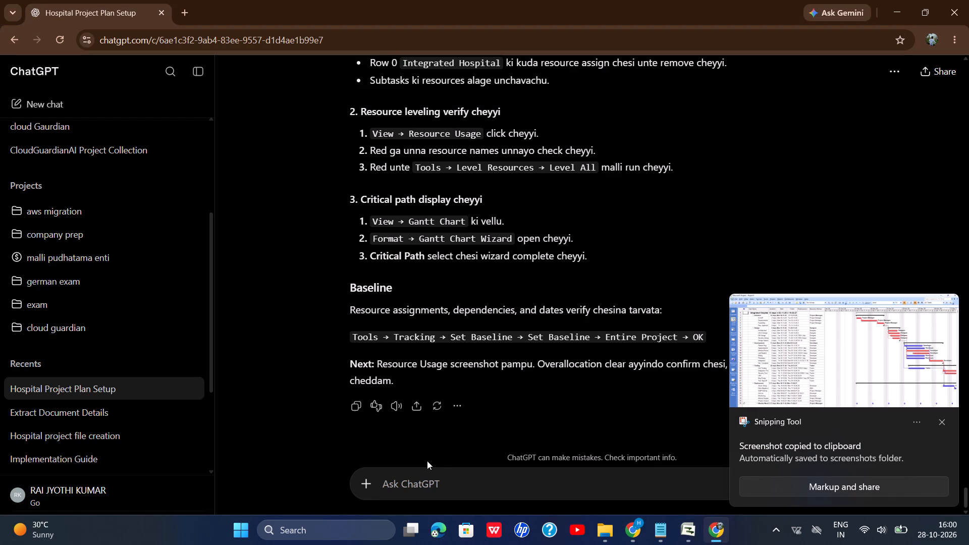
pyautogui.hotkey('ctrl', 'v')
pyautogui.write('cehc')
pyautogui.press('space')
pyautogui.press('BackSpace')
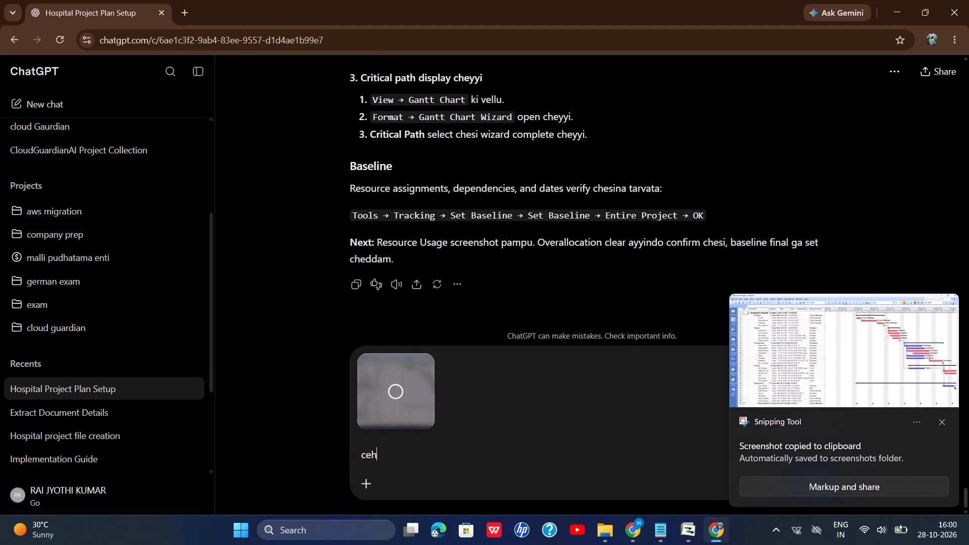
pyautogui.press('BackSpace')
pyautogui.press('BackSpace')
pyautogui.press('BackSpace')
pyautogui.write('hec k t')
pyautogui.press('BackSpace')
pyautogui.press('BackSpace')
pyautogui.press('BackSpace')
pyautogui.press('BackSpace')
pyautogui.write('k it')
pyautogui.press('space')
pyautogui.press('Return')
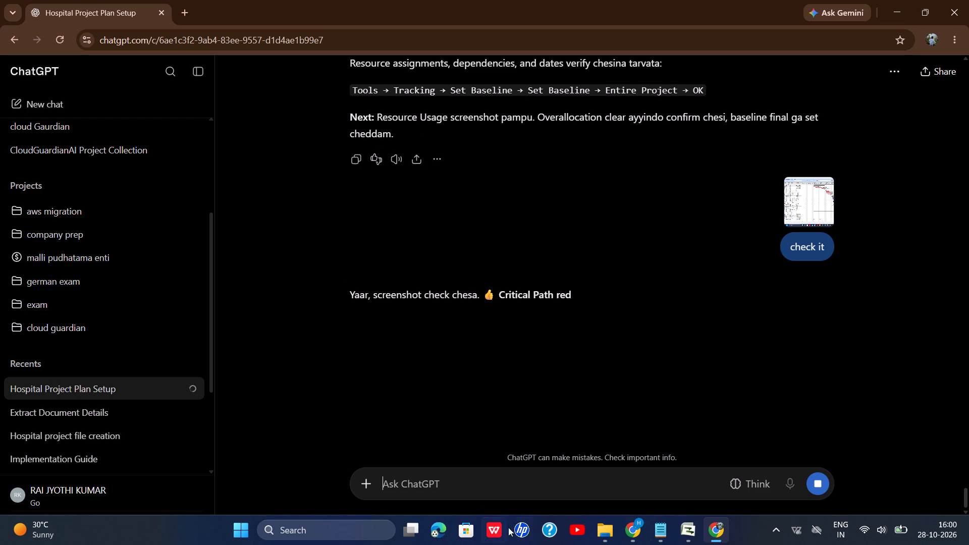
# Read ChatGPT's review of the Gantt Chart screenshot, including its correction steps, baseline, saving and final check instructions.
pyautogui.scroll(-1, 454, 344)
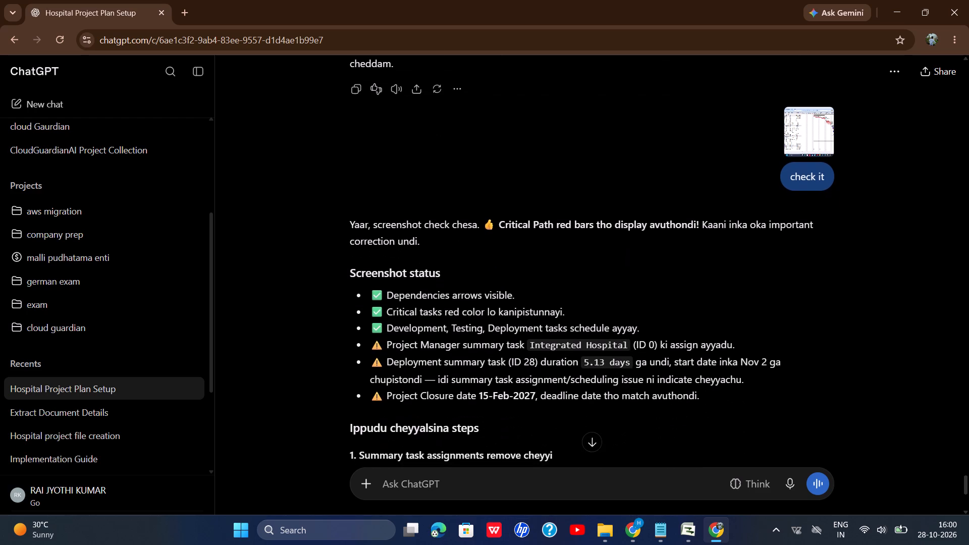
pyautogui.scroll(-3, 454, 344)
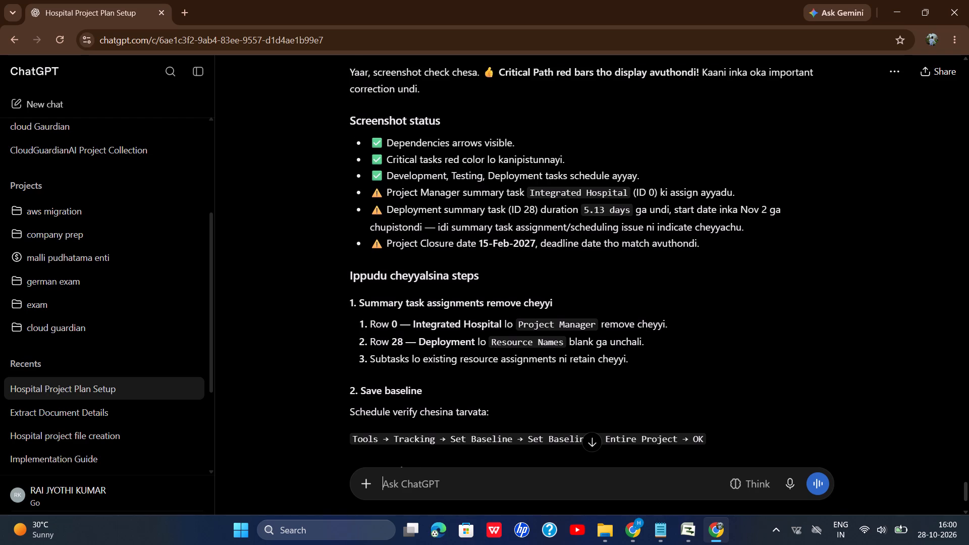
pyautogui.scroll(-2, 454, 344)
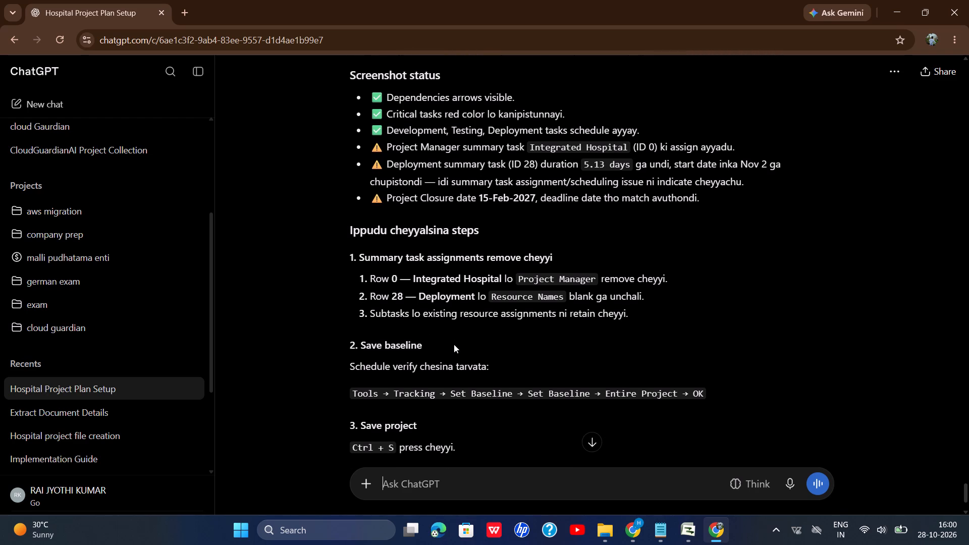
pyautogui.scroll(-2, 454, 344)
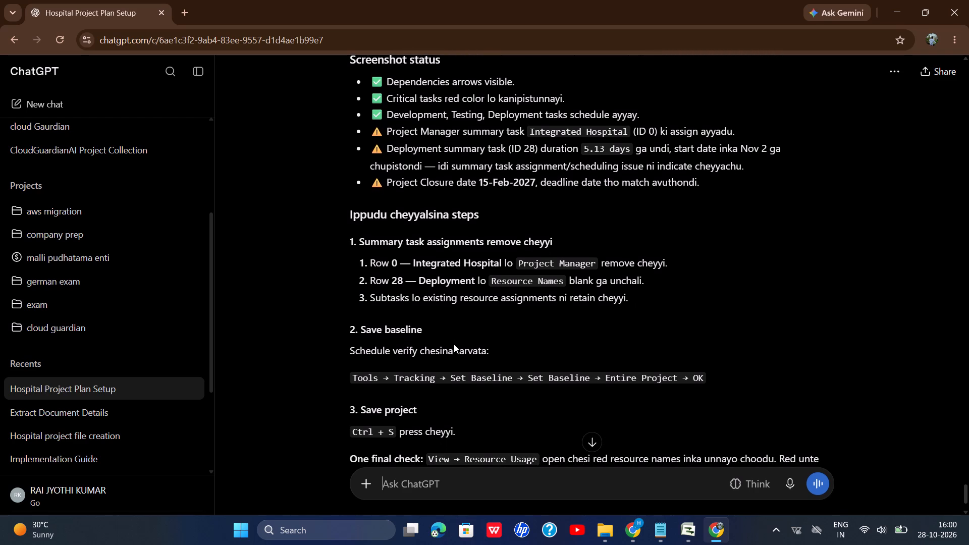
pyautogui.scroll(-2, 454, 344)
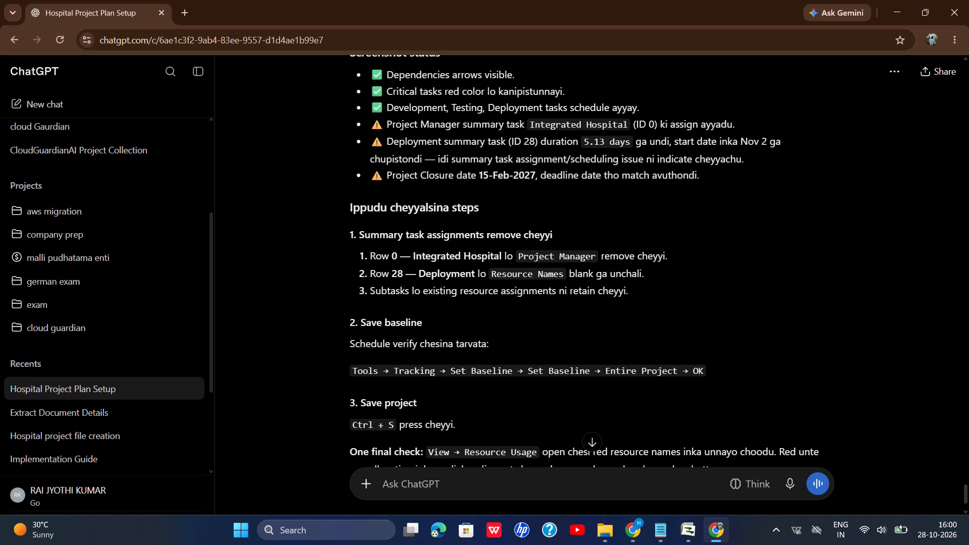
pyautogui.scroll(-1, 454, 344)
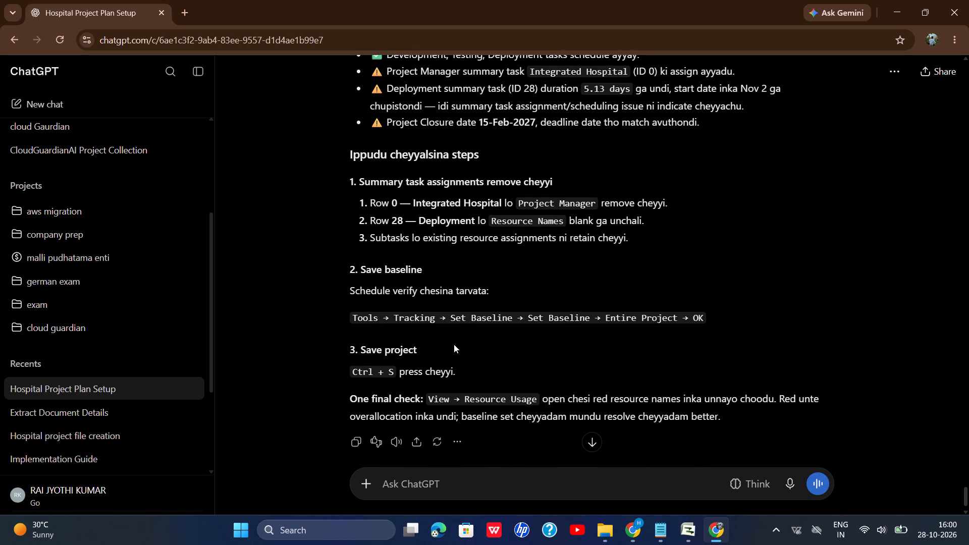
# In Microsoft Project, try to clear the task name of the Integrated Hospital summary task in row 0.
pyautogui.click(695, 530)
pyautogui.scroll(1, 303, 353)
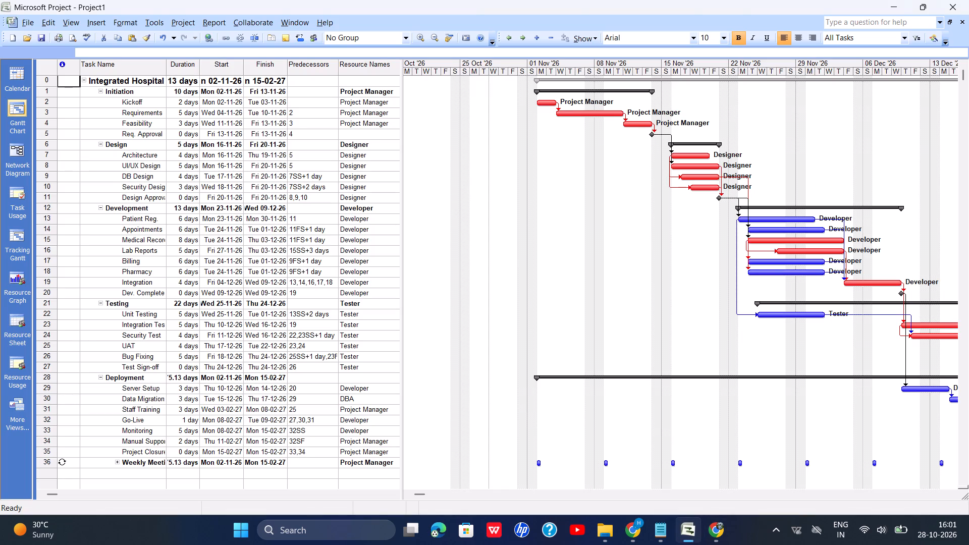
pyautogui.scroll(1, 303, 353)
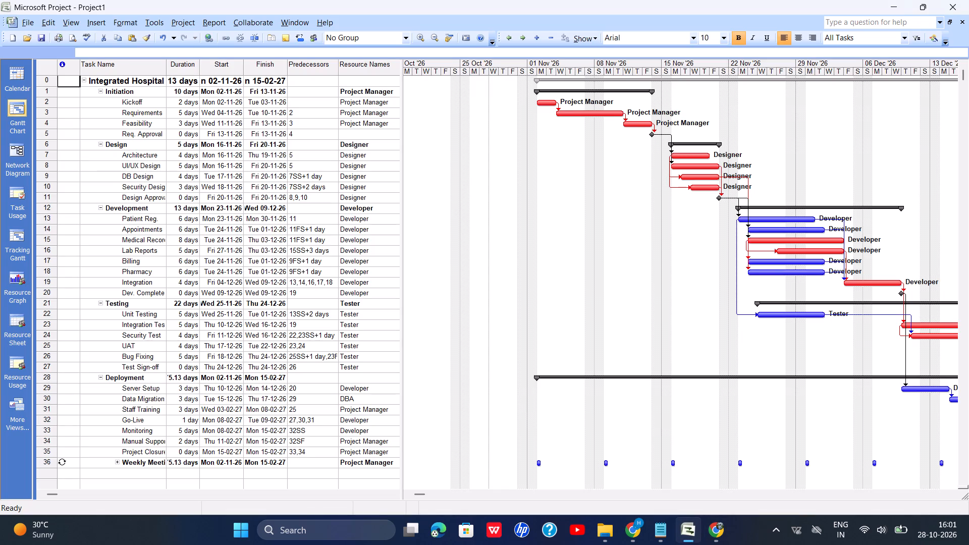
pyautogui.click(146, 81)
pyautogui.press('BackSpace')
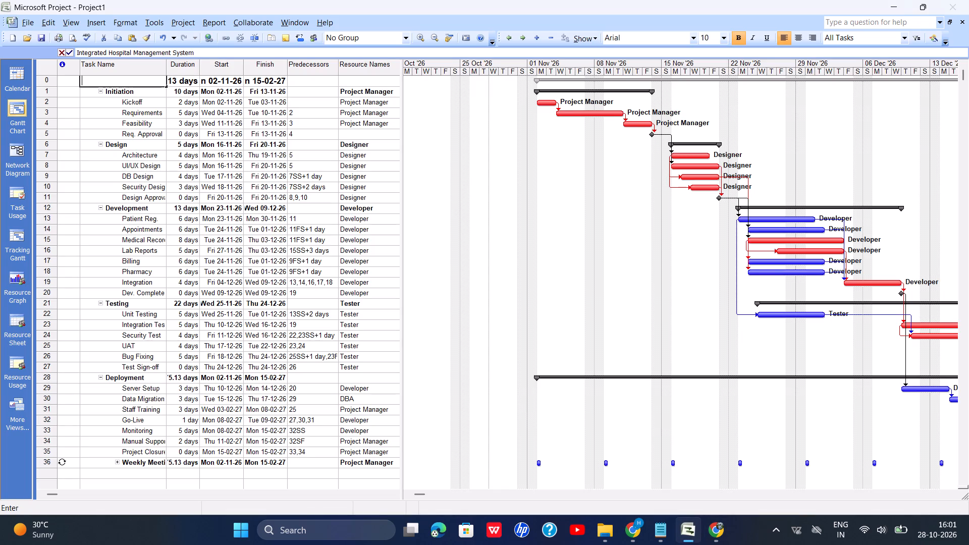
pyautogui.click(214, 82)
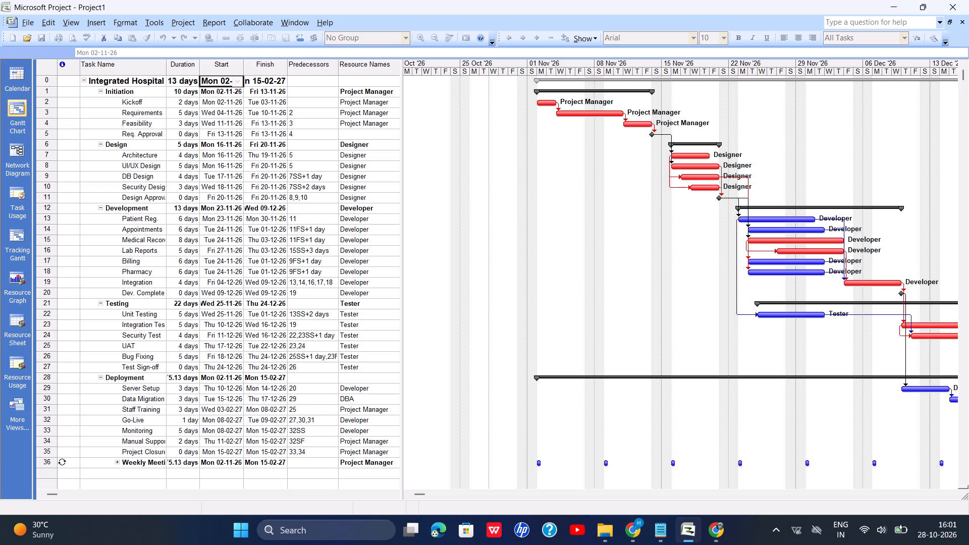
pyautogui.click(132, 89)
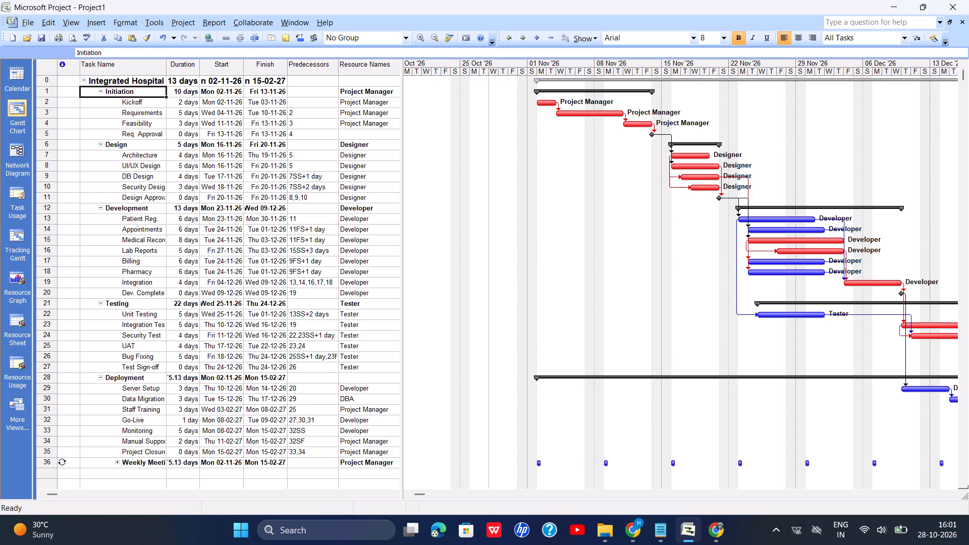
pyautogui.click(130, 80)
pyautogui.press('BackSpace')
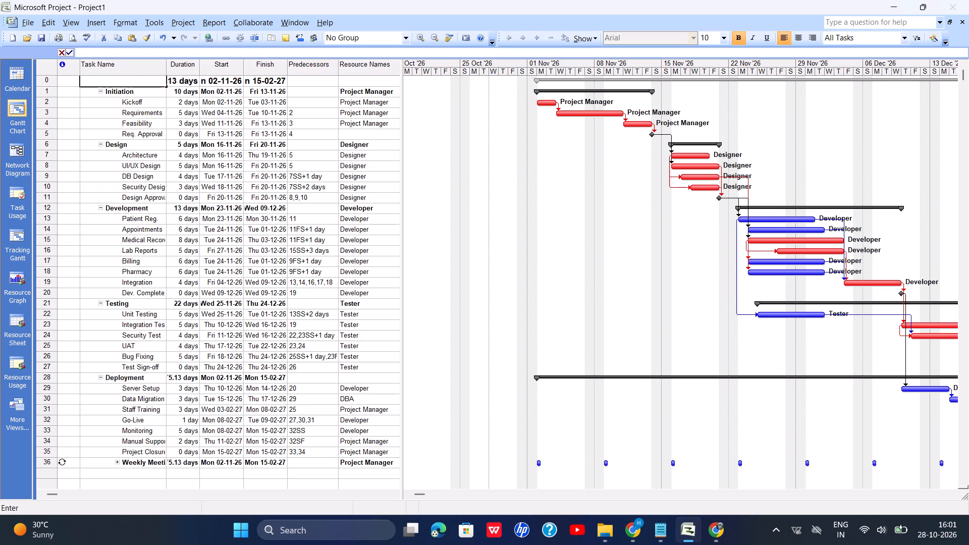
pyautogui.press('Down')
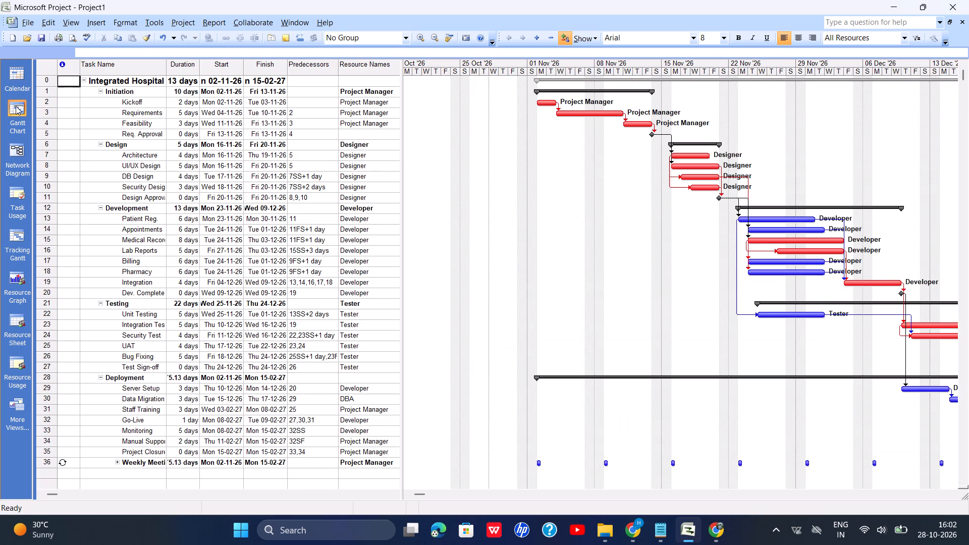
pyautogui.click(161, 16)
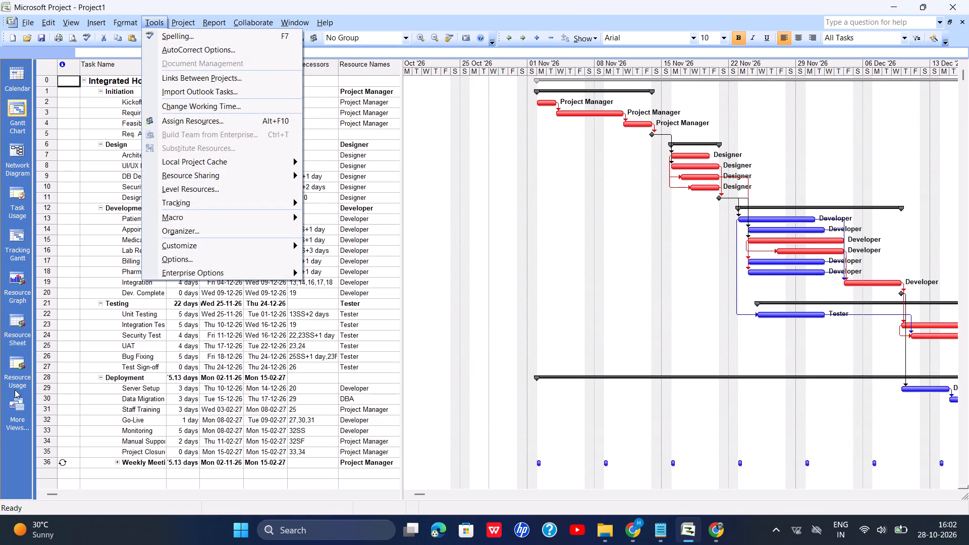
pyautogui.rightClick(60, 459)
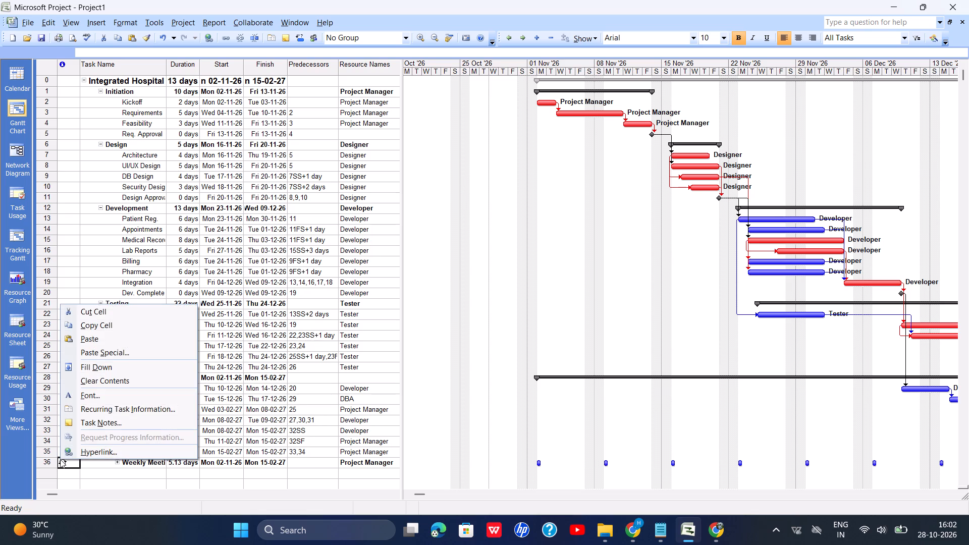
pyautogui.click(100, 408)
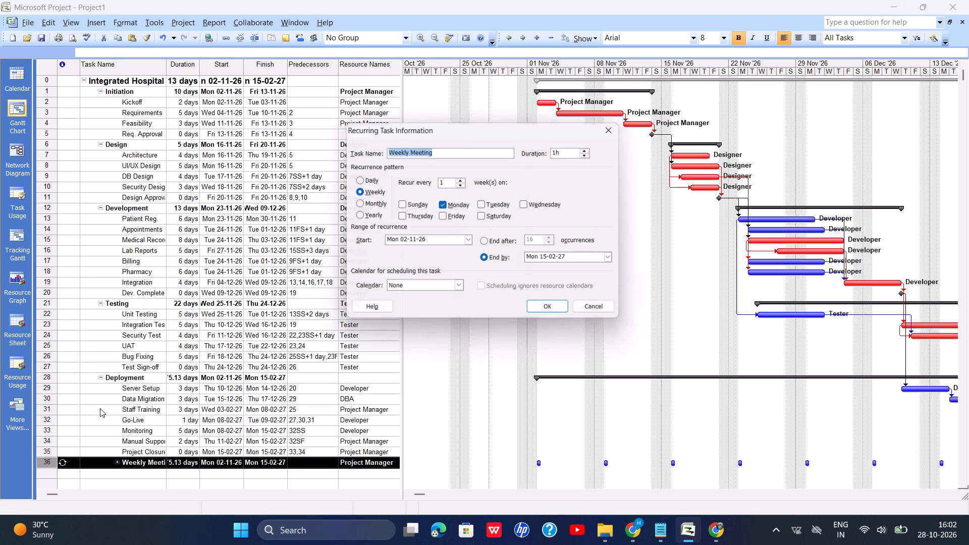
# Clear the Weekly Meeting's duration and set it to 1d in the recurring task settings.
pyautogui.tripleClick(569, 151)
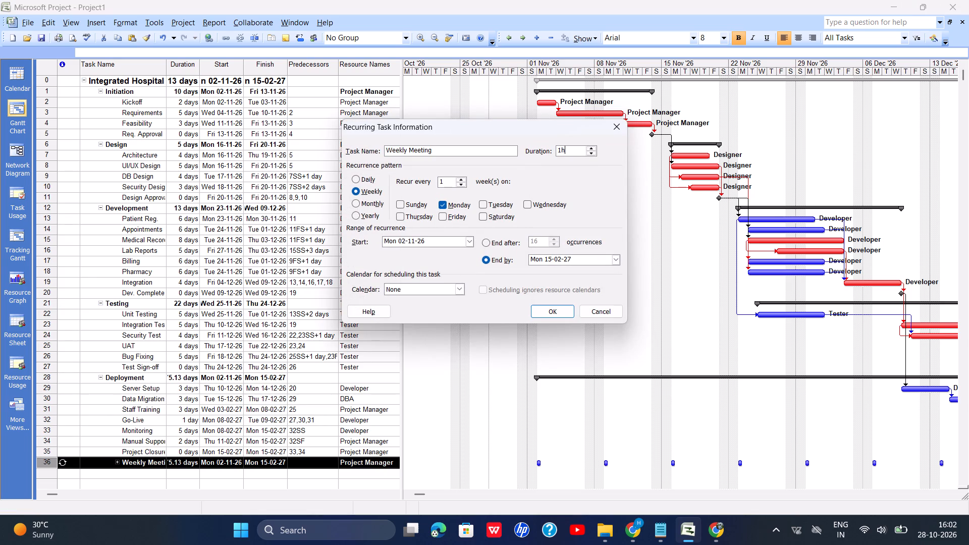
pyautogui.rightClick(569, 151)
pyautogui.rightClick(569, 151)
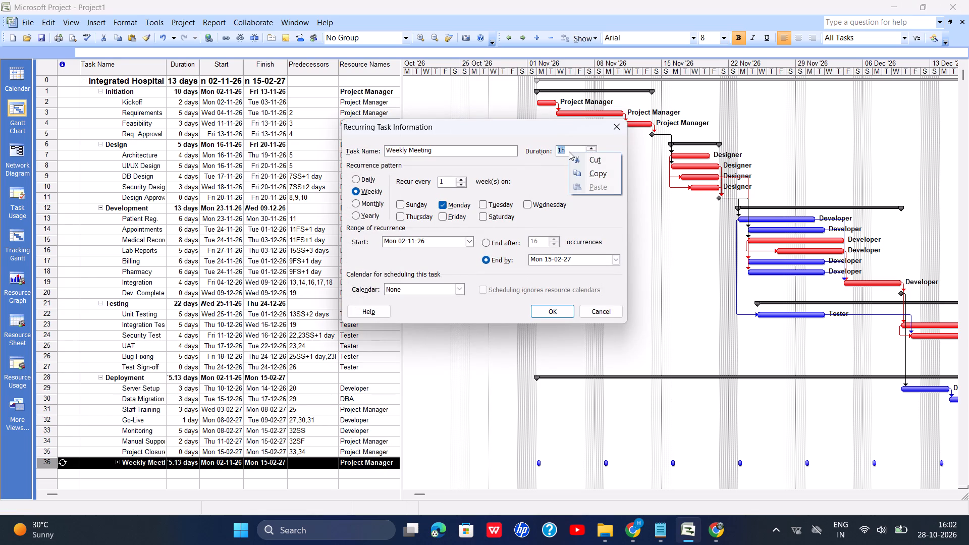
pyautogui.press('BackSpace')
pyautogui.press('BackSpace')
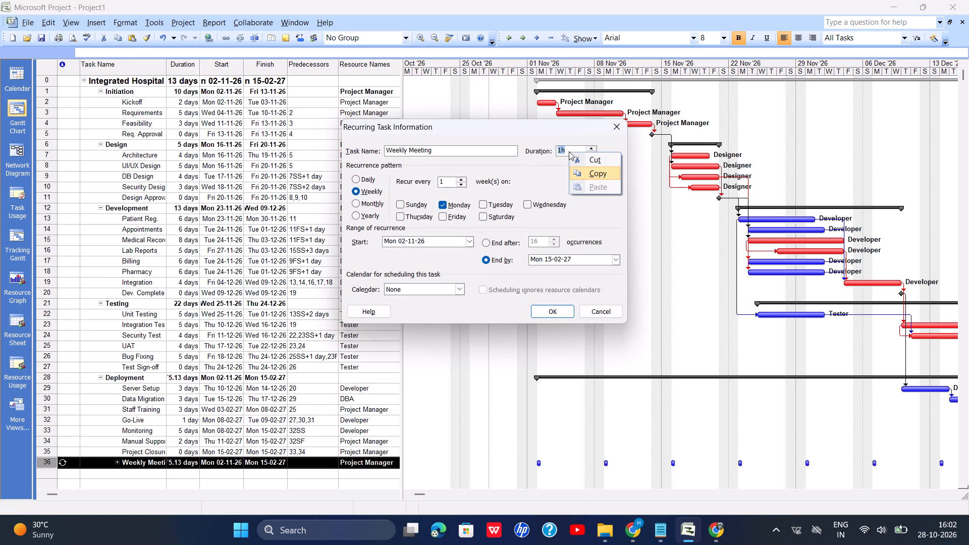
pyautogui.click(584, 159)
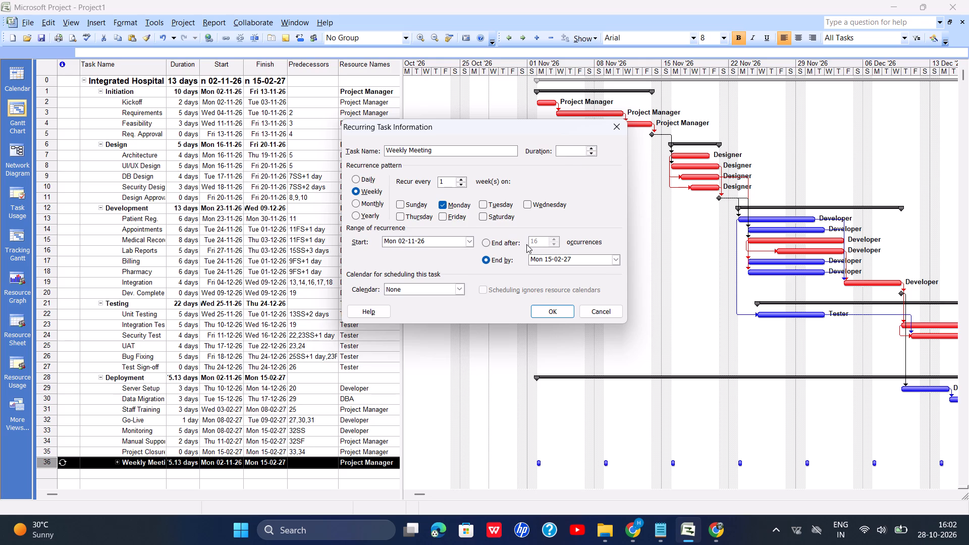
pyautogui.click(556, 245)
pyautogui.click(457, 153)
pyautogui.click(571, 147)
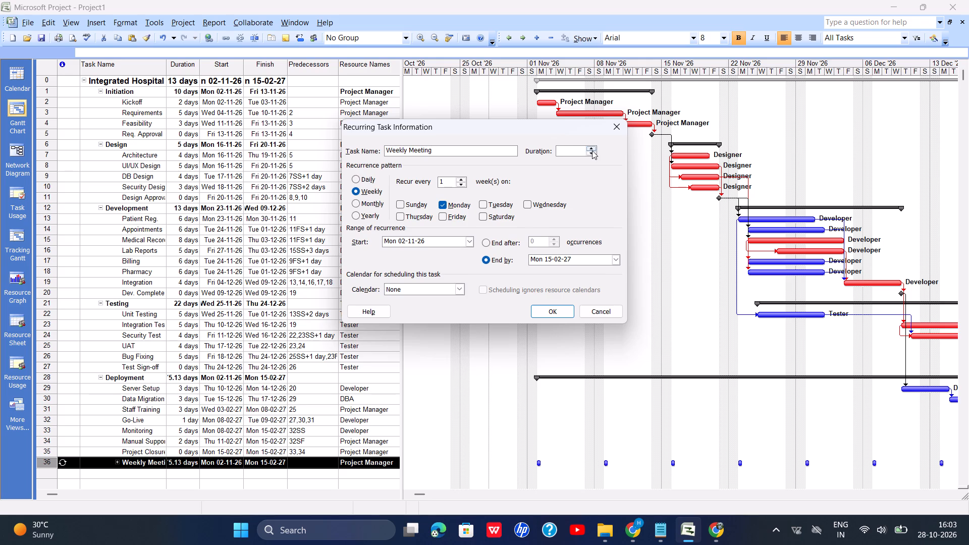
pyautogui.click(591, 150)
pyautogui.click(591, 150)
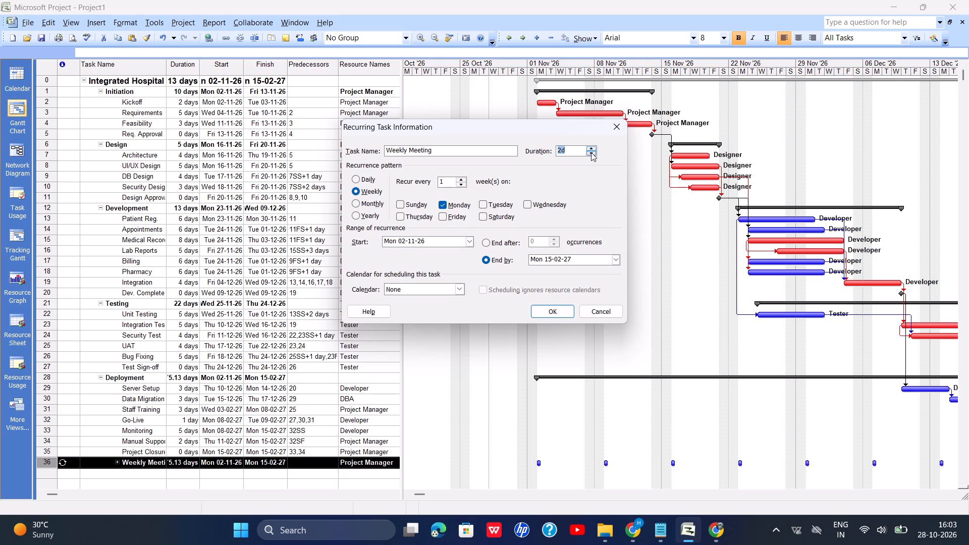
pyautogui.doubleClick(591, 152)
pyautogui.click(591, 146)
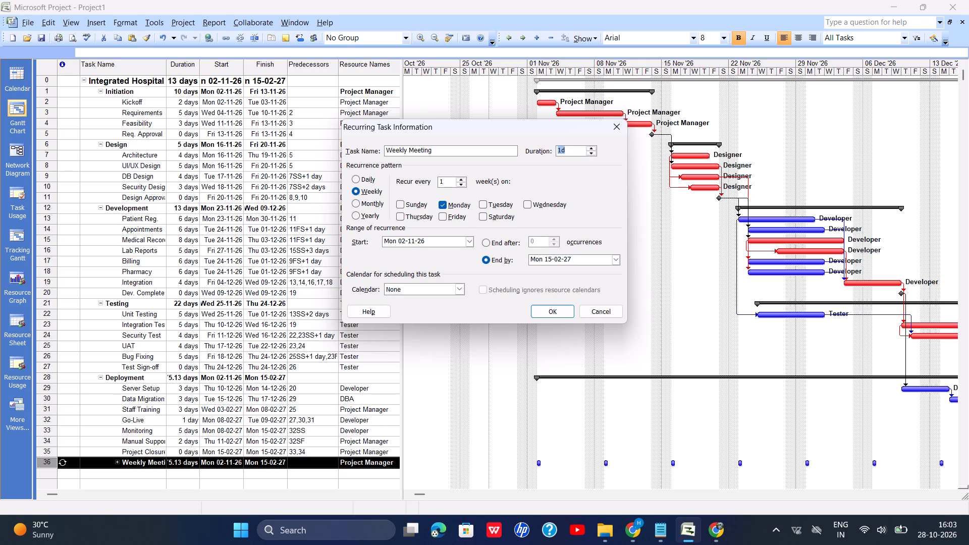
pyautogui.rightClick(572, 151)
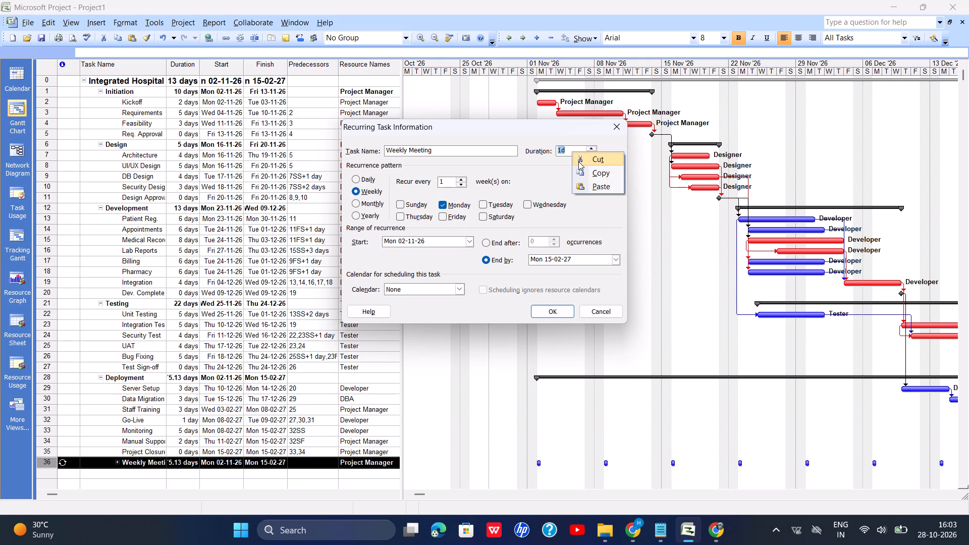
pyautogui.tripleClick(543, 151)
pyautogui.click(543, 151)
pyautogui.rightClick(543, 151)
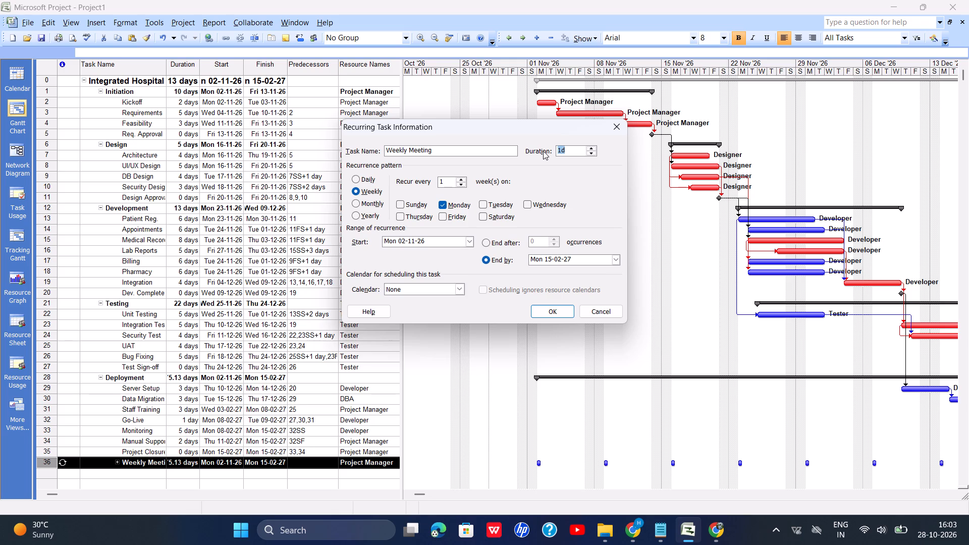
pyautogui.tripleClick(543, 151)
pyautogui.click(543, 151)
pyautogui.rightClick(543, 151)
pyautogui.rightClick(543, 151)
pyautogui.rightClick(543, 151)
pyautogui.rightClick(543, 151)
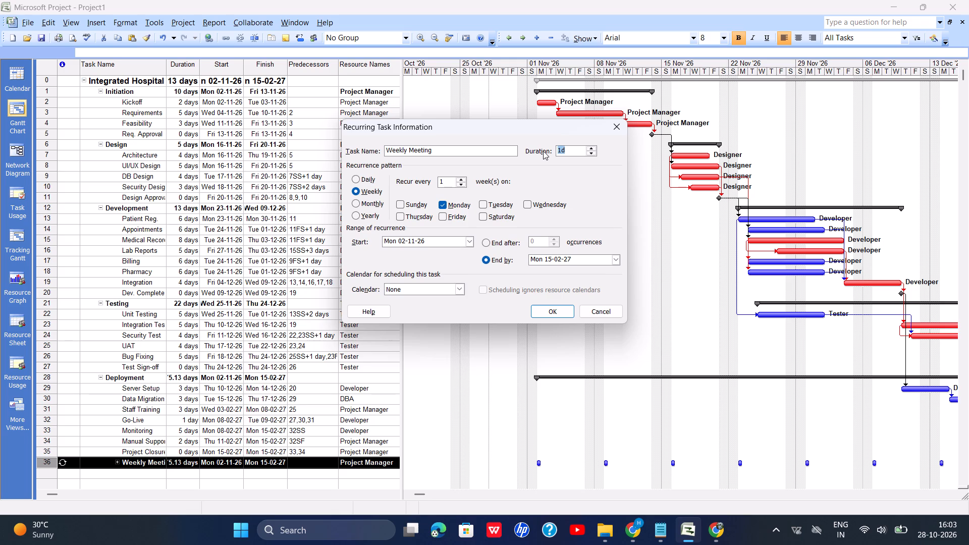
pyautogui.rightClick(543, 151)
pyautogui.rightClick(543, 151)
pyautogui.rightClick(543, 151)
# Recheck ChatGPT's correction steps in Chrome and capture a screenshot of the Weekly Meeting recurring task dialog in Microsoft Project.
pyautogui.click(710, 542)
pyautogui.scroll(-4, 547, 290)
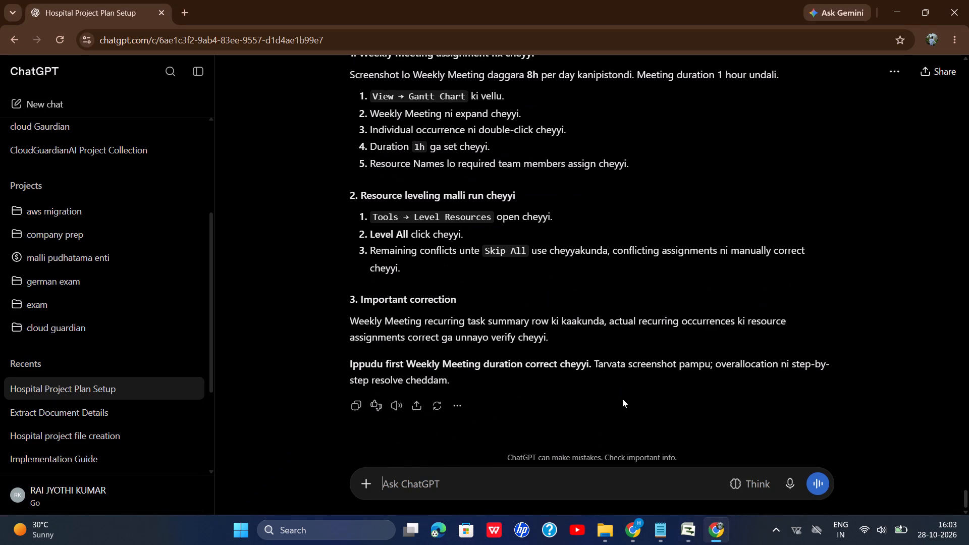
pyautogui.click(695, 526)
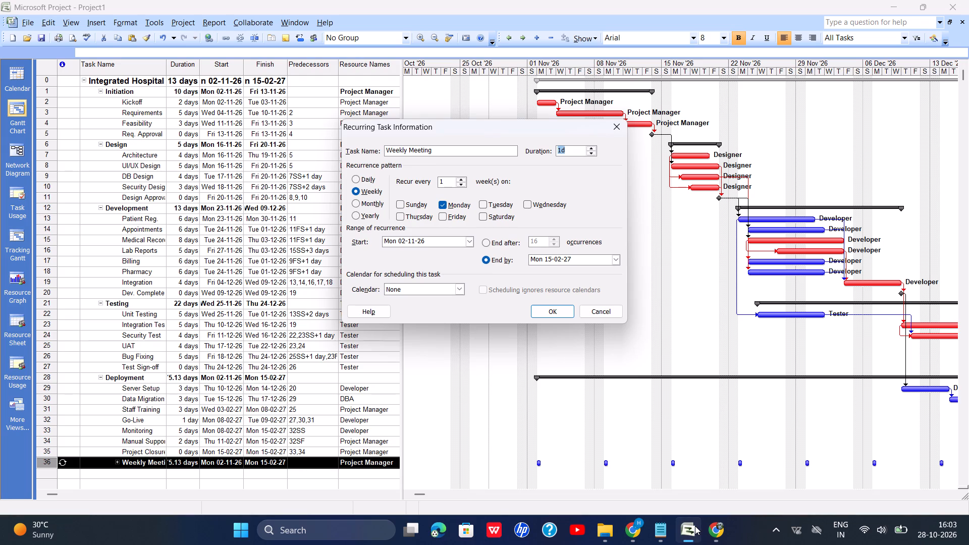
pyautogui.press('Print')
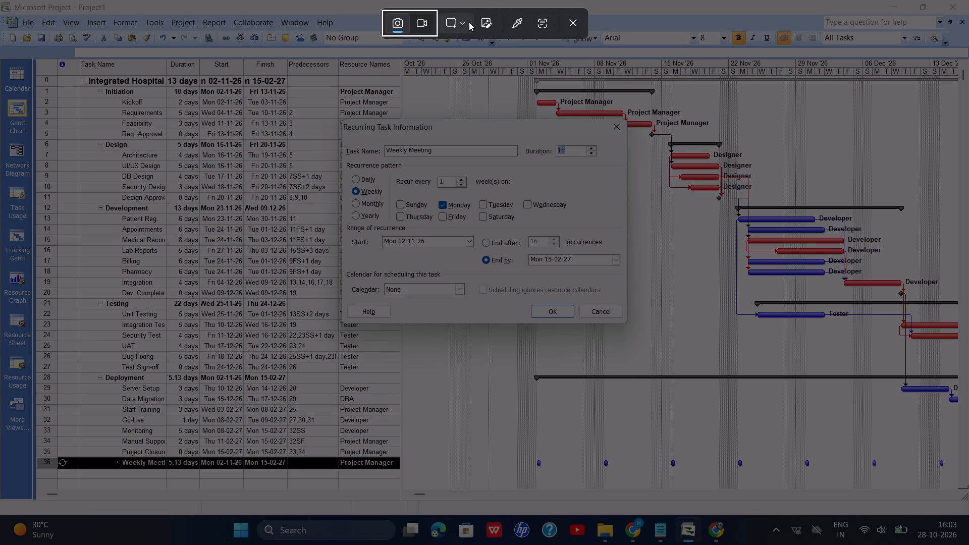
pyautogui.click(469, 22)
pyautogui.click(482, 76)
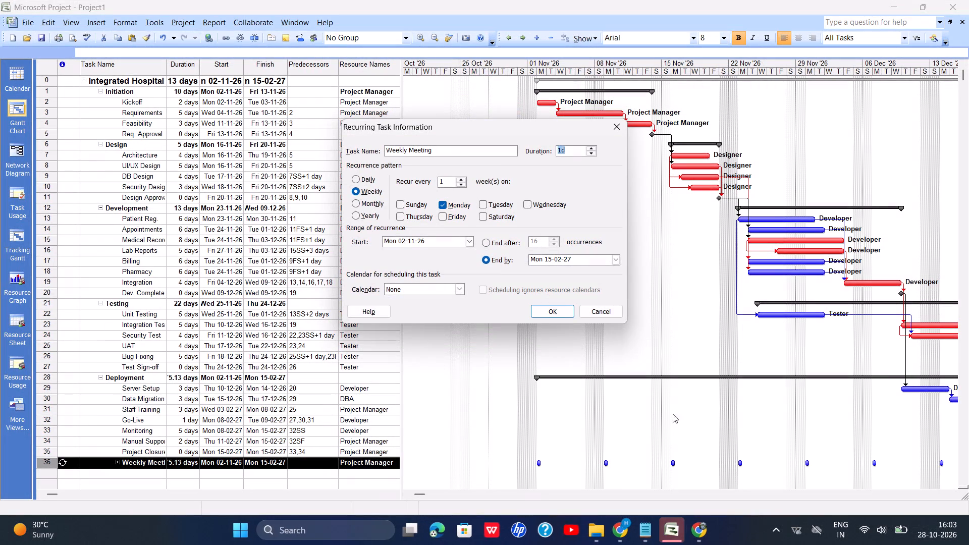
# Send the recurring task dialog screenshot to ChatGPT in Chrome with the message "hours ga change avavtam kle".
pyautogui.click(712, 531)
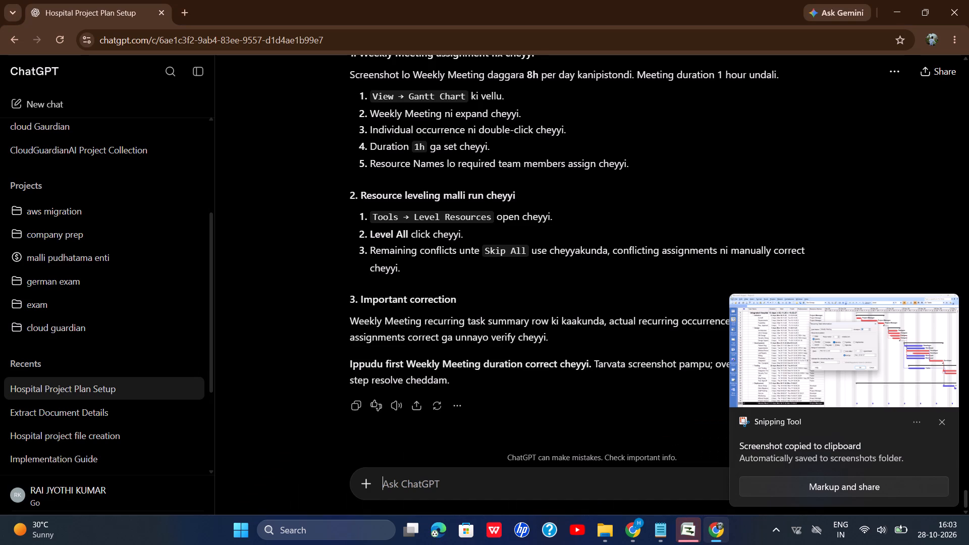
pyautogui.keyDown('ctrl'); pyautogui.click(539, 486); pyautogui.keyUp('ctrl')
pyautogui.hotkey('ctrl', 'v')
pyautogui.write('hours ga change avavtam kle')
pyautogui.press('BackSpace')
pyautogui.press('BackSpace')
pyautogui.write('le')
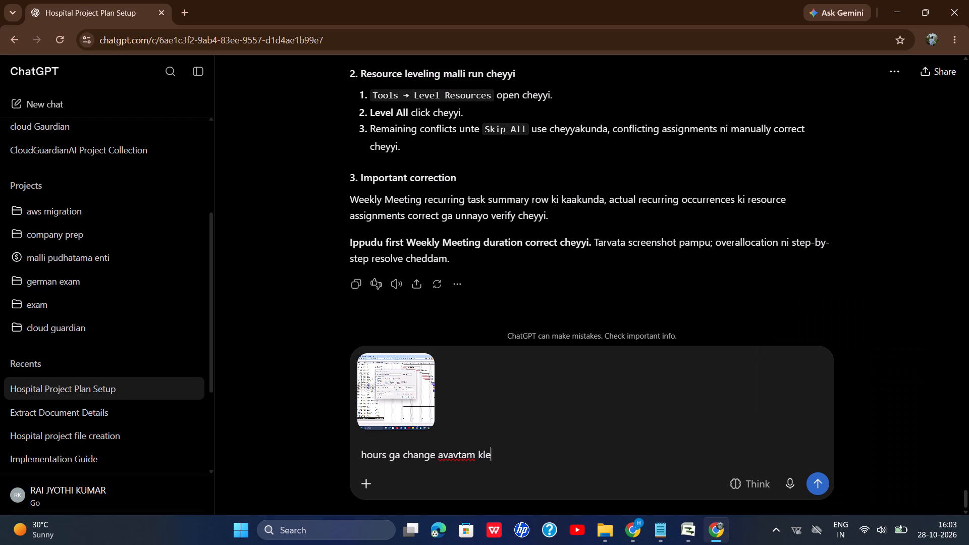
pyautogui.press('Return')
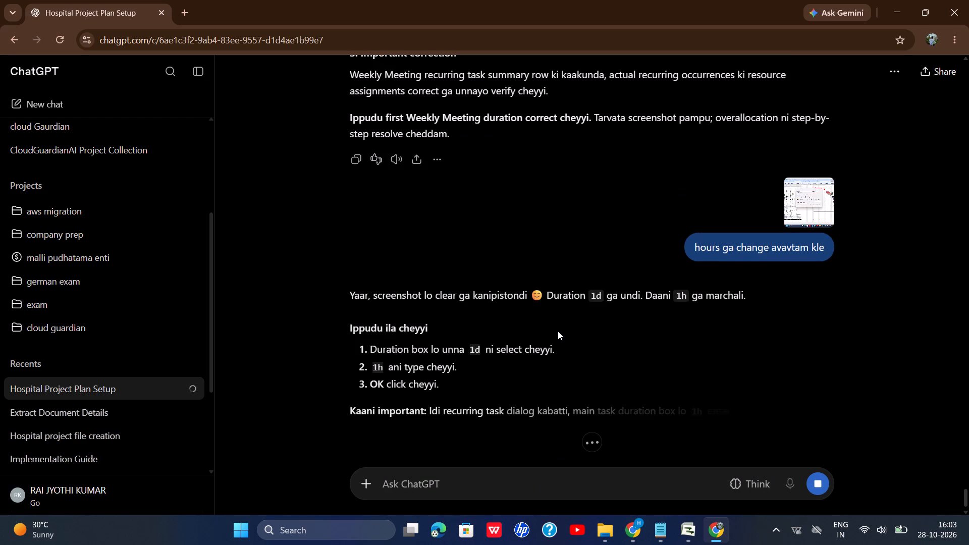
pyautogui.scroll(-1, 568, 336)
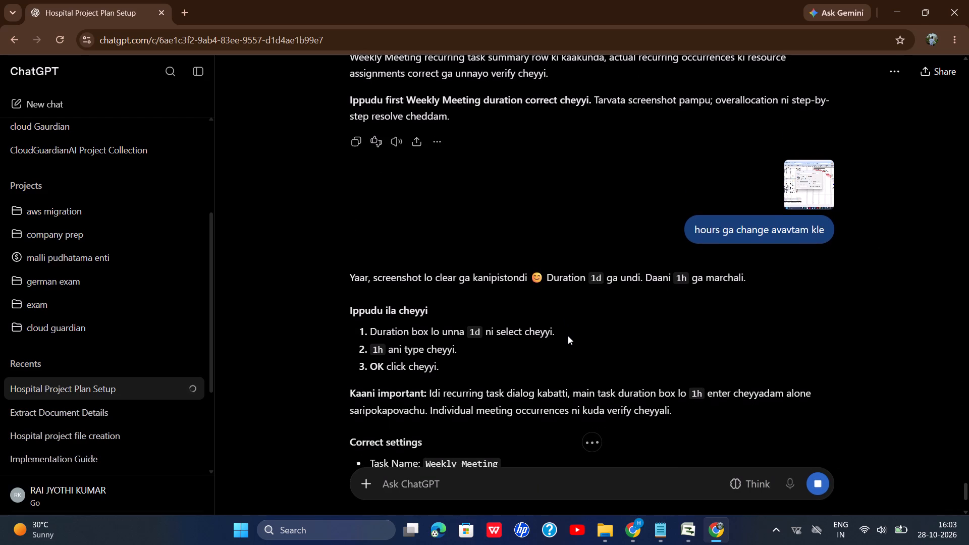
pyautogui.scroll(-1, 568, 336)
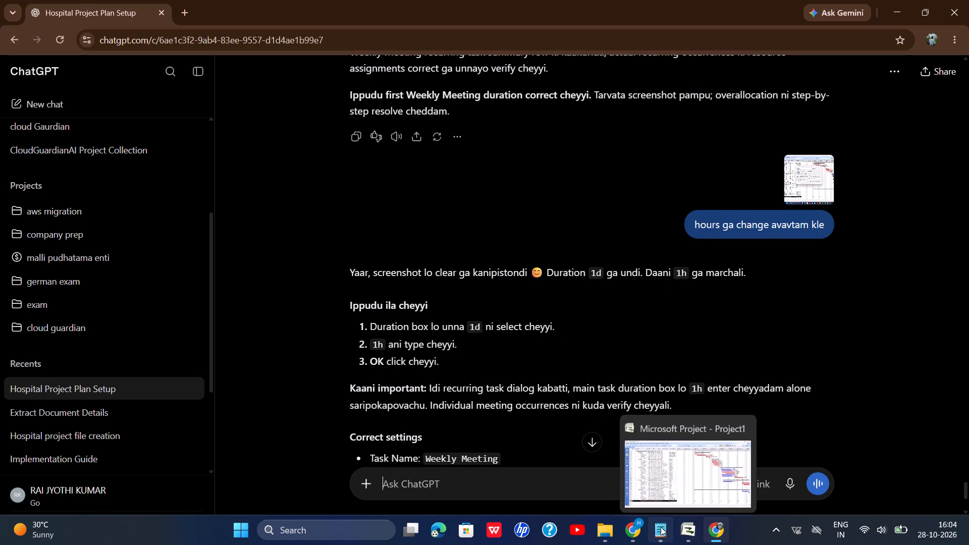
pyautogui.click(683, 526)
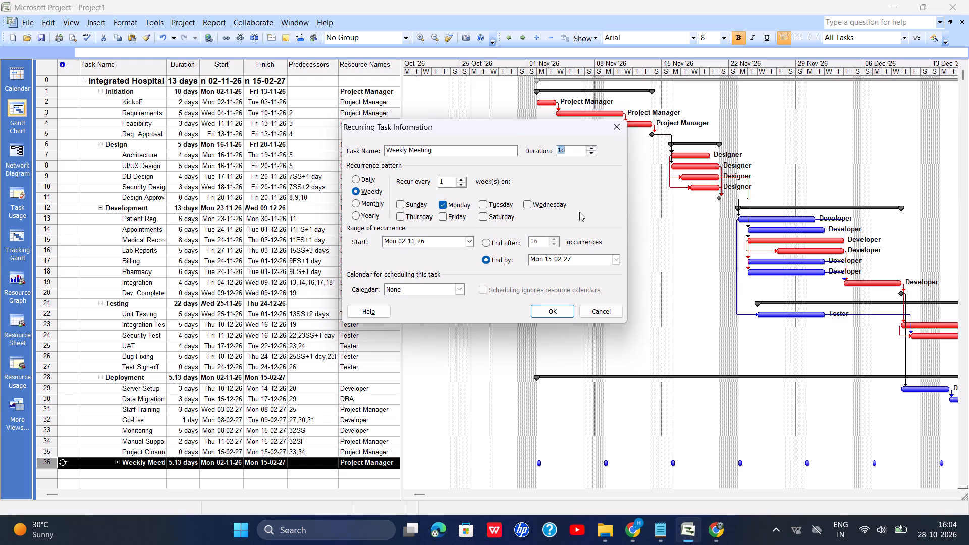
pyautogui.press('BackSpace')
pyautogui.write('1h')
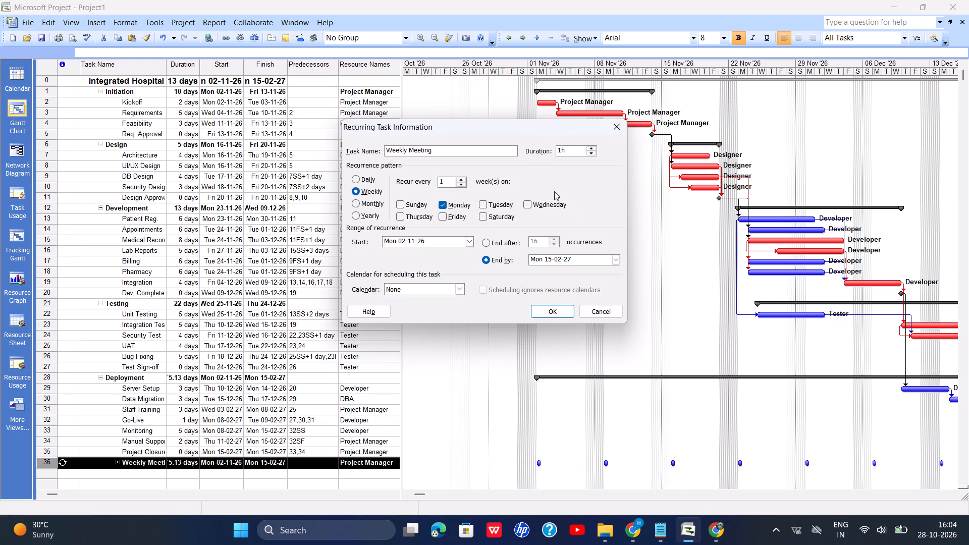
pyautogui.click(554, 191)
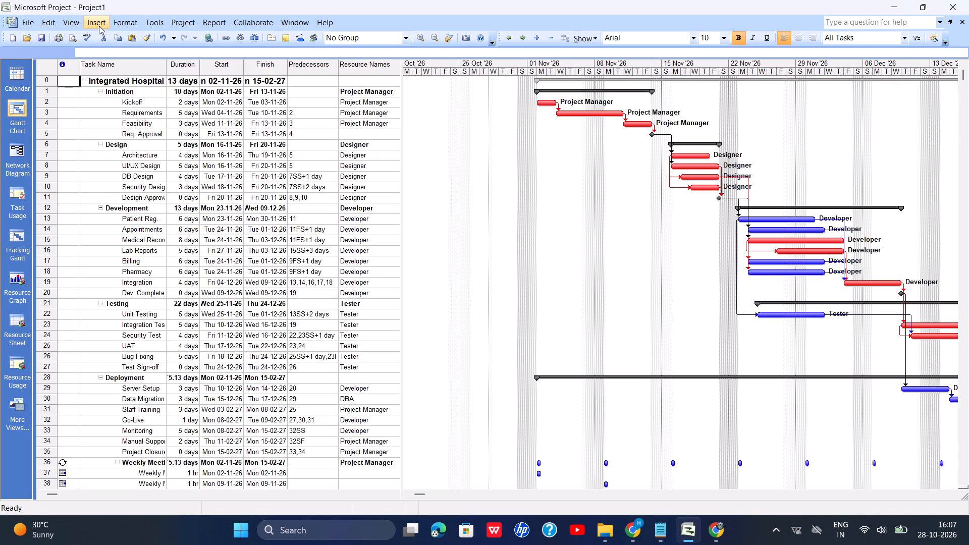
pyautogui.moveTo(99, 26); pyautogui.dragTo(115, 22)
pyautogui.click(115, 22)
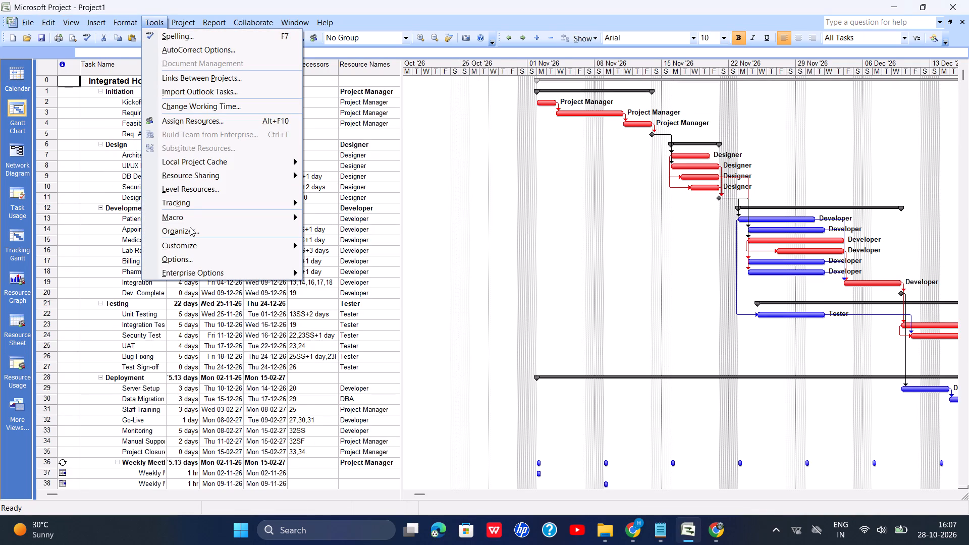
pyautogui.click(177, 255)
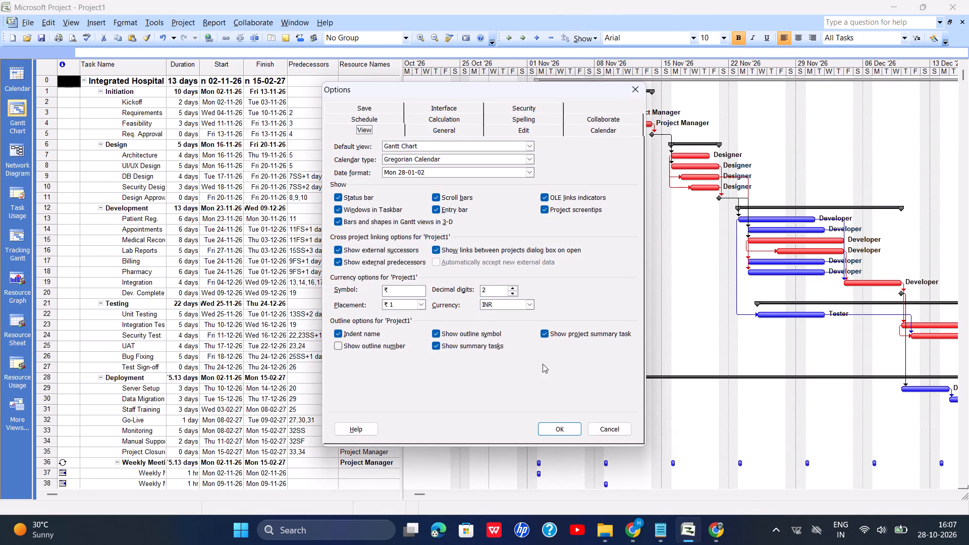
pyautogui.click(542, 331)
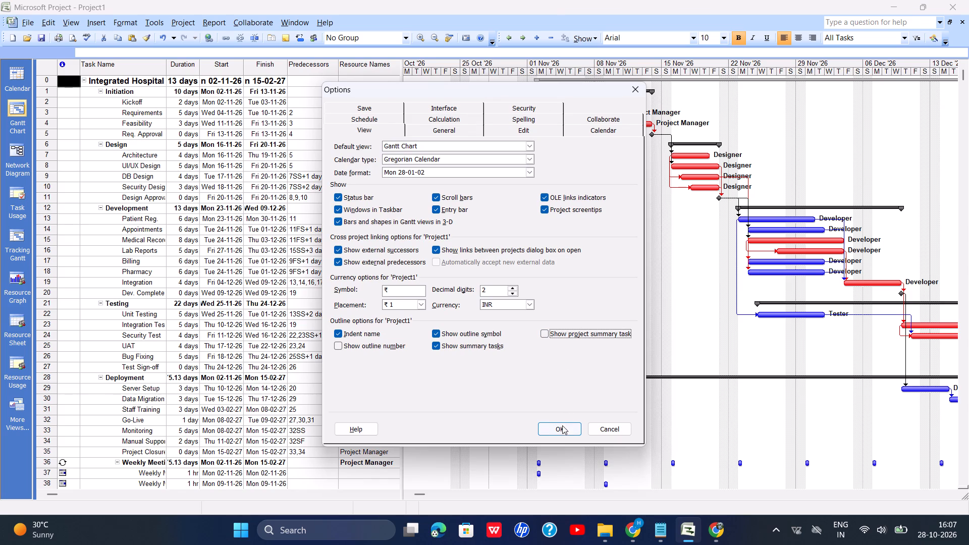
pyautogui.click(562, 428)
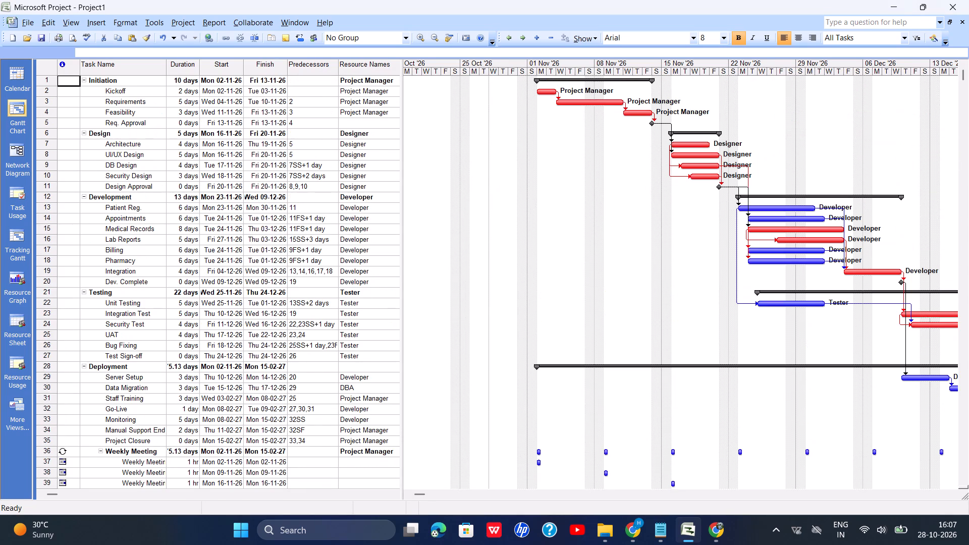
# Remove the resource assignments from the Initiation and Design summary tasks in rows 1 and 6.
pyautogui.click(359, 80)
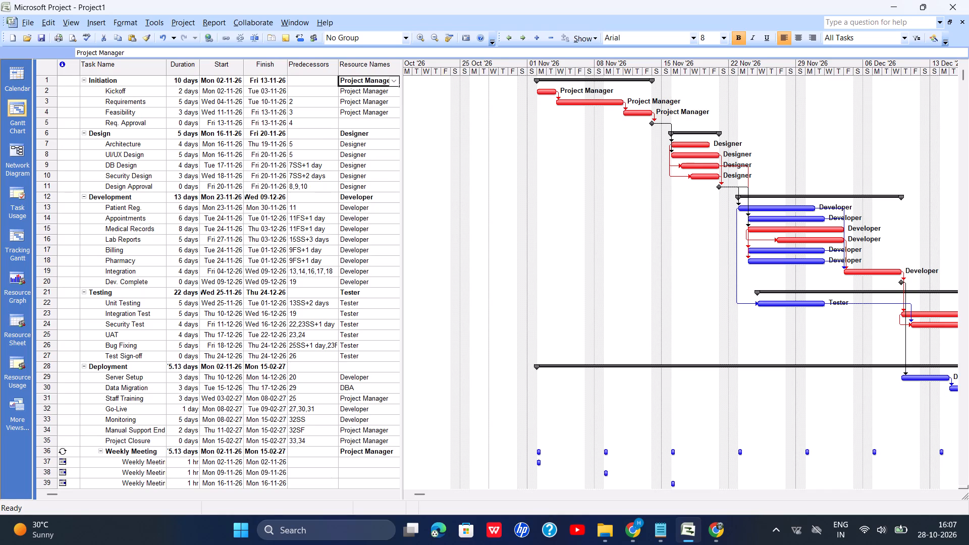
pyautogui.press('BackSpace')
pyautogui.click(361, 120)
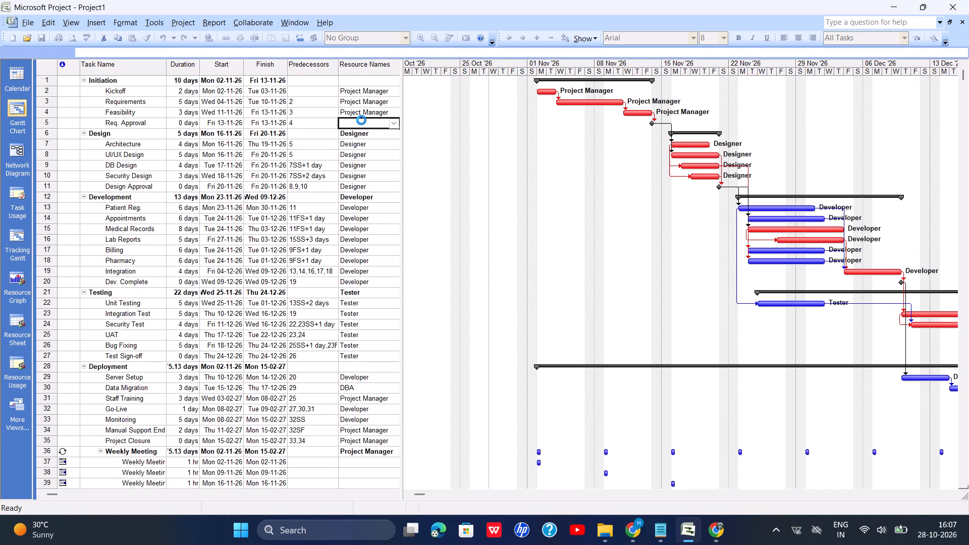
pyautogui.click(361, 136)
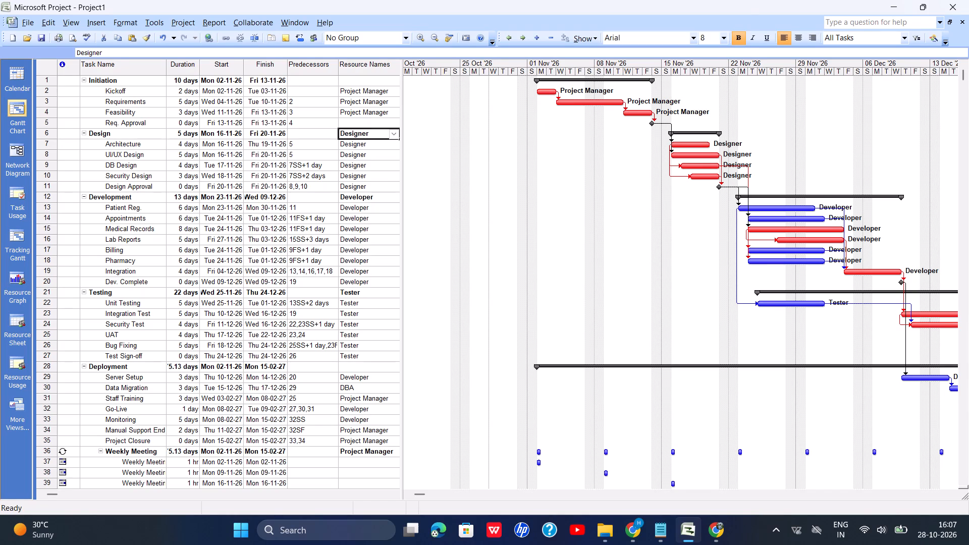
pyautogui.press('BackSpace')
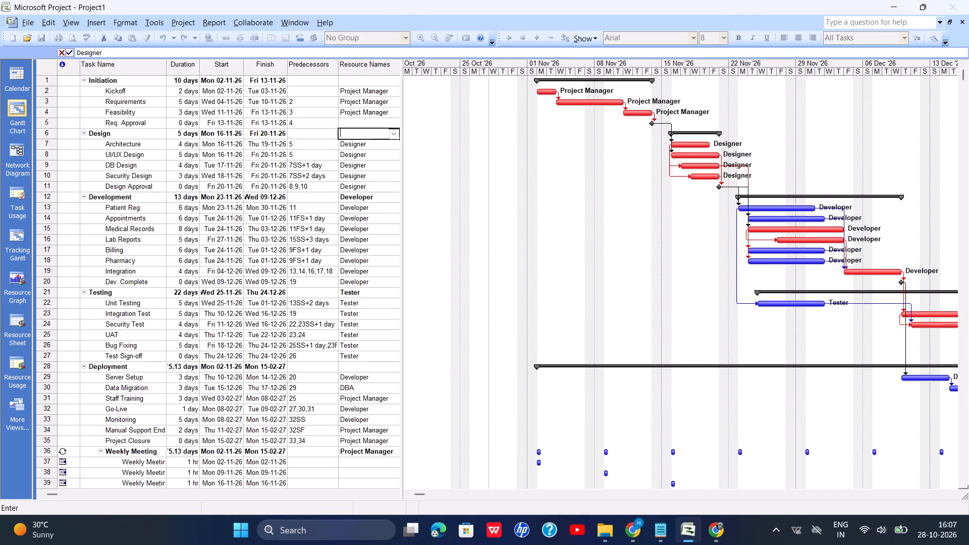
pyautogui.press('Down')
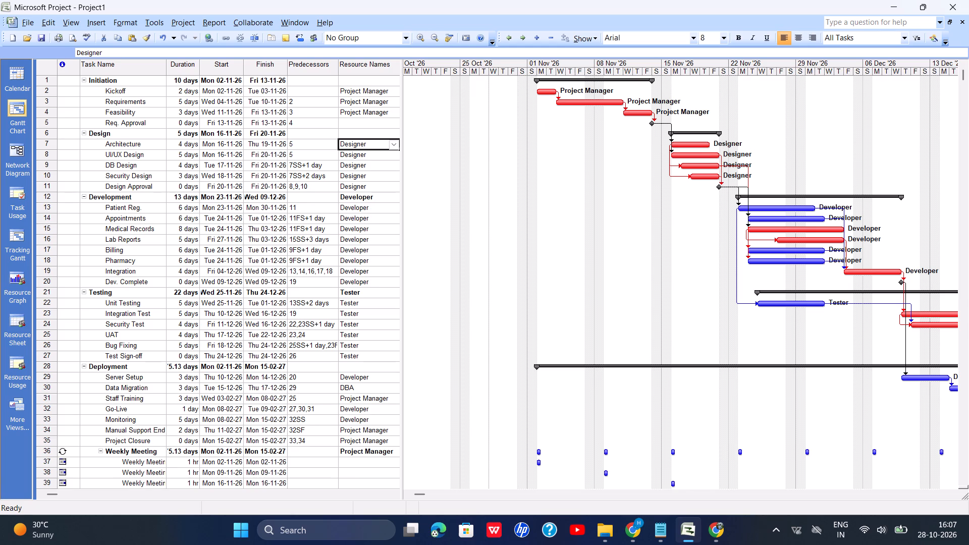
# Assign Project Manager to the Req. Approval task in row 5.
pyautogui.click(363, 128)
pyautogui.click(401, 122)
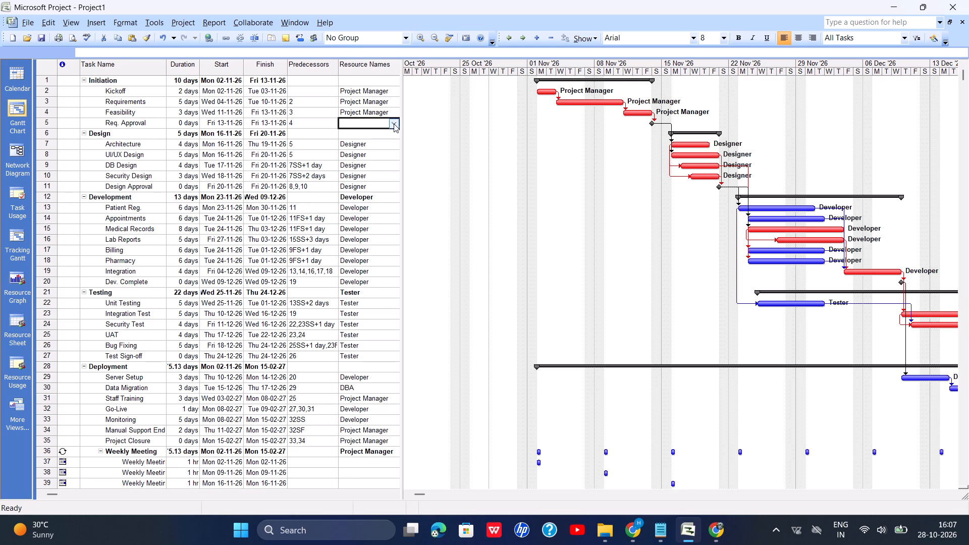
pyautogui.moveTo(393, 124); pyautogui.dragTo(356, 161)
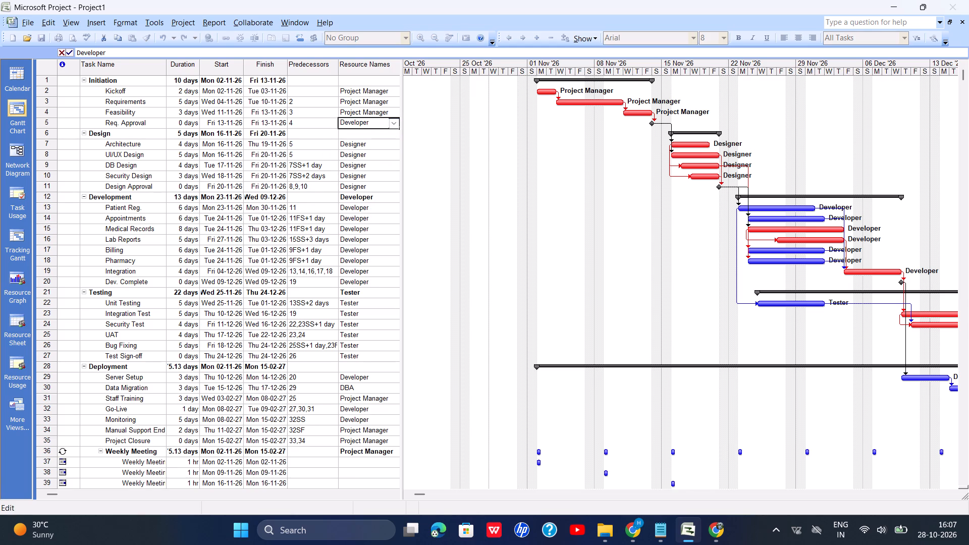
pyautogui.click(398, 119)
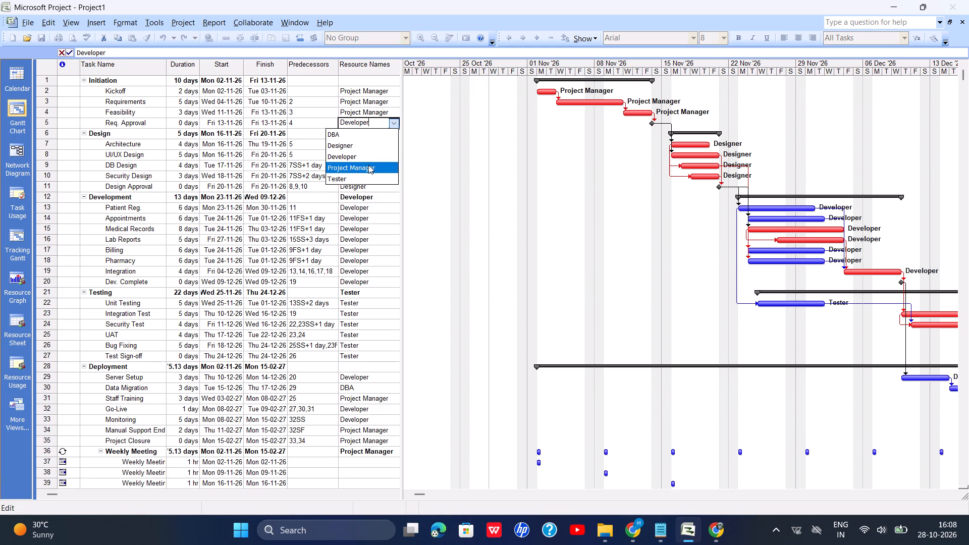
pyautogui.click(368, 165)
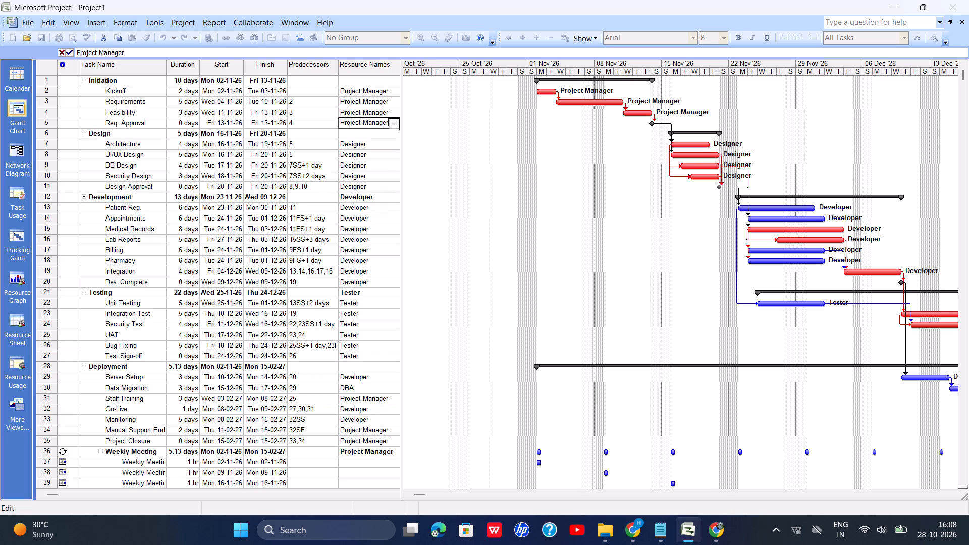
# Clear the resource names of the Development, Testing and Weekly Meeting summary tasks in rows 12, 21 and 36.
pyautogui.click(366, 201)
pyautogui.press('BackSpace')
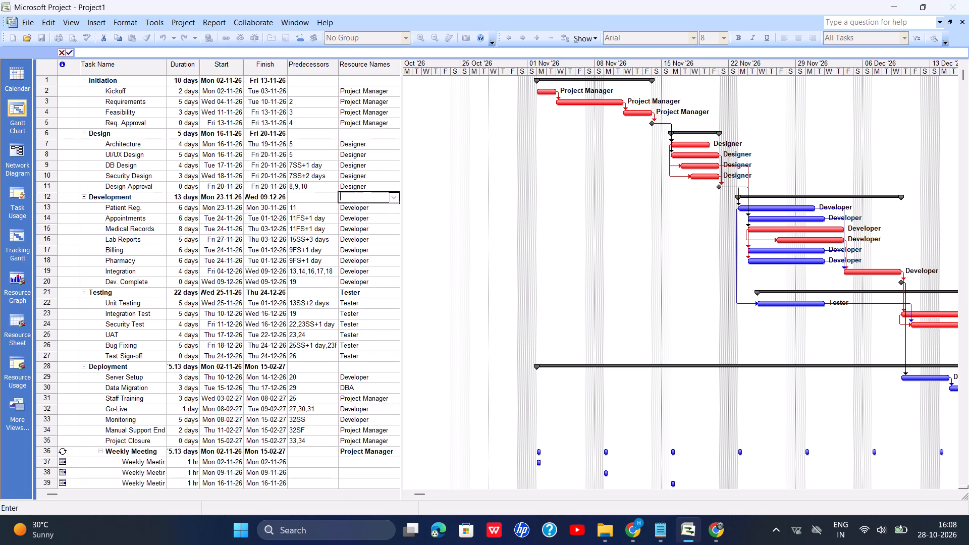
pyautogui.click(345, 293)
pyautogui.press('BackSpace')
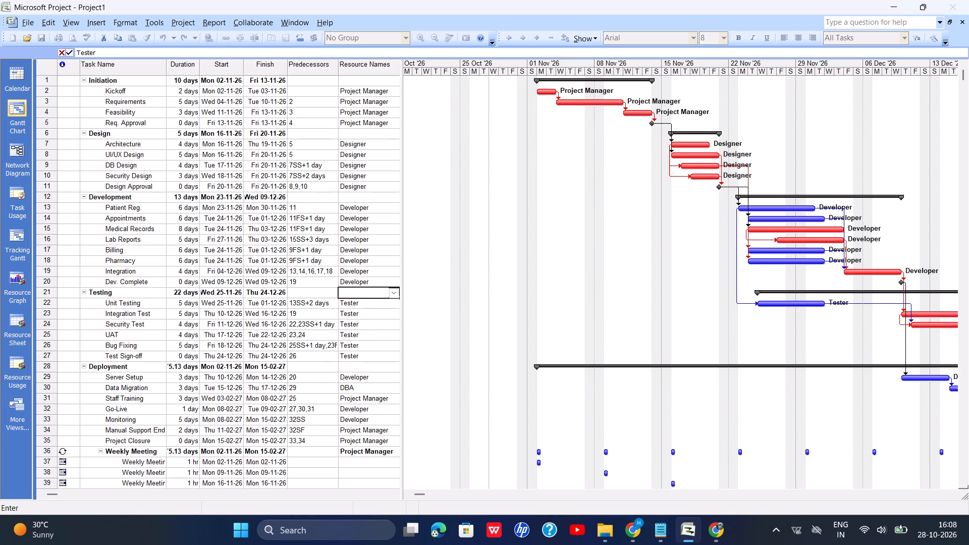
pyautogui.scroll(-1, 362, 441)
pyautogui.click(358, 421)
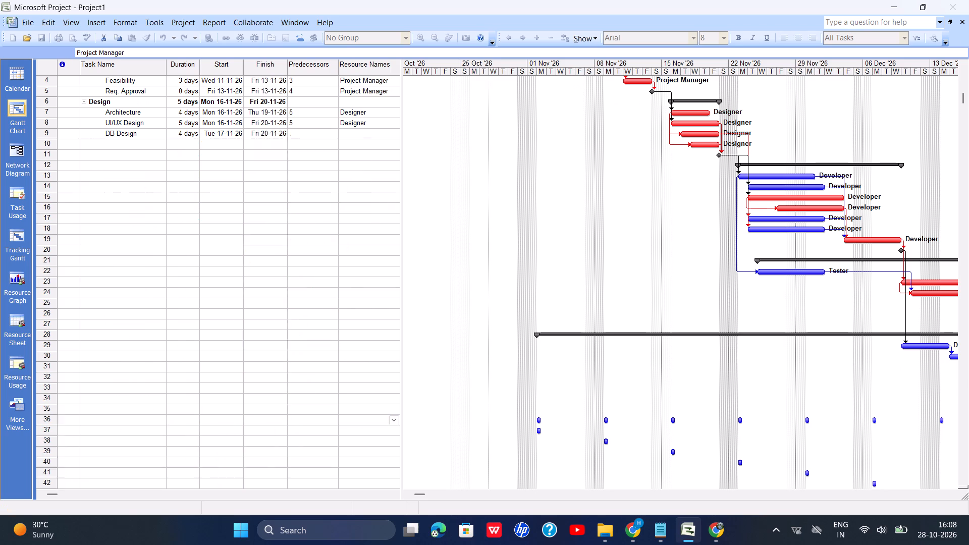
pyautogui.press('BackSpace')
pyautogui.click(352, 432)
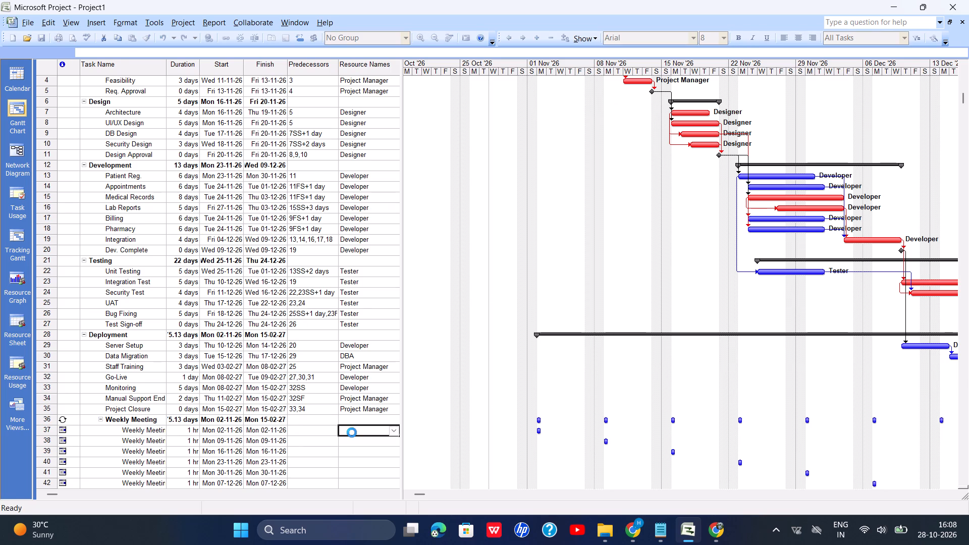
# Examine the Resource Usage view for resources that are still overallocated.
pyautogui.scroll(3, 377, 370)
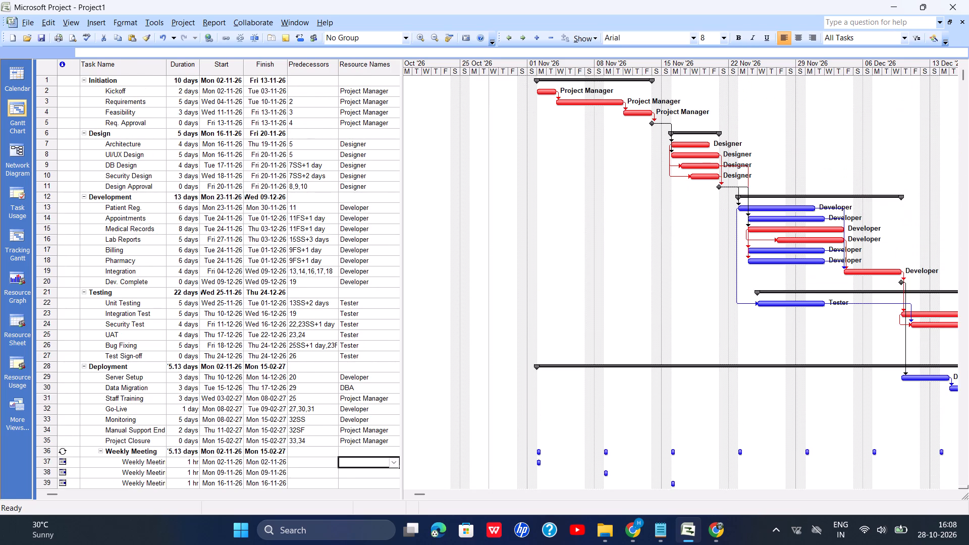
pyautogui.scroll(3, 377, 370)
pyautogui.click(15, 368)
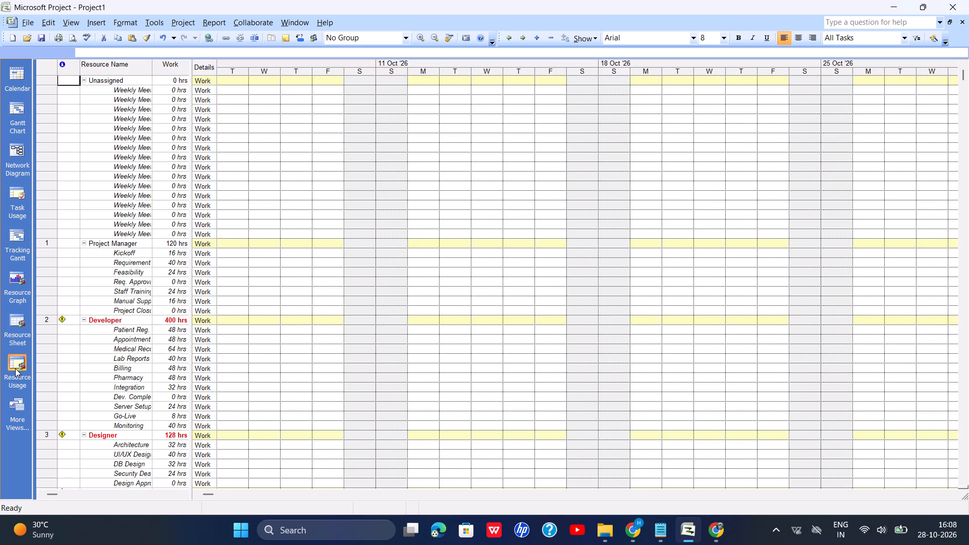
pyautogui.scroll(-1, 183, 370)
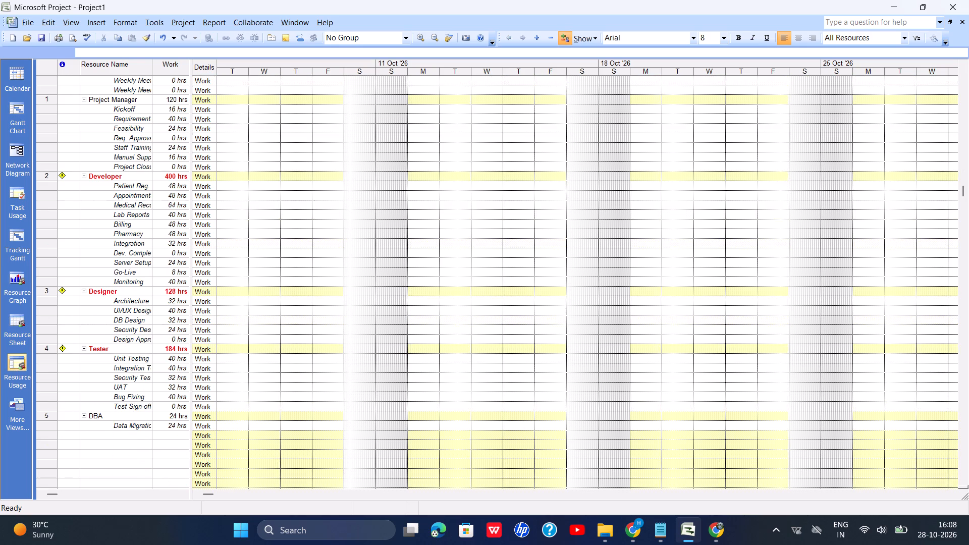
pyautogui.scroll(-1, 183, 370)
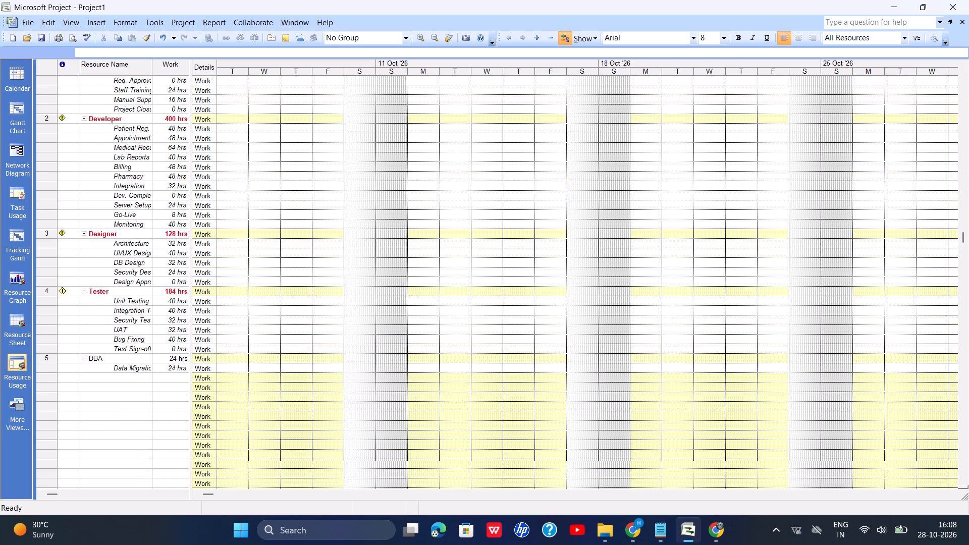
pyautogui.scroll(-1, 183, 370)
pyautogui.scroll(1, 183, 370)
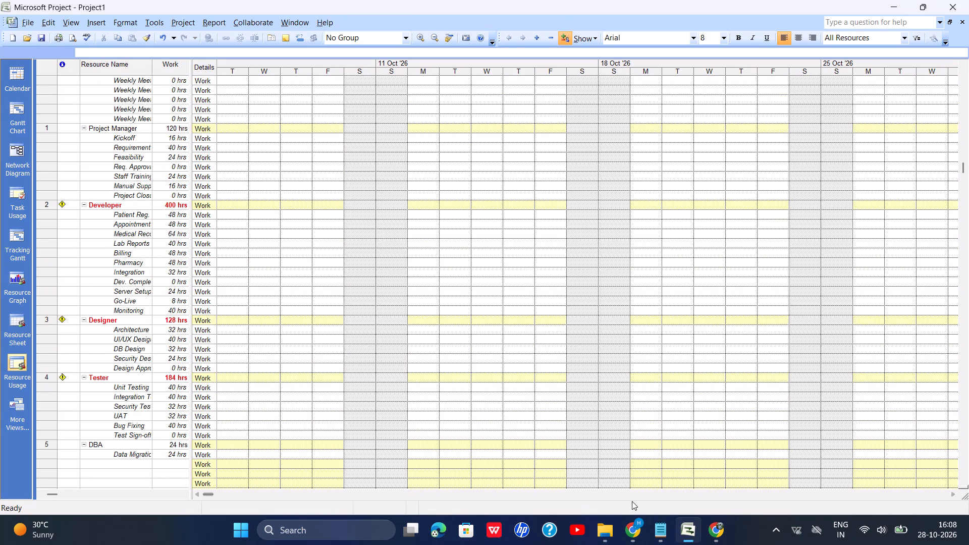
pyautogui.click(701, 529)
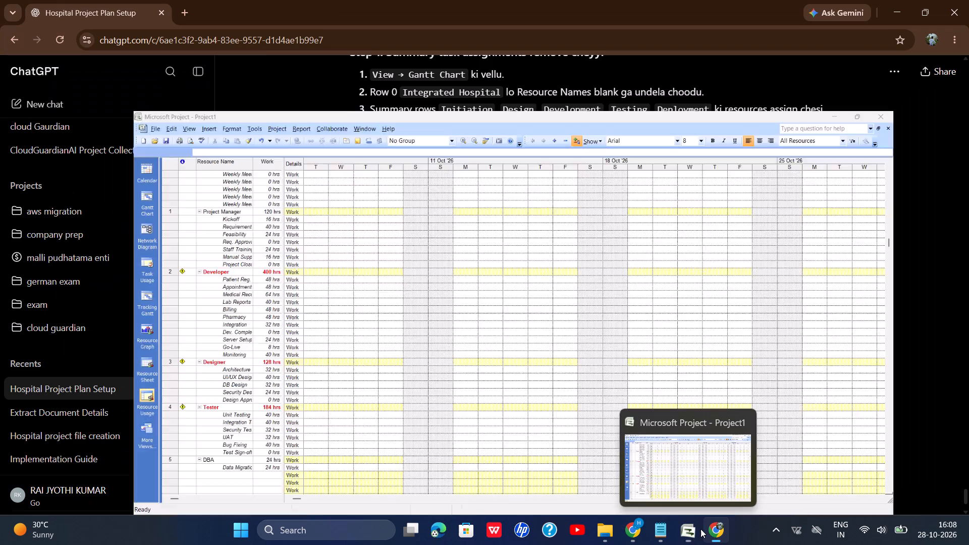
pyautogui.click(698, 529)
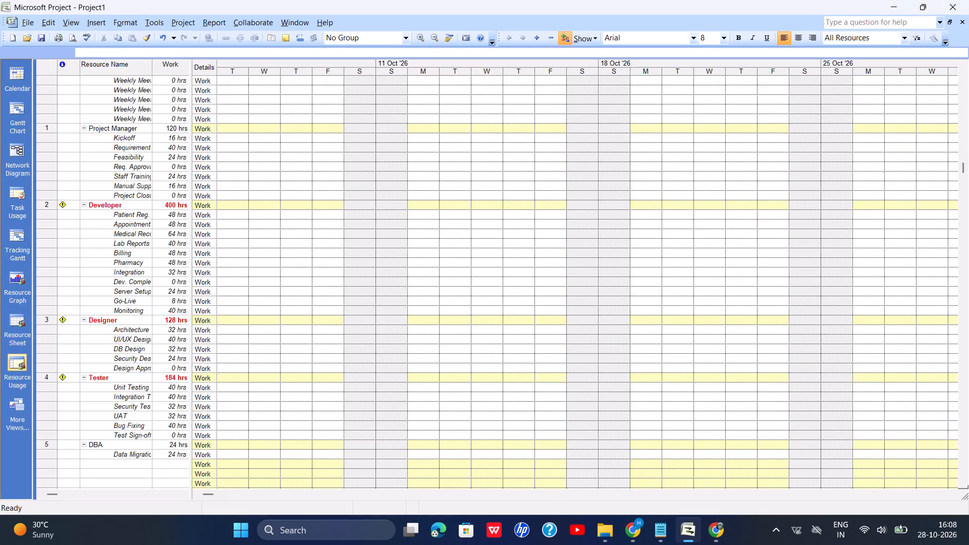
pyautogui.click(26, 80)
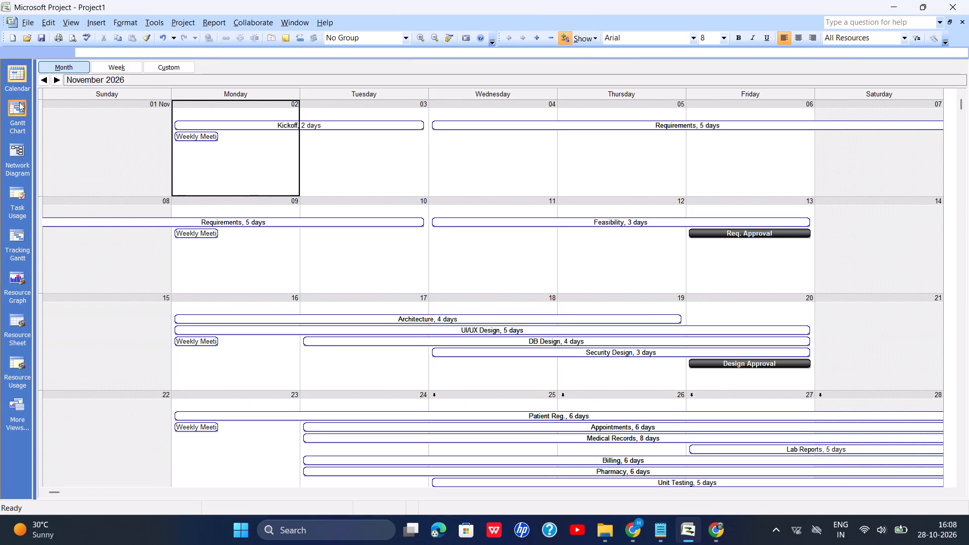
pyautogui.click(19, 103)
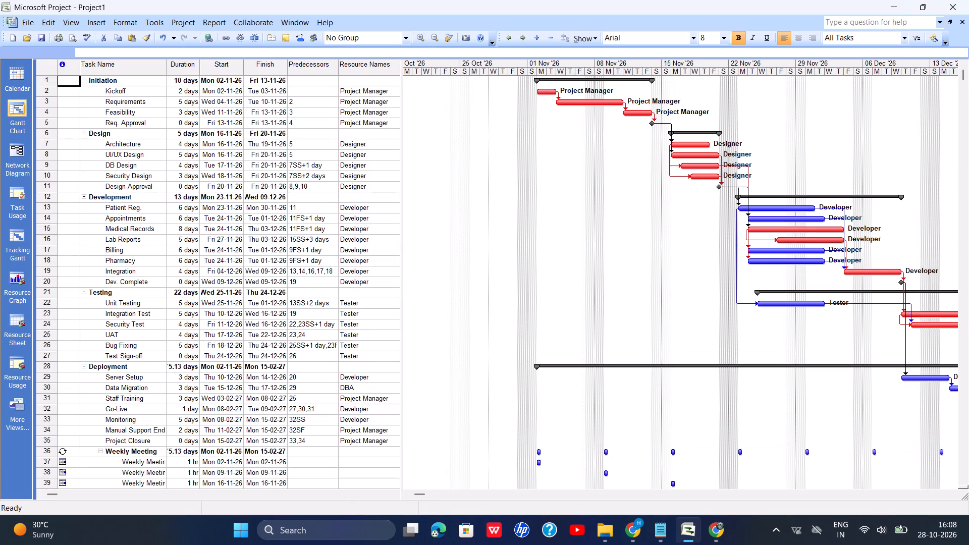
pyautogui.scroll(2, 137, 231)
pyautogui.scroll(1, 211, 237)
pyautogui.press('Print')
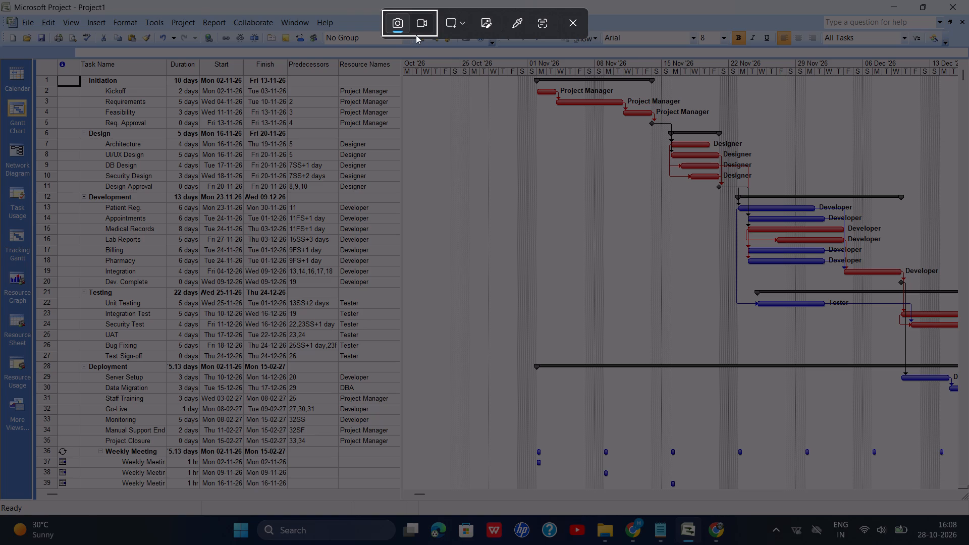
pyautogui.click(465, 20)
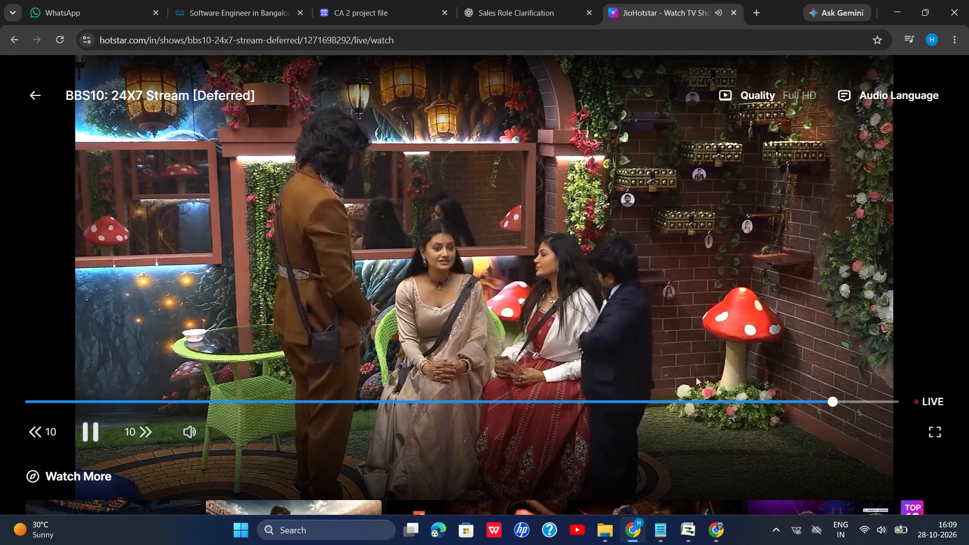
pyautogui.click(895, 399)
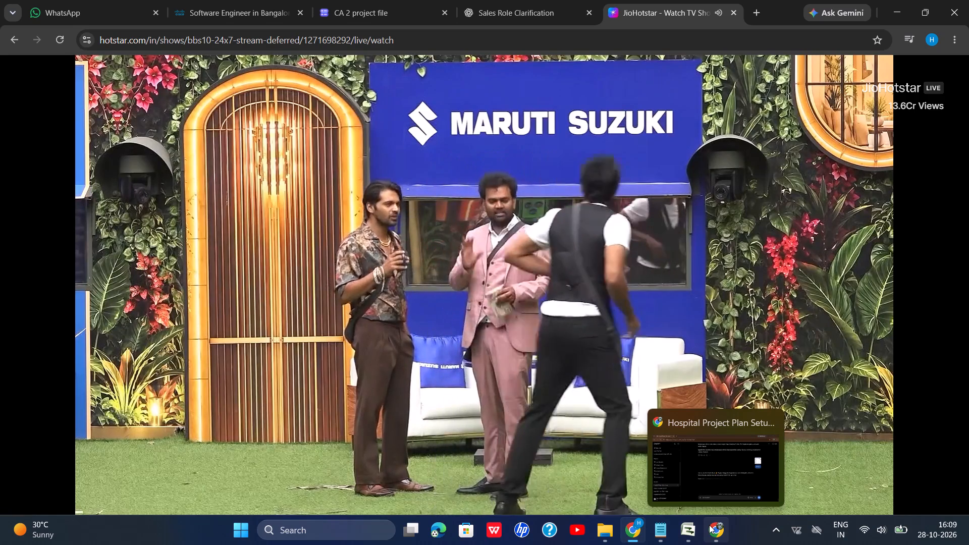
# Return to the ChatGPT conversation and read its reply on the schedule corrections and how to set the baseline.
pyautogui.click(709, 525)
pyautogui.scroll(-1, 608, 386)
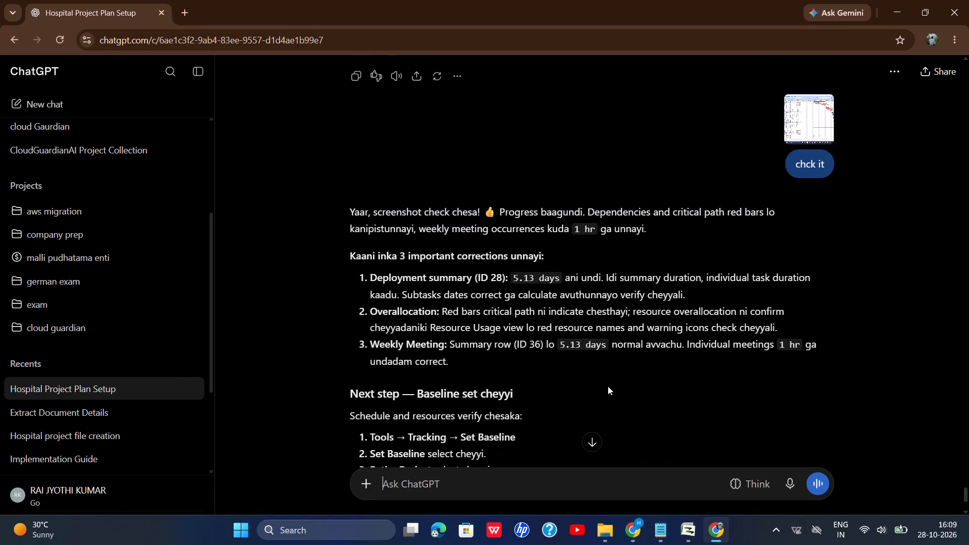
pyautogui.scroll(-2, 608, 386)
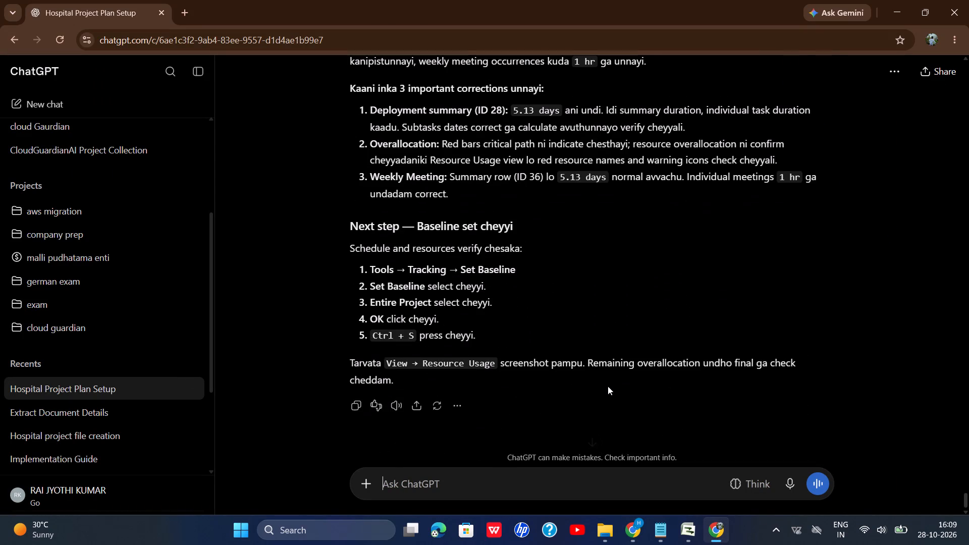
pyautogui.scroll(-1, 608, 386)
pyautogui.scroll(1, 488, 339)
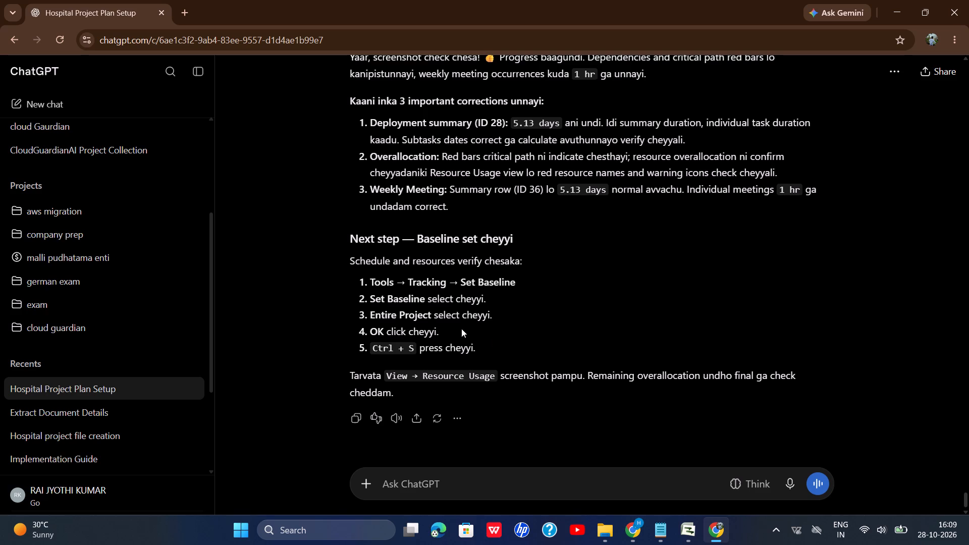
pyautogui.scroll(-1, 461, 329)
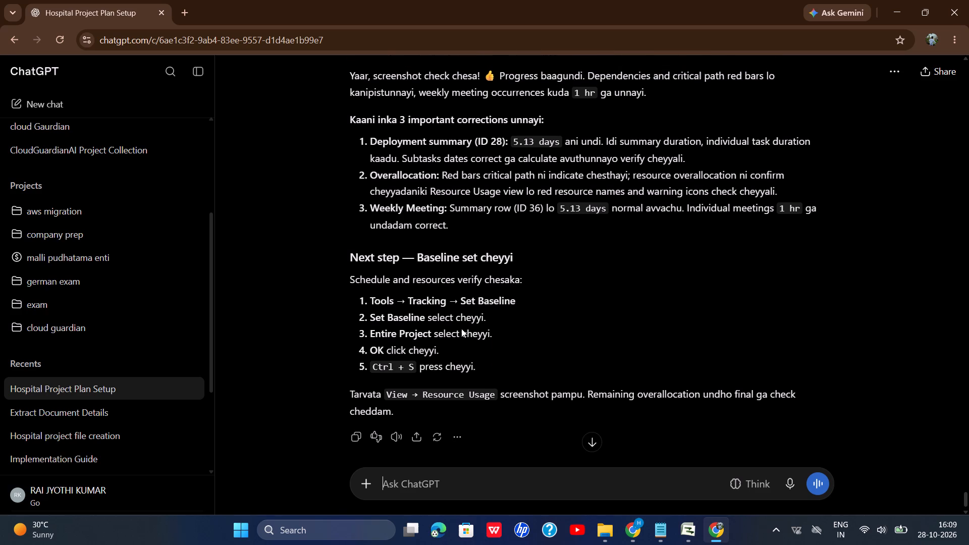
pyautogui.scroll(-1, 461, 329)
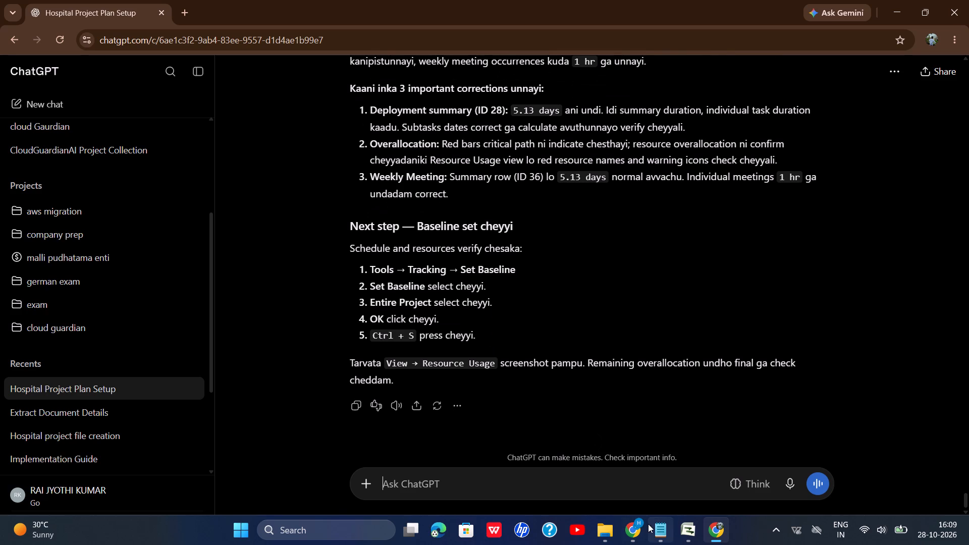
pyautogui.click(677, 524)
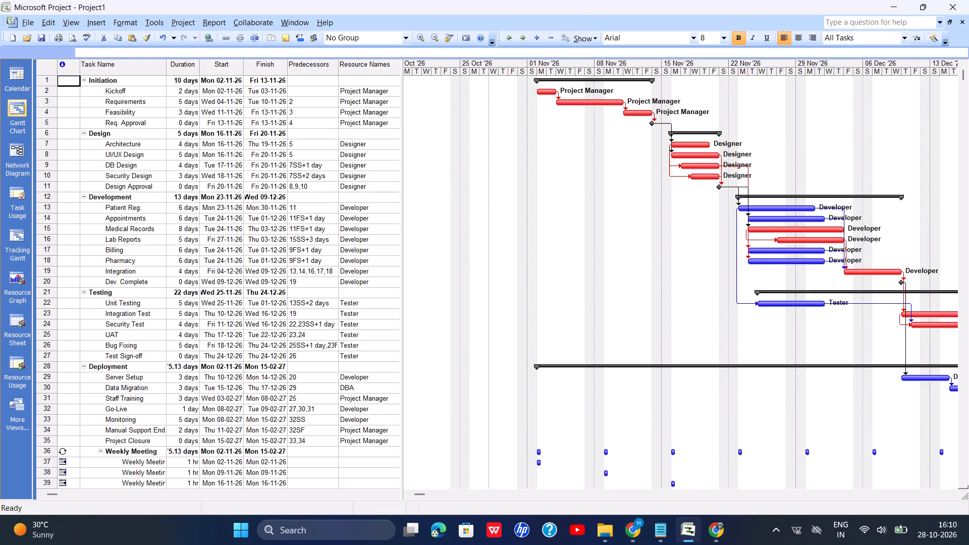
pyautogui.click(623, 531)
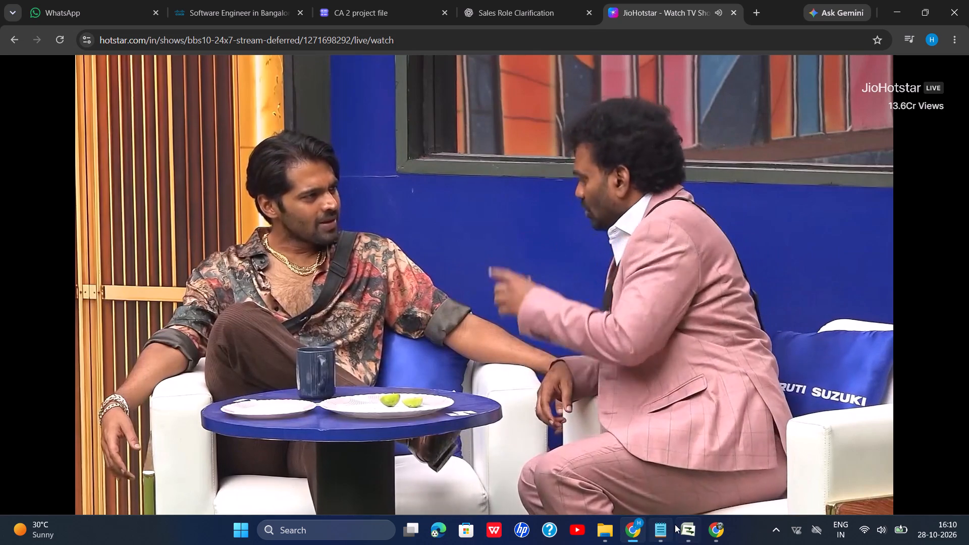
pyautogui.click(713, 525)
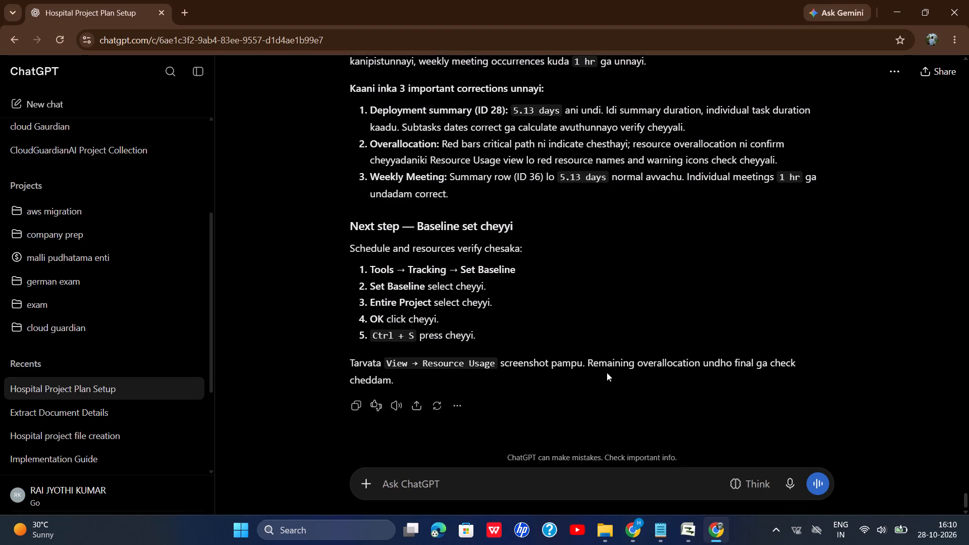
pyautogui.scroll(1, 607, 372)
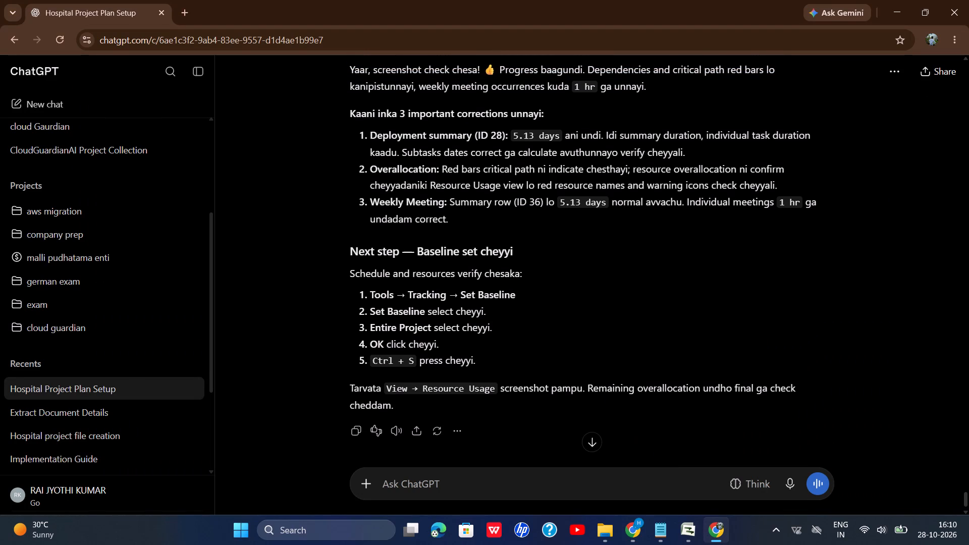
# Switch to Microsoft Project and set the Server Setup task's duration to 3 days.
pyautogui.click(690, 526)
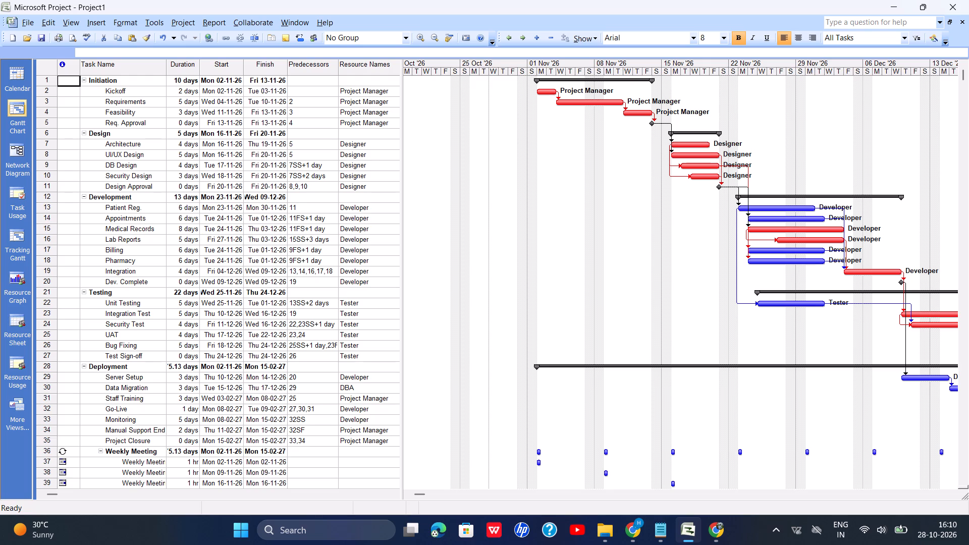
pyautogui.click(173, 370)
pyautogui.click(181, 389)
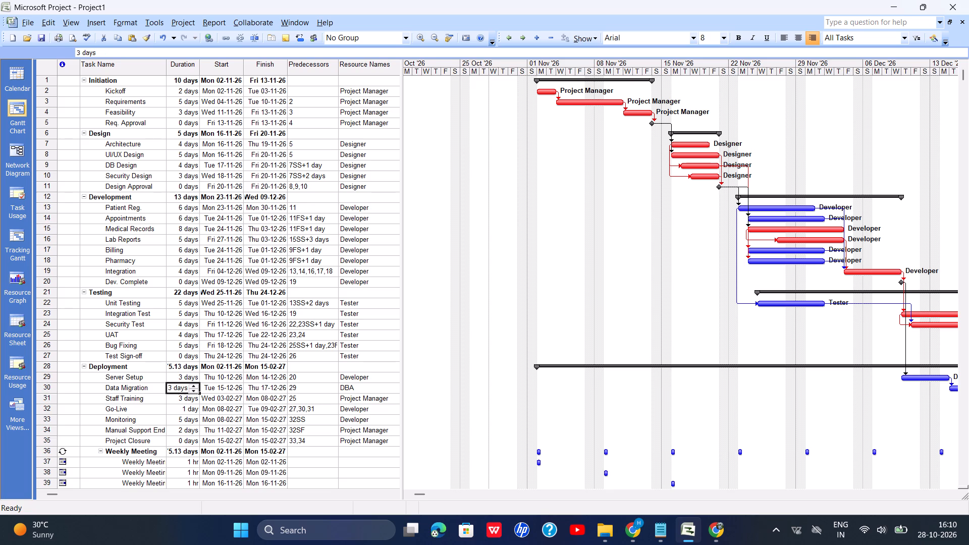
pyautogui.click(181, 380)
pyautogui.press('BackSpace')
pyautogui.press('3')
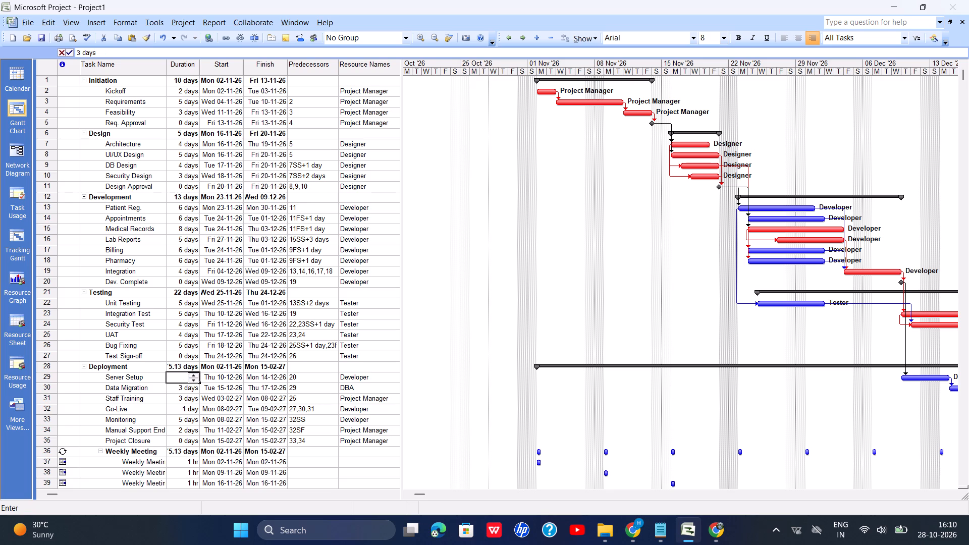
pyautogui.press('Down')
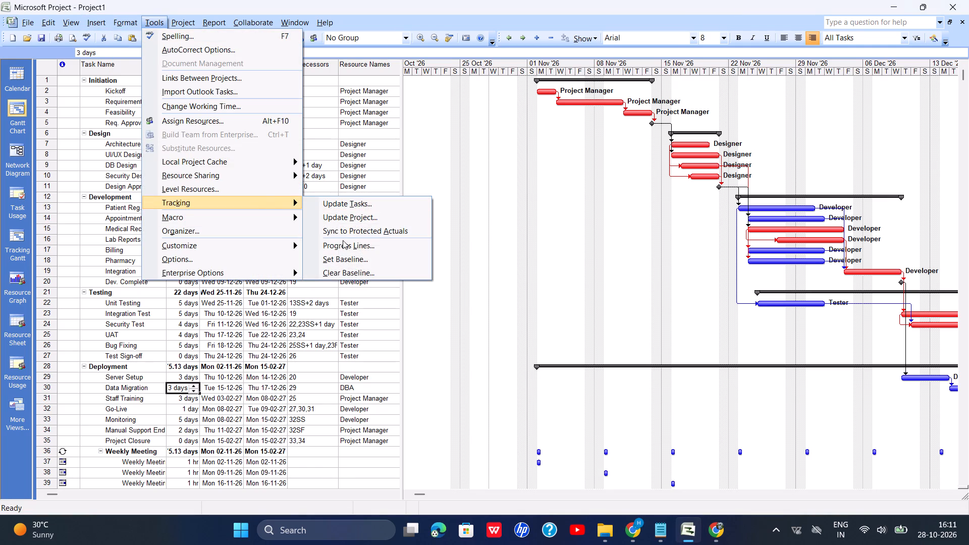
pyautogui.click(331, 260)
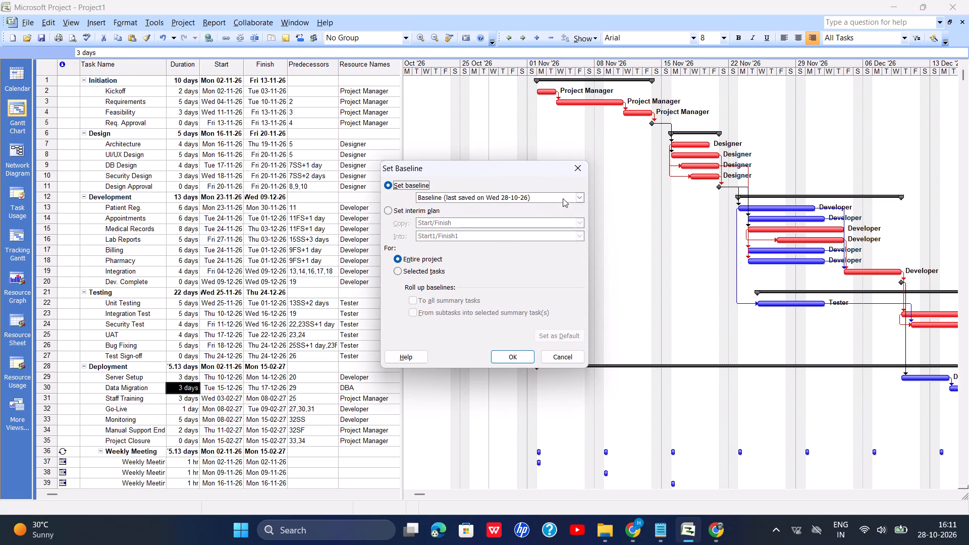
pyautogui.click(580, 198)
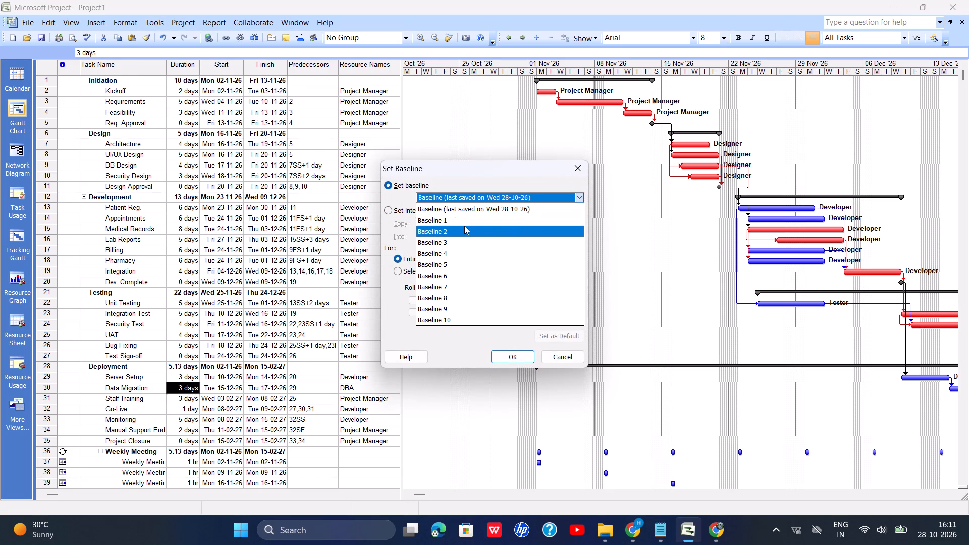
pyautogui.click(429, 198)
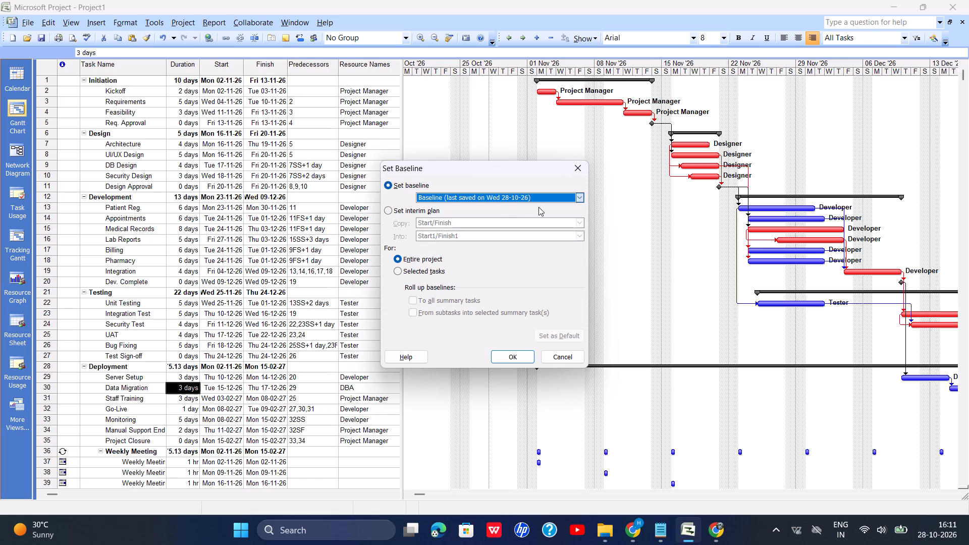
pyautogui.moveTo(580, 196); pyautogui.dragTo(484, 249)
pyautogui.scroll(-1, 484, 249)
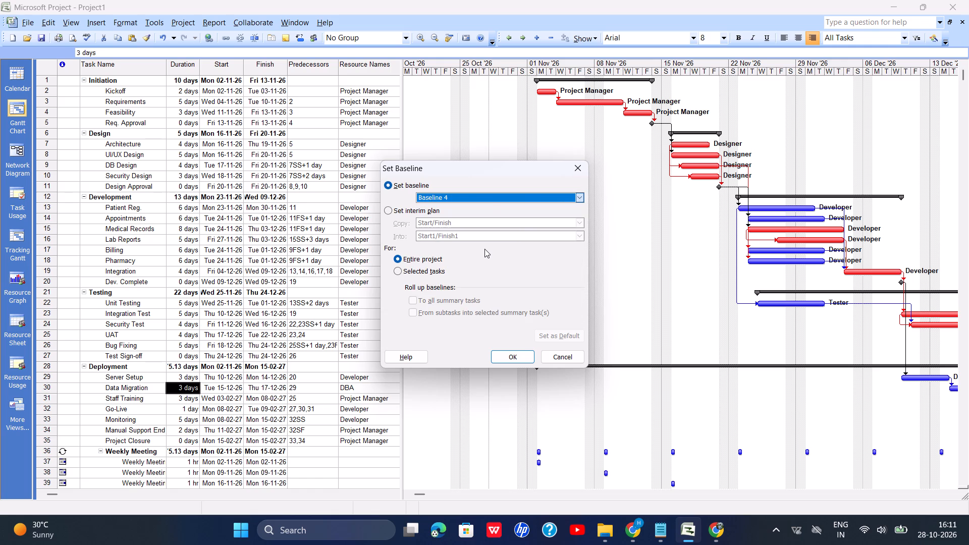
pyautogui.moveTo(579, 195); pyautogui.dragTo(474, 251)
pyautogui.scroll(-1, 474, 251)
pyautogui.click(499, 193)
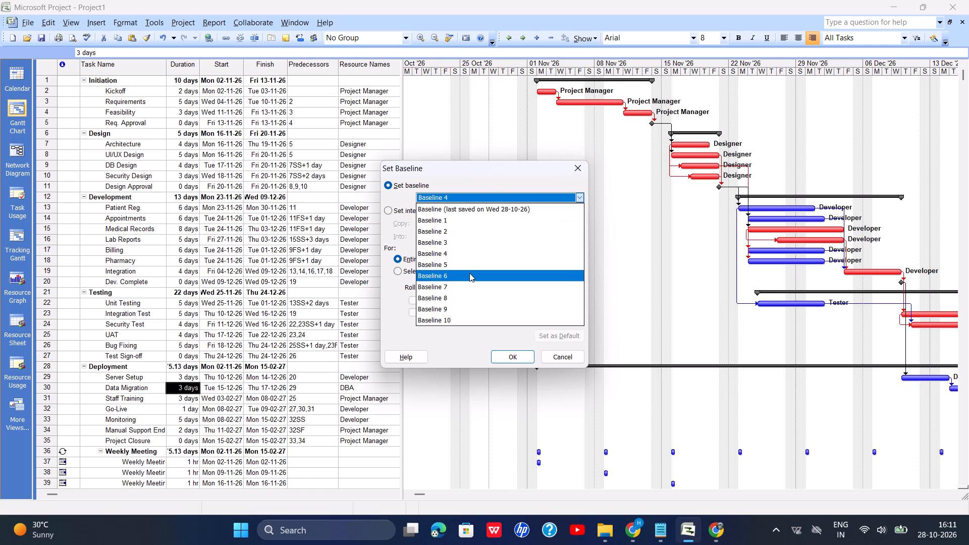
pyautogui.scroll(-1, 469, 273)
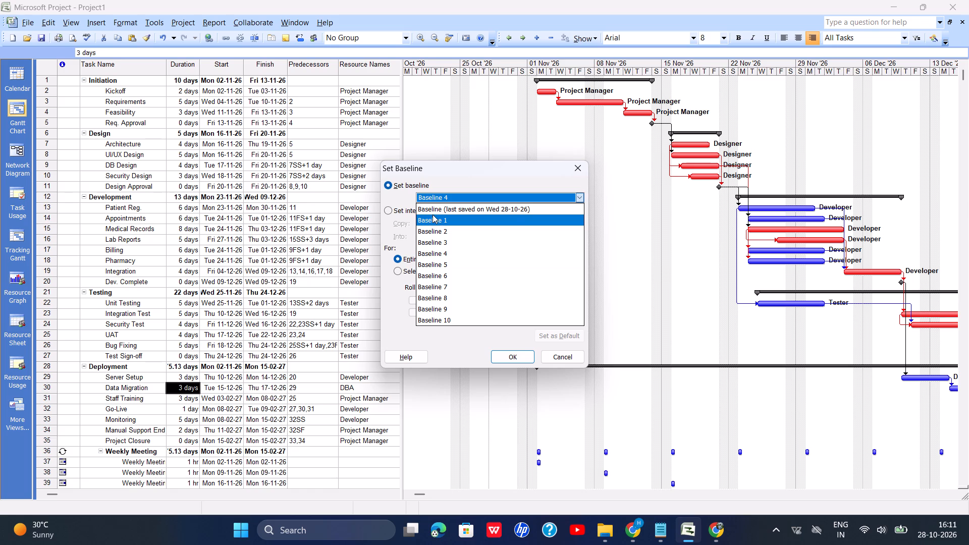
pyautogui.click(426, 211)
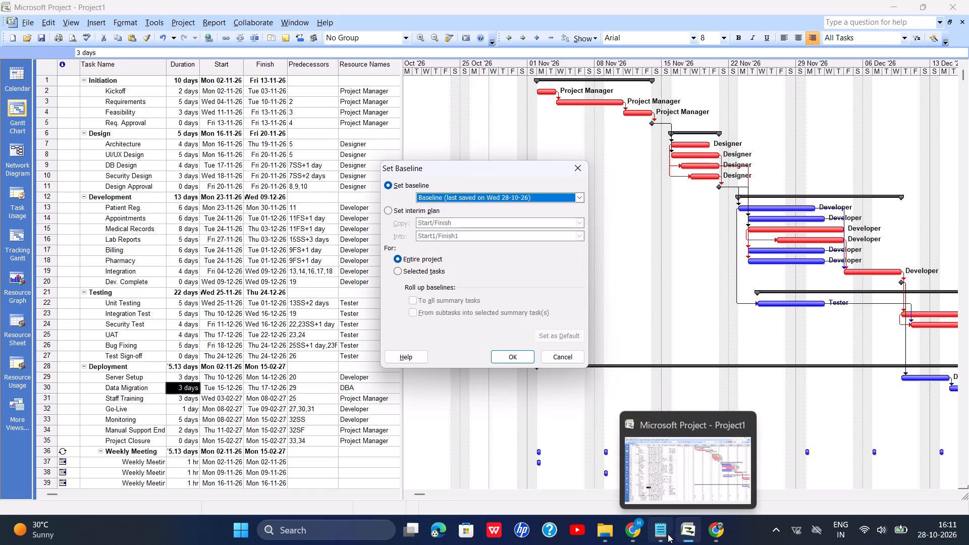
pyautogui.click(706, 527)
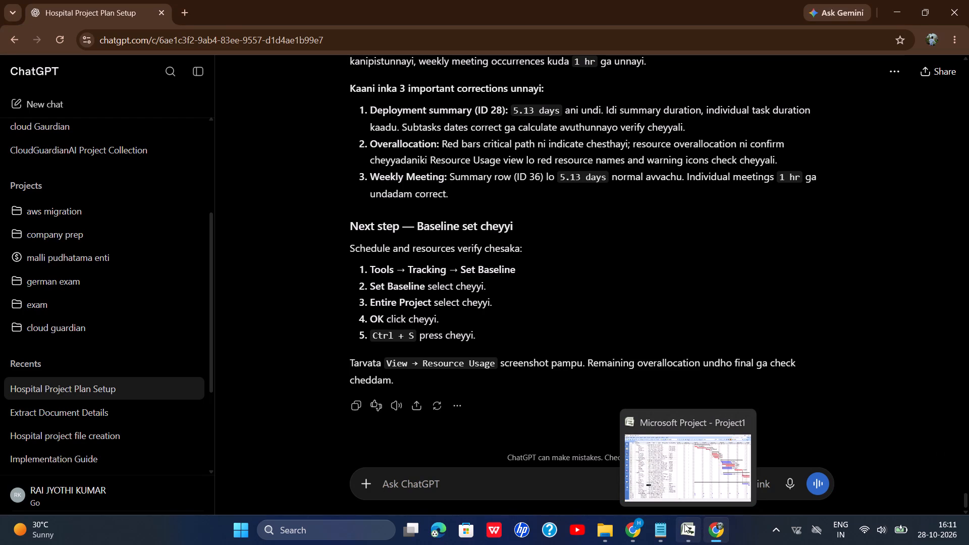
pyautogui.click(695, 525)
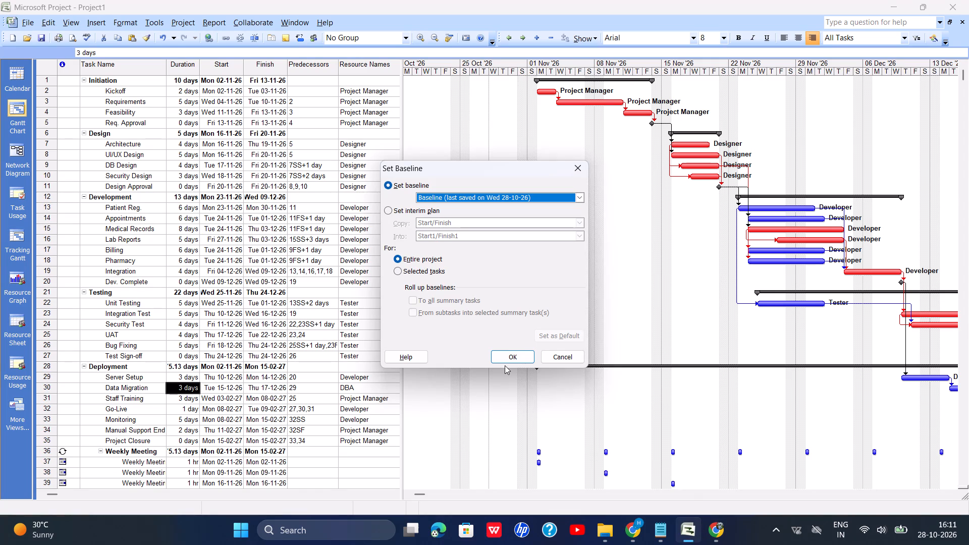
pyautogui.click(511, 357)
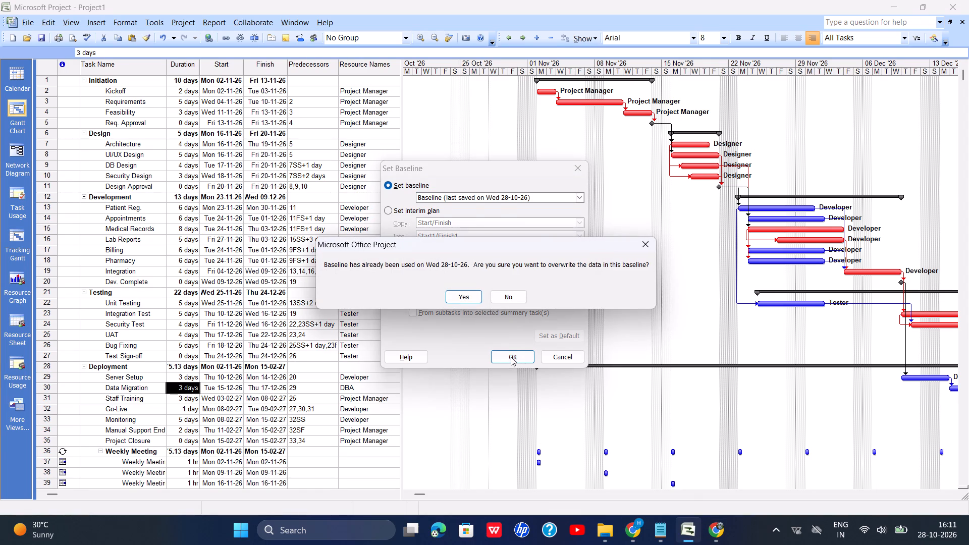
pyautogui.click(463, 303)
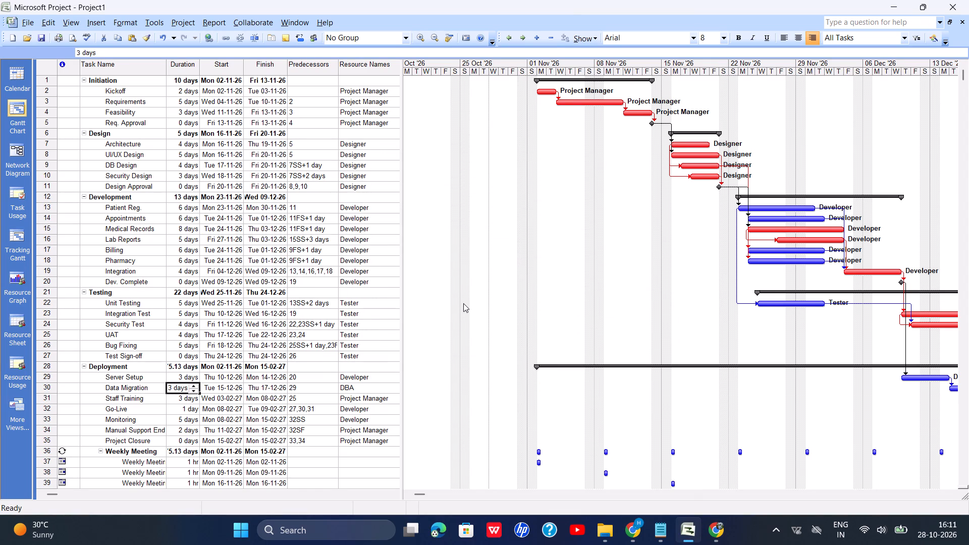
# Show the Resource Usage view with the Developer, Designer, Tester and DBA resources and capture a full-screen screenshot of it.
pyautogui.scroll(-1, 237, 414)
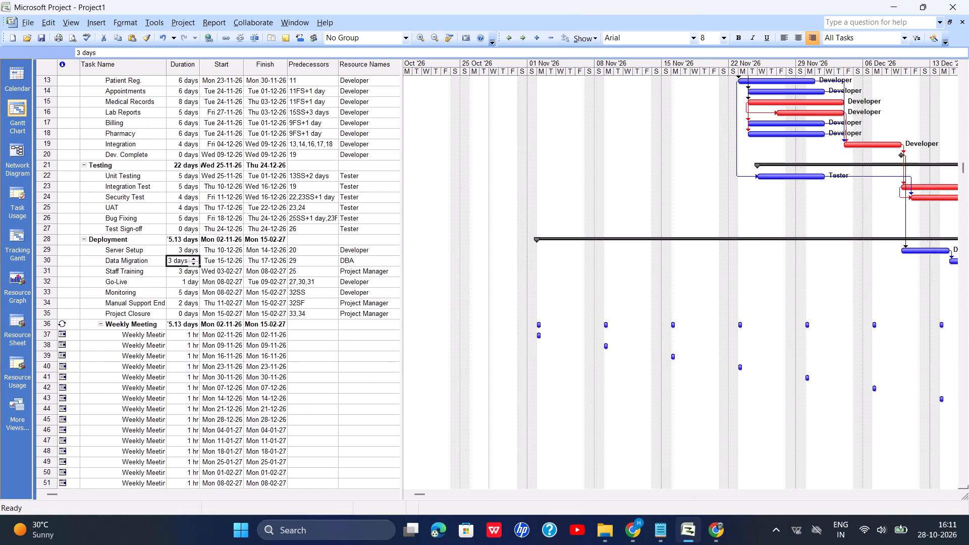
pyautogui.scroll(-1, 237, 414)
pyautogui.click(28, 371)
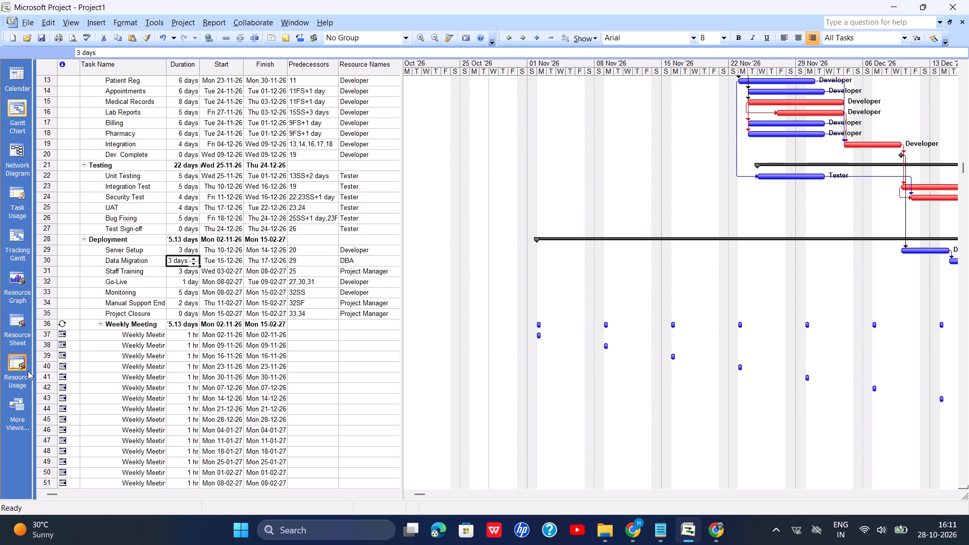
pyautogui.scroll(-2, 125, 385)
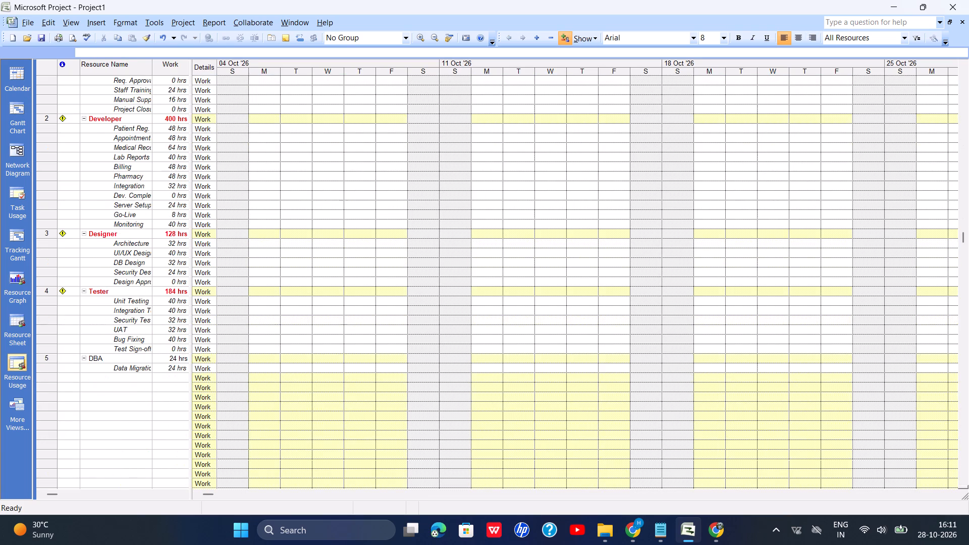
pyautogui.click(710, 527)
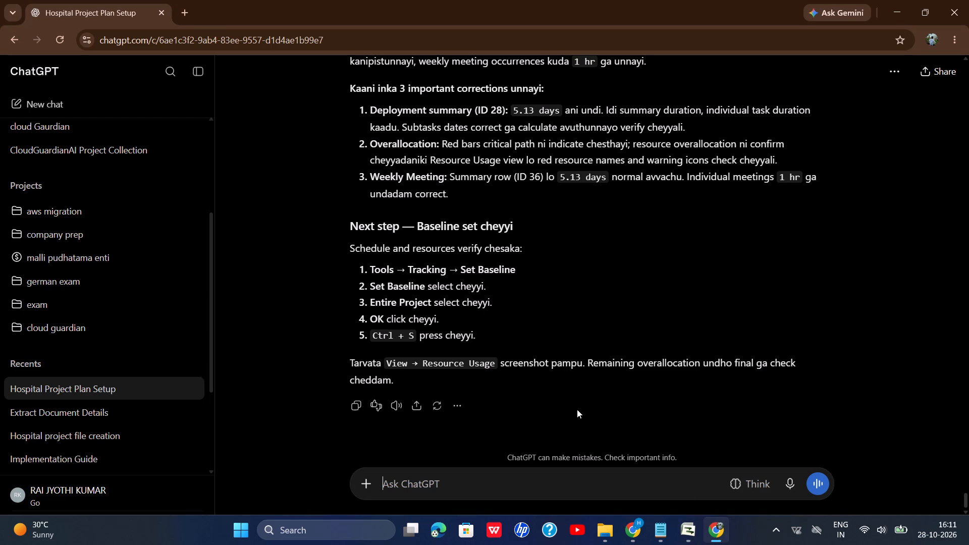
pyautogui.click(688, 529)
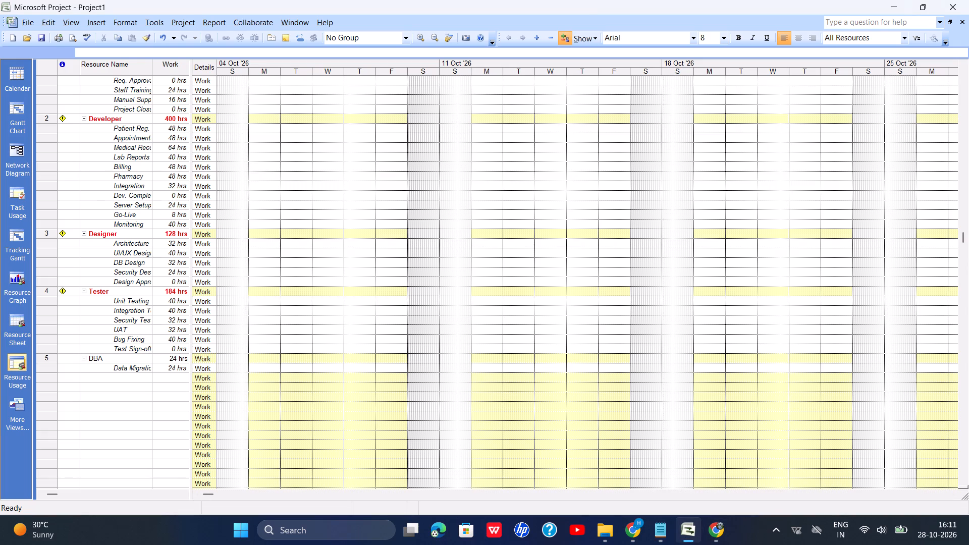
pyautogui.press('Print')
pyautogui.click(463, 17)
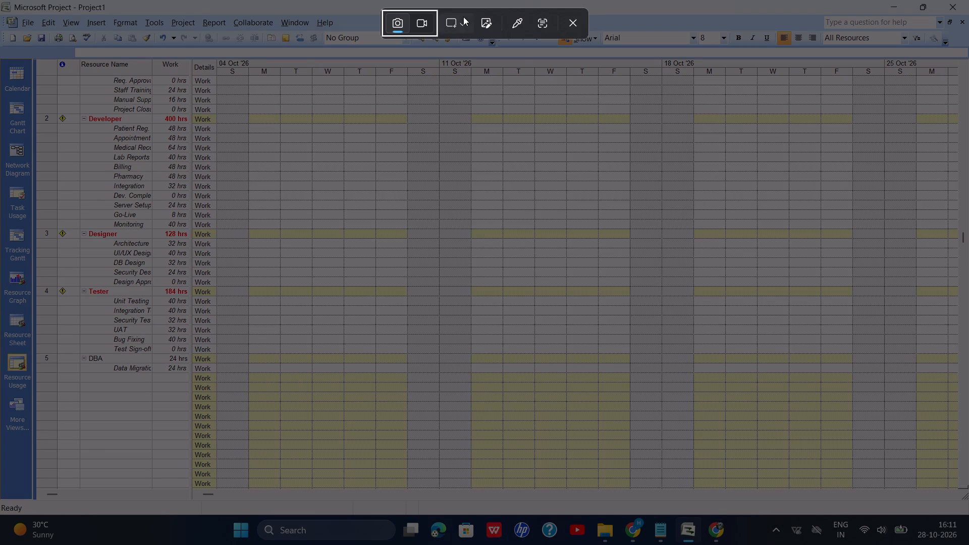
pyautogui.click(465, 62)
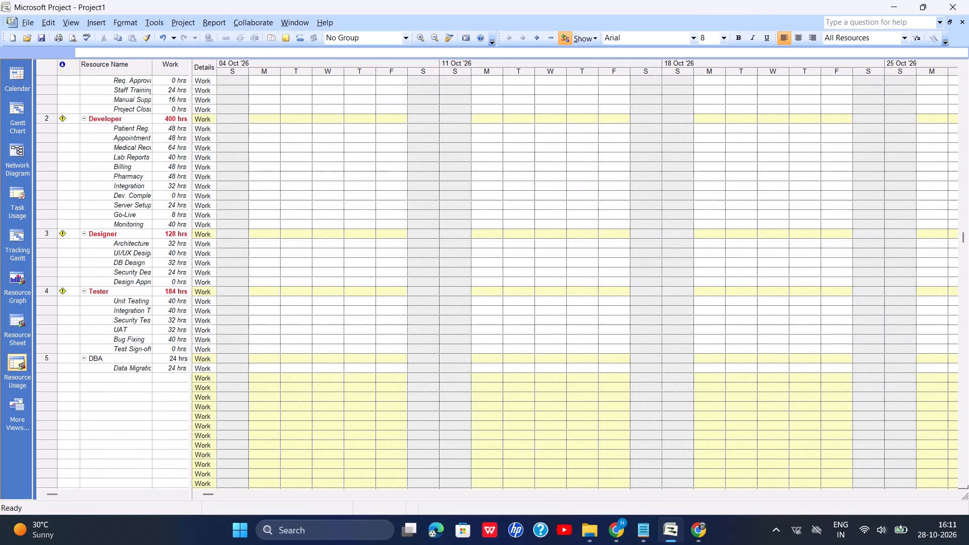
# Switch to ChatGPT in Chrome and send the Resource Usage screenshot with the message "check it".
pyautogui.click(720, 527)
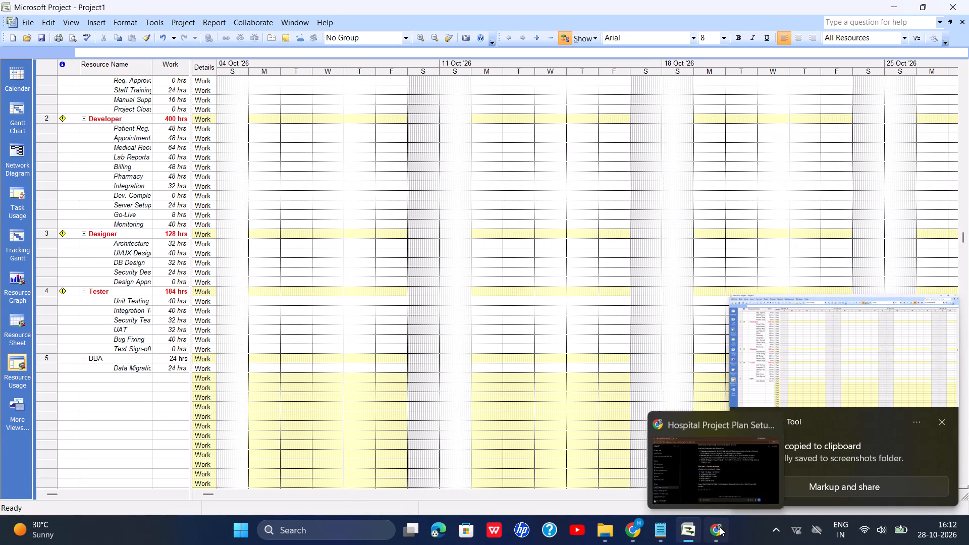
pyautogui.click(469, 466)
pyautogui.hotkey('ctrl', 'v')
pyautogui.write('chedk')
pyautogui.press('space')
pyautogui.press('BackSpace')
pyautogui.press('BackSpace')
pyautogui.press('BackSpace')
pyautogui.write('cl')
pyautogui.press('space')
pyautogui.press('BackSpace')
pyautogui.press('BackSpace')
pyautogui.write('k it')
pyautogui.press('Return')
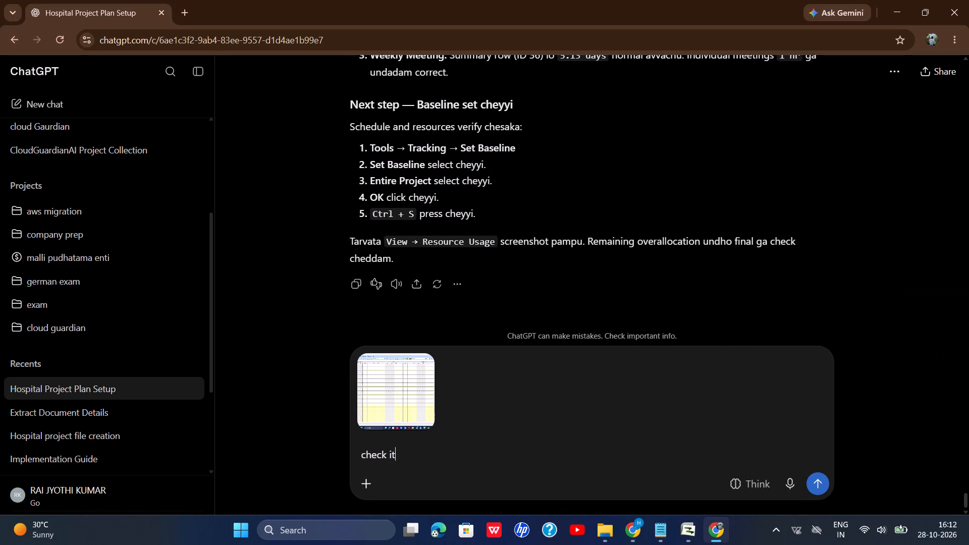
# Read ChatGPT's reply on the overallocated resources and its instructions for levelling them.
pyautogui.scroll(1, 469, 466)
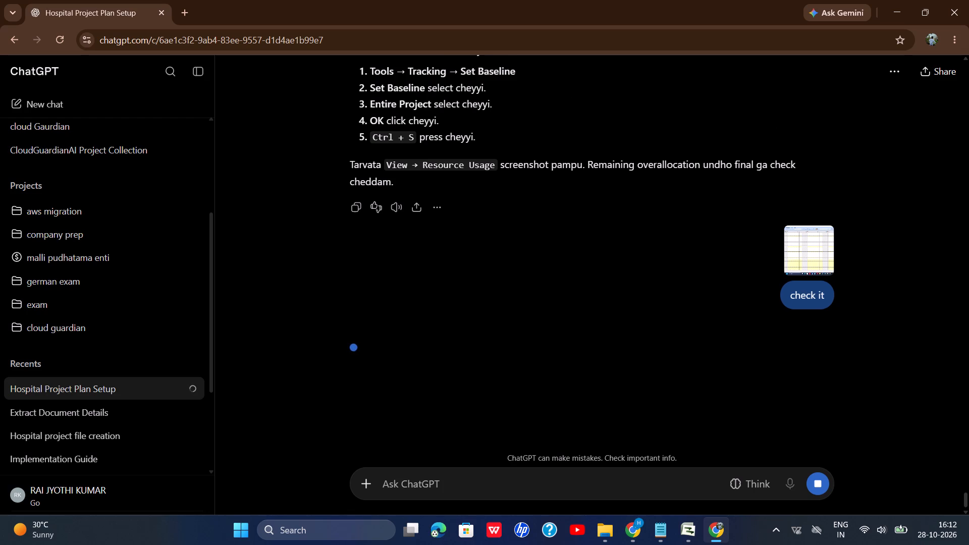
pyautogui.scroll(-2, 603, 413)
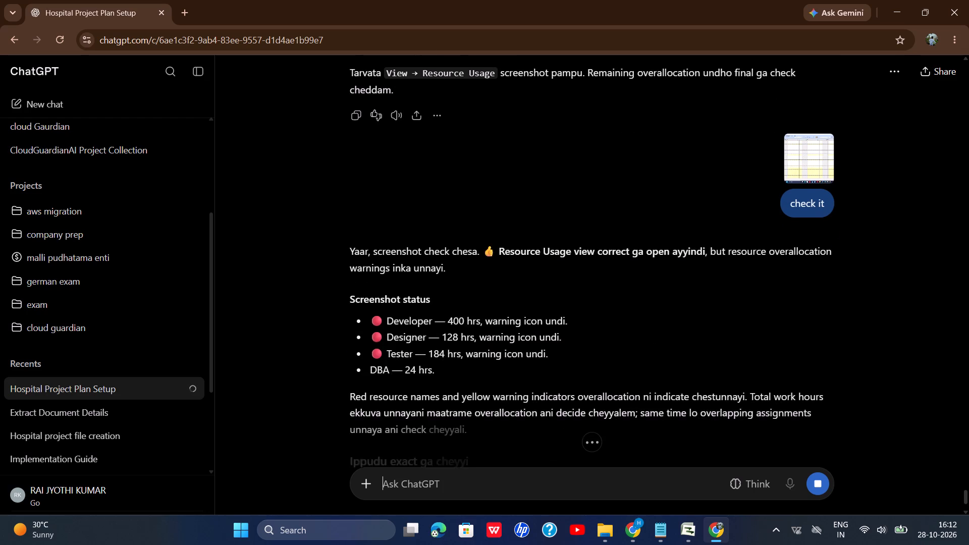
pyautogui.scroll(-2, 603, 413)
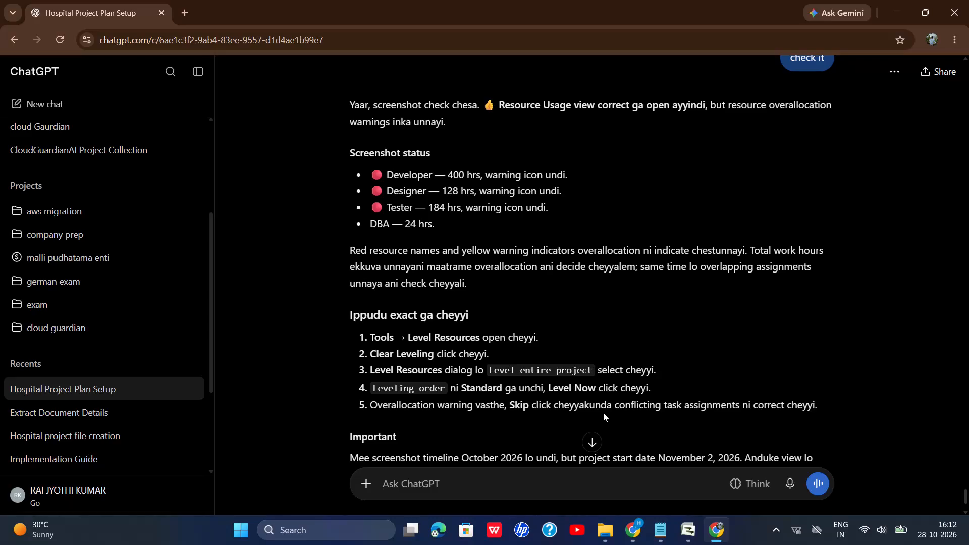
pyautogui.scroll(-1, 518, 372)
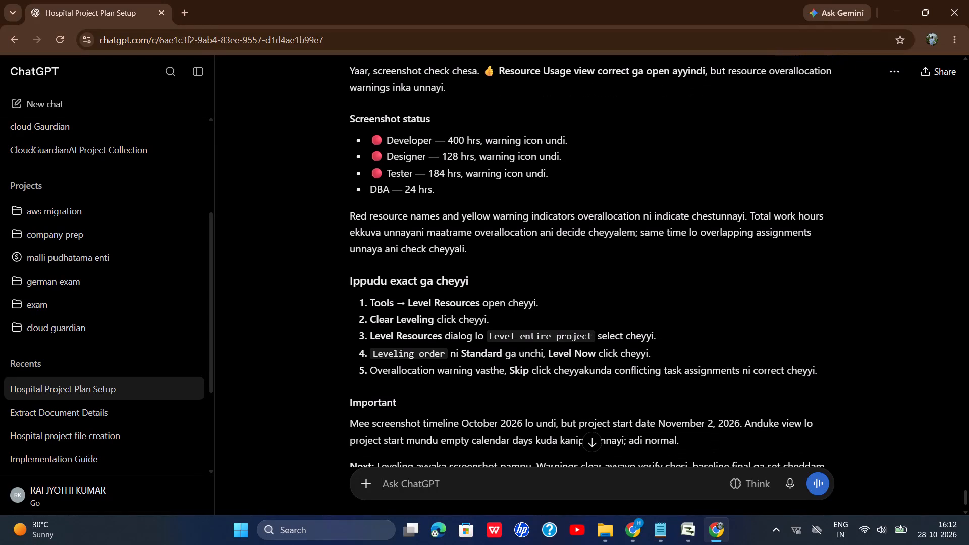
pyautogui.scroll(-1, 518, 372)
pyautogui.scroll(-1, 564, 398)
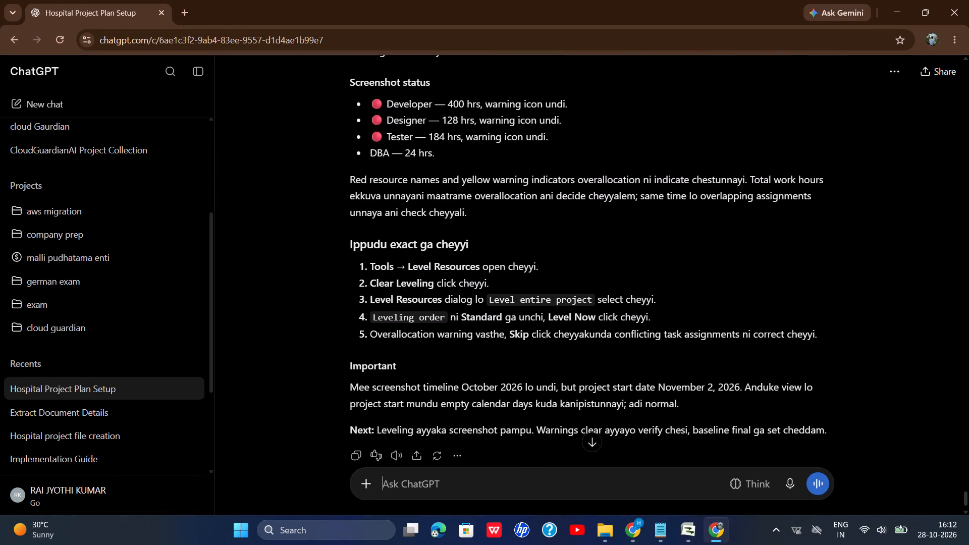
pyautogui.scroll(-1, 589, 368)
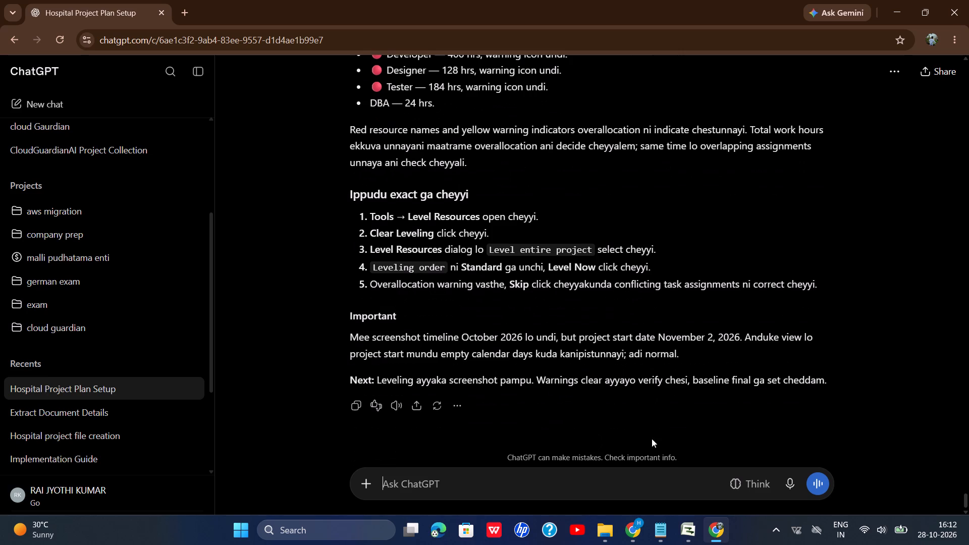
# Level the entire project in Microsoft Project in Standard order, including resources with the proposed booking type, skipping all overallocations that cannot be resolved.
pyautogui.click(688, 534)
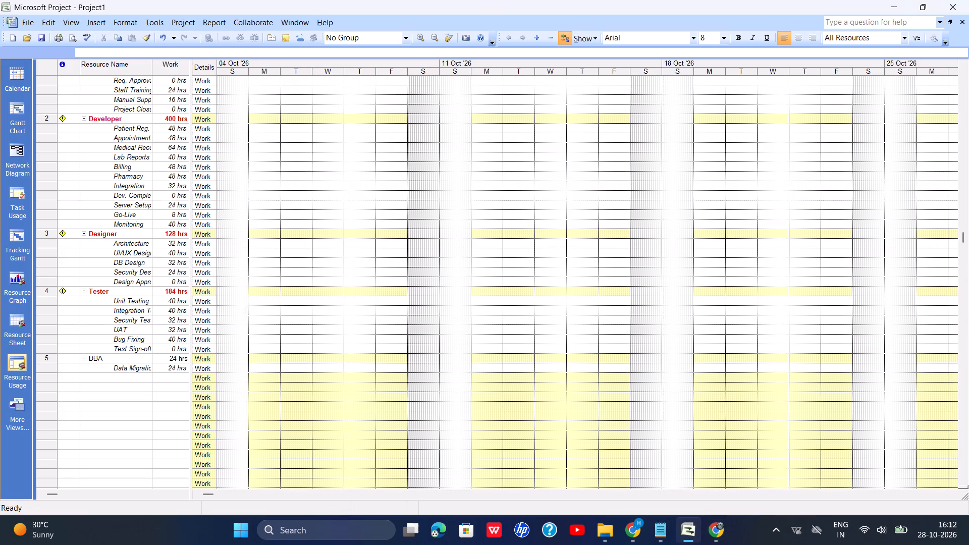
pyautogui.click(2, 112)
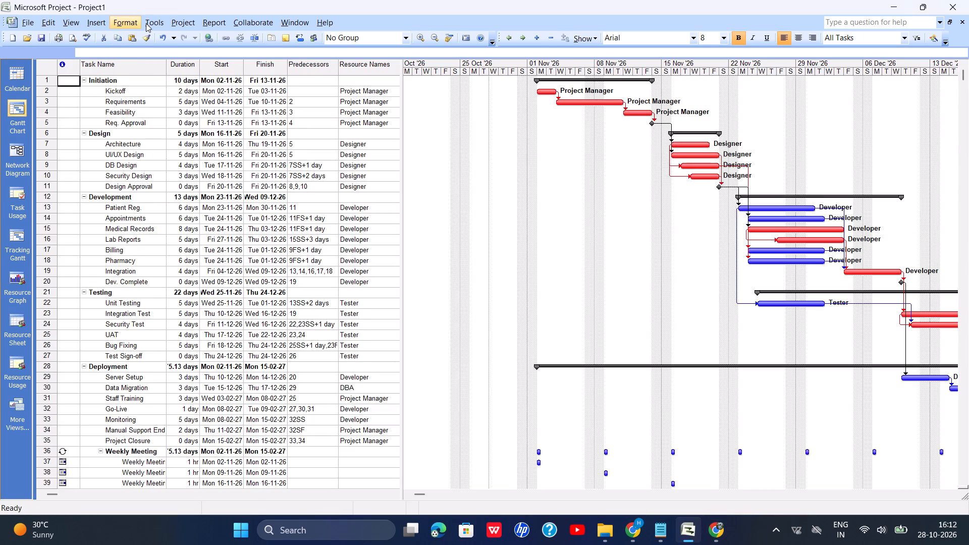
pyautogui.click(146, 23)
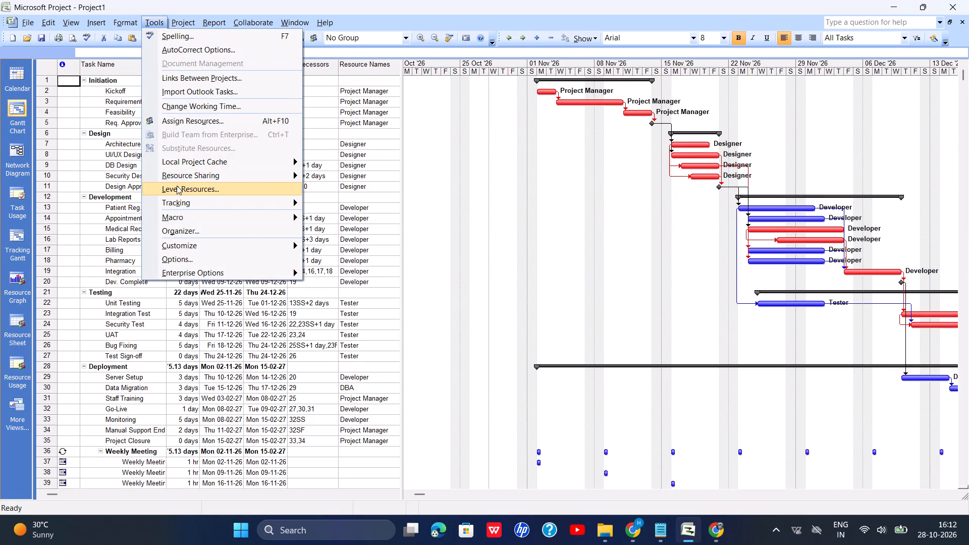
pyautogui.click(177, 186)
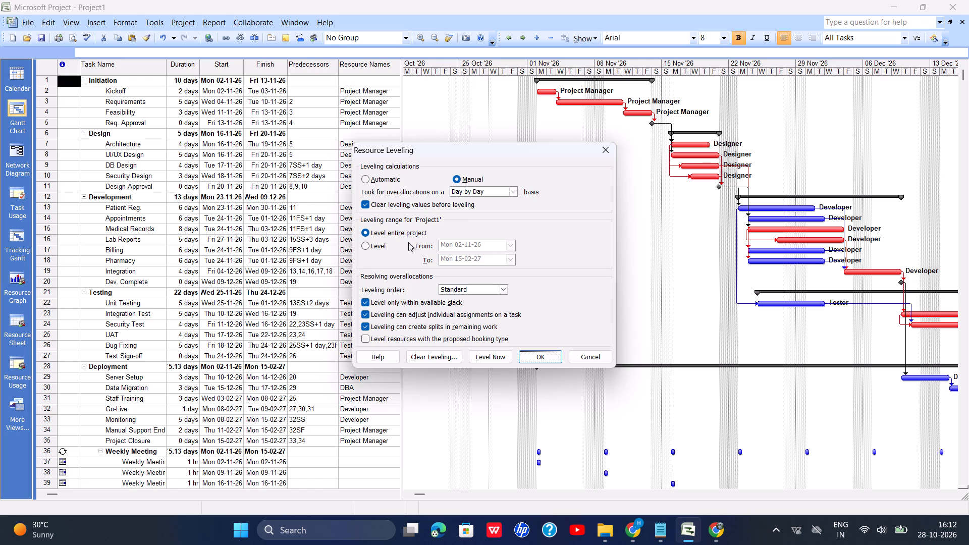
pyautogui.click(499, 287)
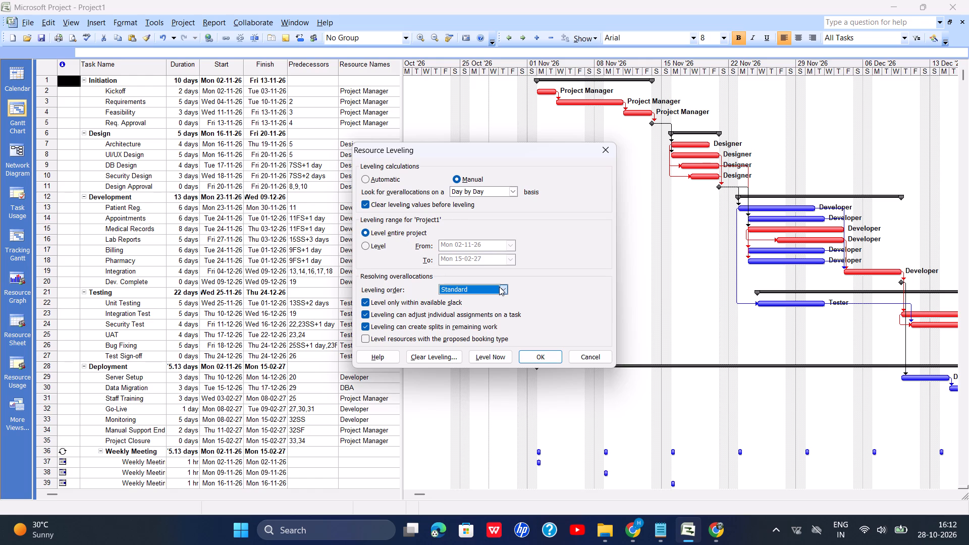
pyautogui.click(465, 311)
pyautogui.click(363, 339)
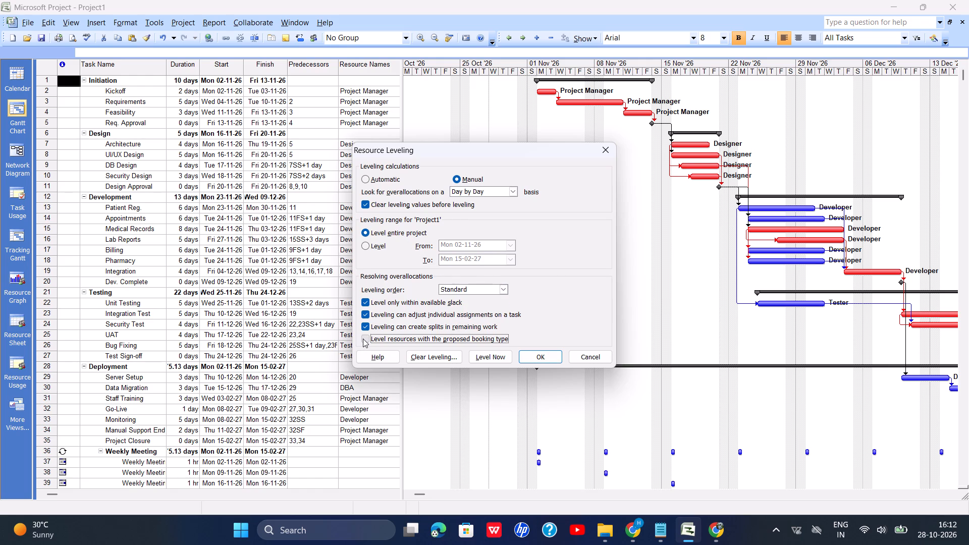
pyautogui.click(495, 356)
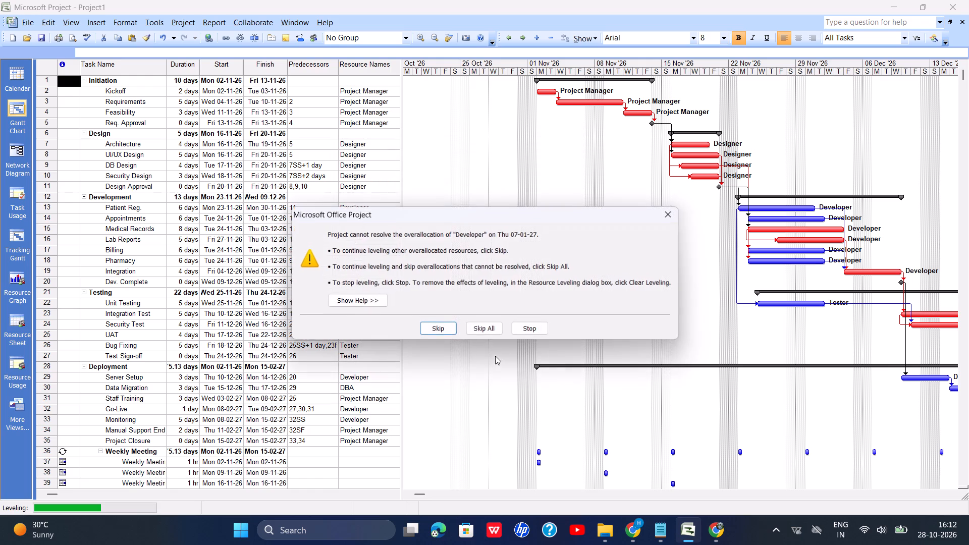
pyautogui.click(480, 330)
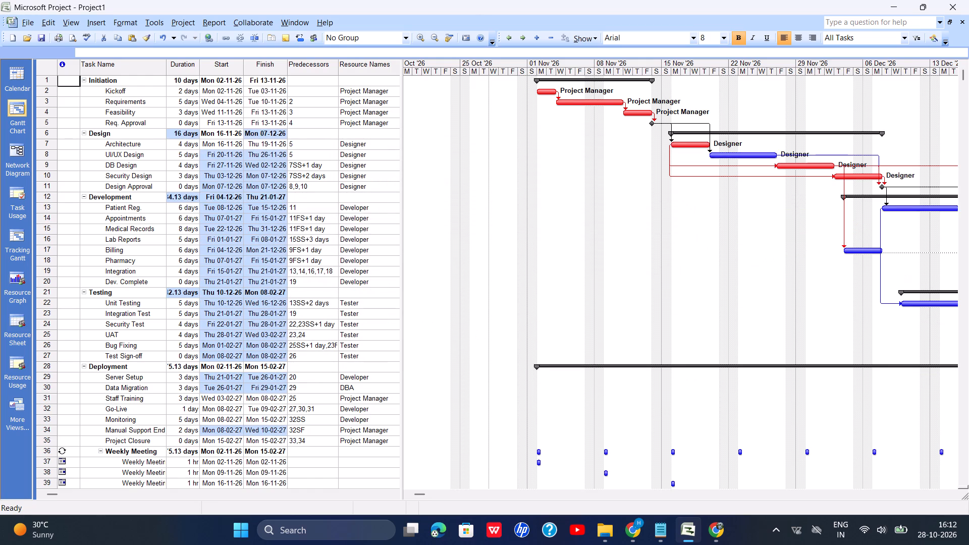
# Check the resources for remaining overallocations in the Resource Usage view, and return to the Gantt Chart.
pyautogui.click(19, 377)
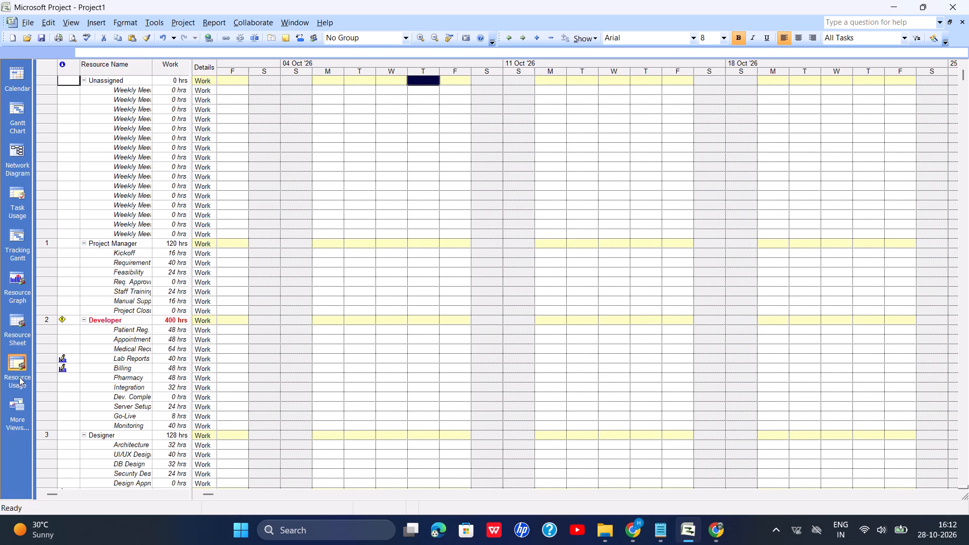
pyautogui.scroll(-1, 83, 347)
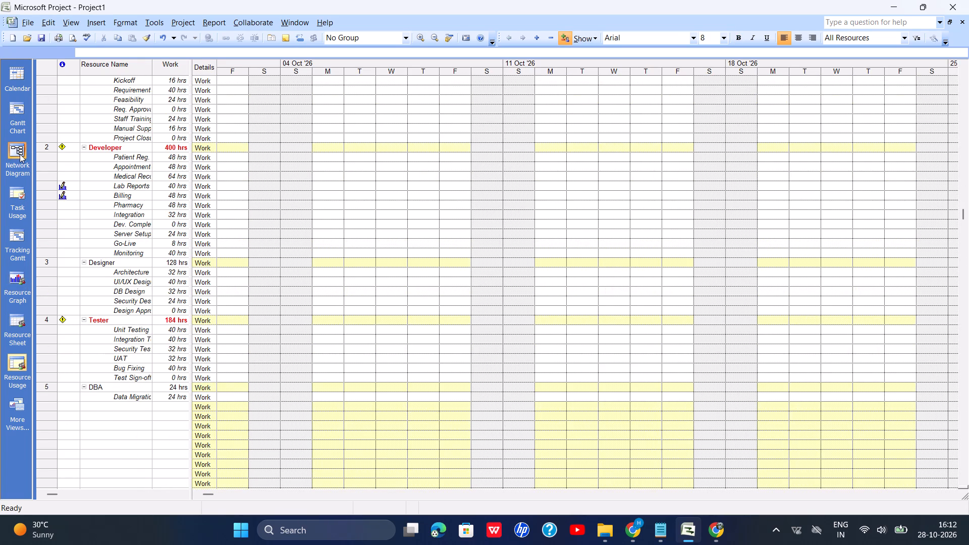
pyautogui.click(12, 113)
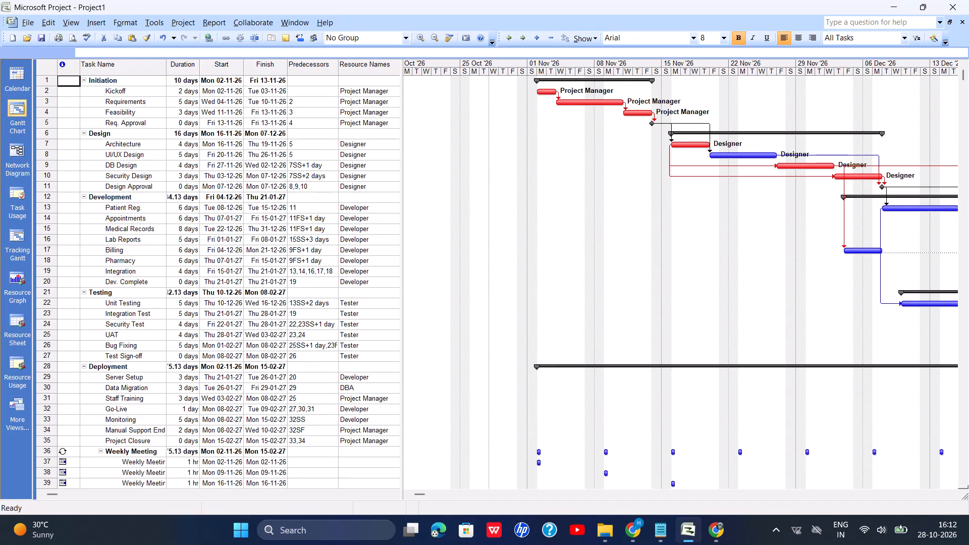
pyautogui.scroll(1, 336, 368)
# Switch to ChatGPT in Chrome and send the message "done 12 questions done ha".
pyautogui.click(728, 531)
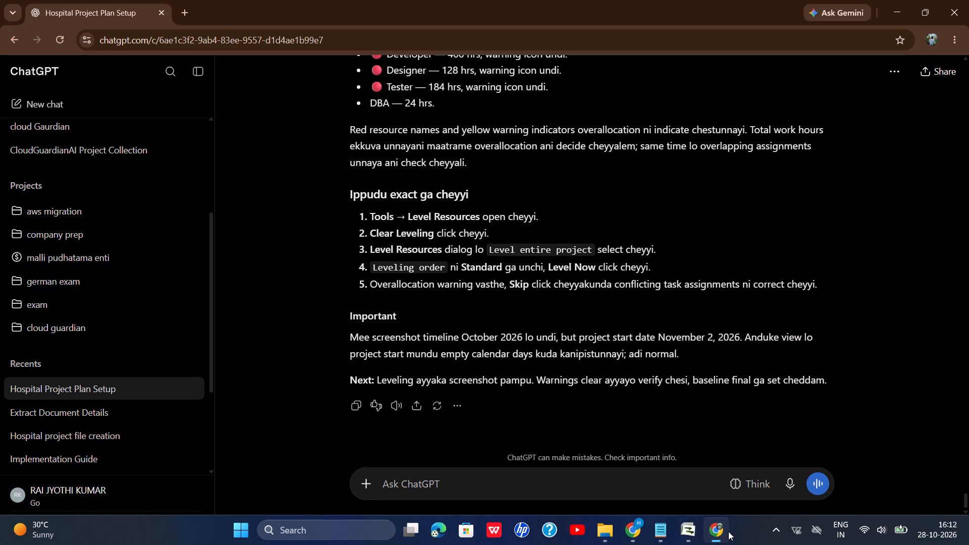
pyautogui.scroll(-1, 599, 411)
pyautogui.write('done 12')
pyautogui.press('space')
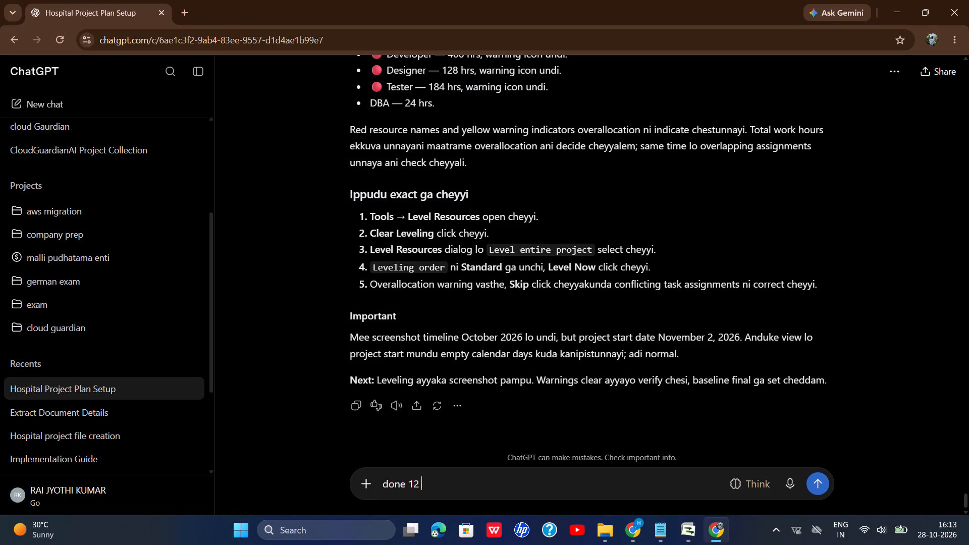
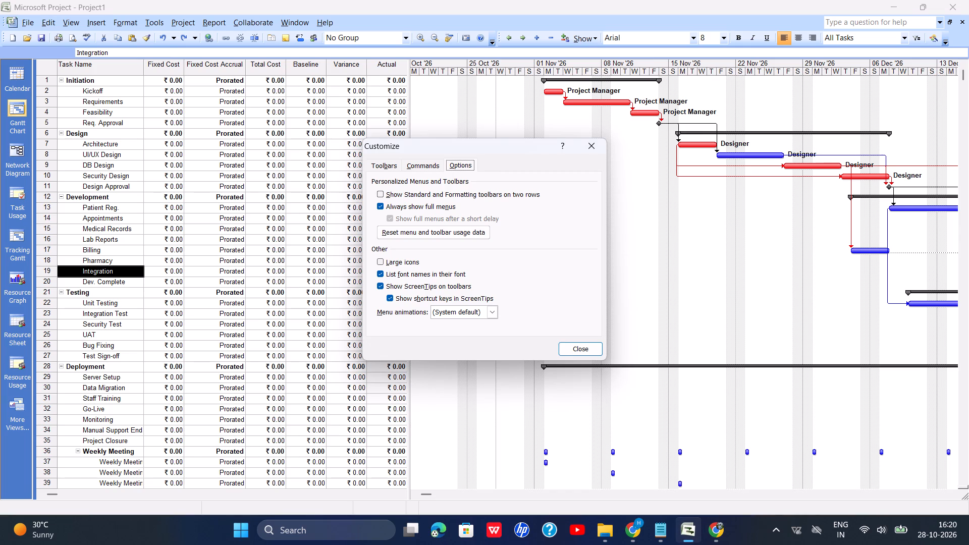
pyautogui.click(93, 227)
pyautogui.click(591, 142)
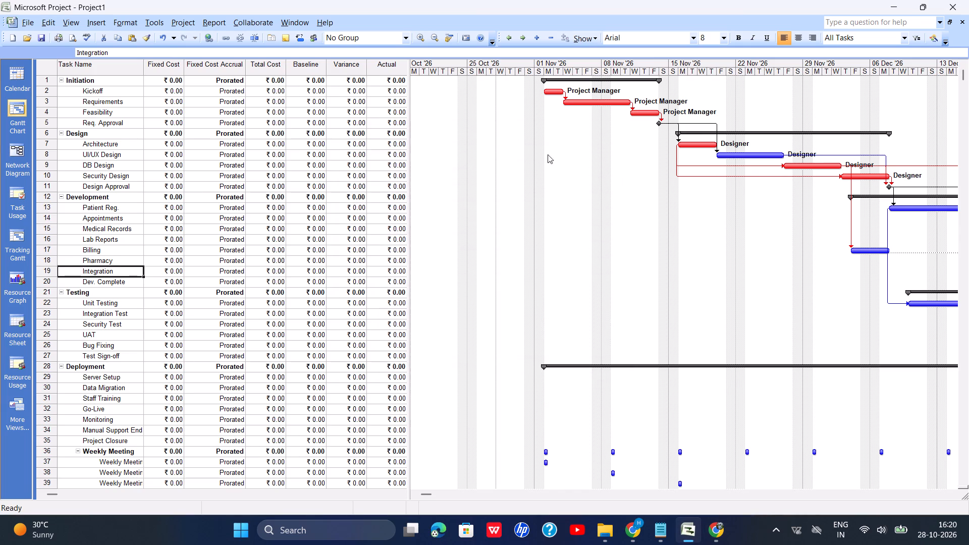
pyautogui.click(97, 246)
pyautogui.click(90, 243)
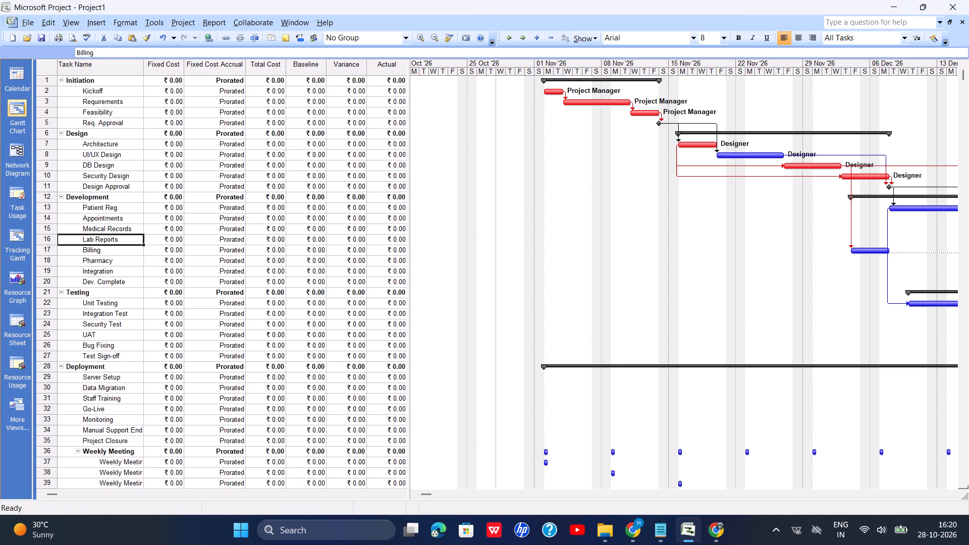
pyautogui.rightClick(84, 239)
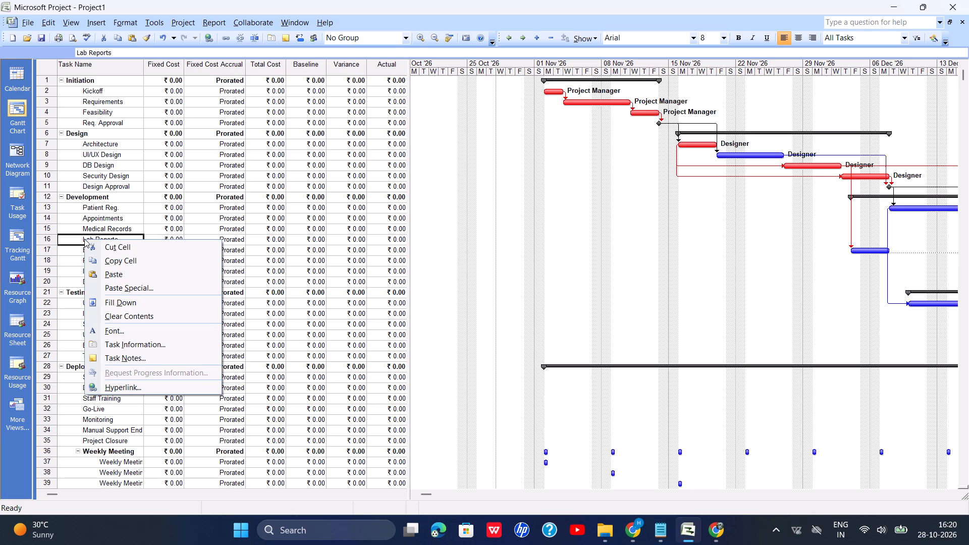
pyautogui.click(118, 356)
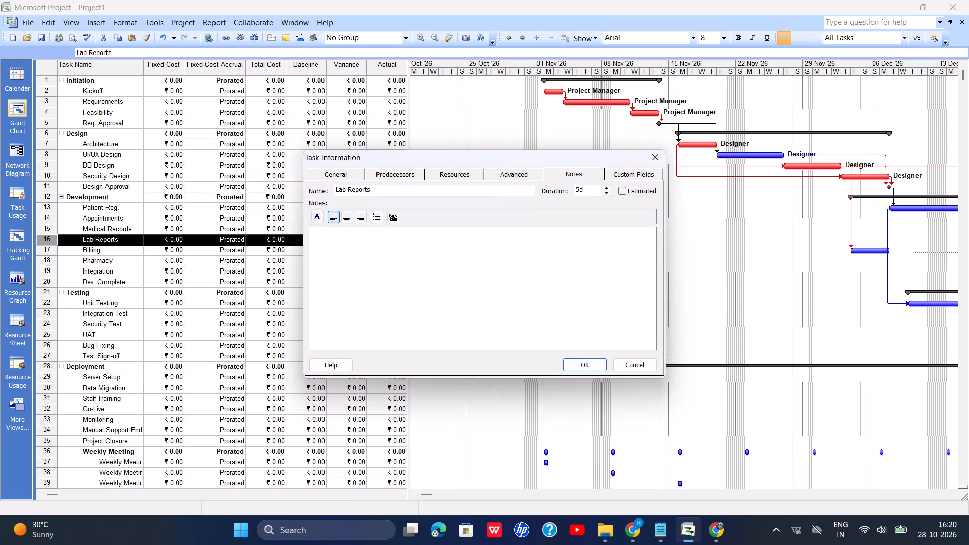
# Copy the Medical Records note from ChatGPT in Chrome and add it as the task note of Medical Records (Task 15) in Microsoft Project.
pyautogui.click(717, 523)
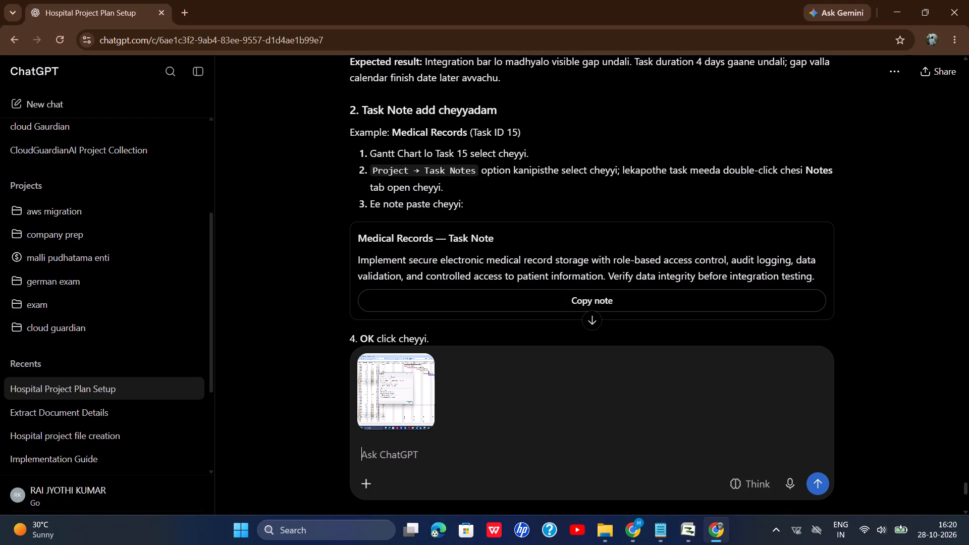
pyautogui.click(588, 302)
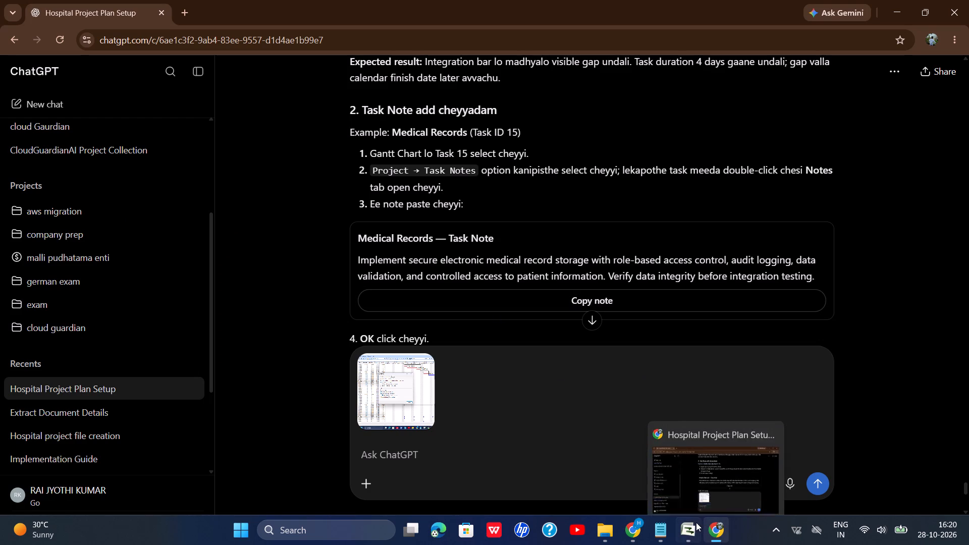
pyautogui.click(694, 523)
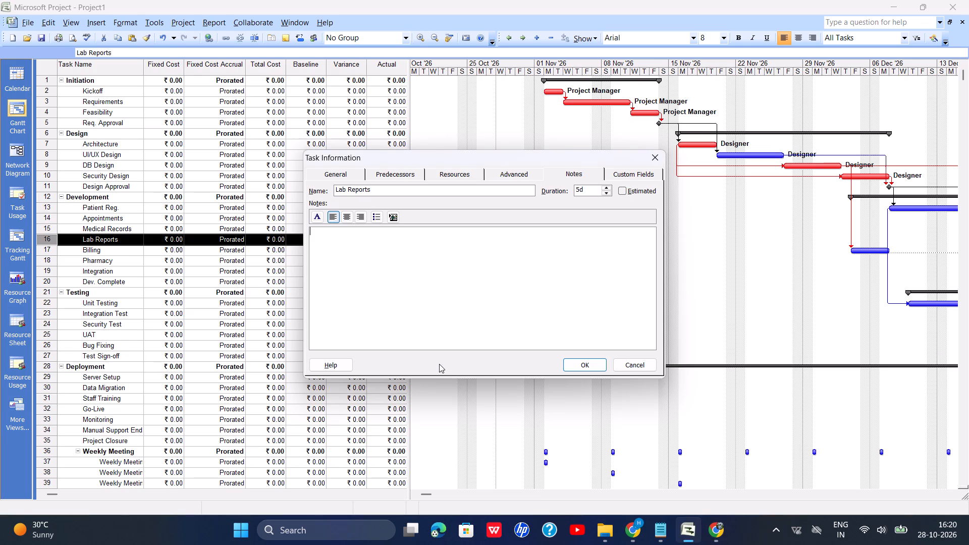
pyautogui.click(650, 154)
pyautogui.click(103, 230)
pyautogui.rightClick(103, 230)
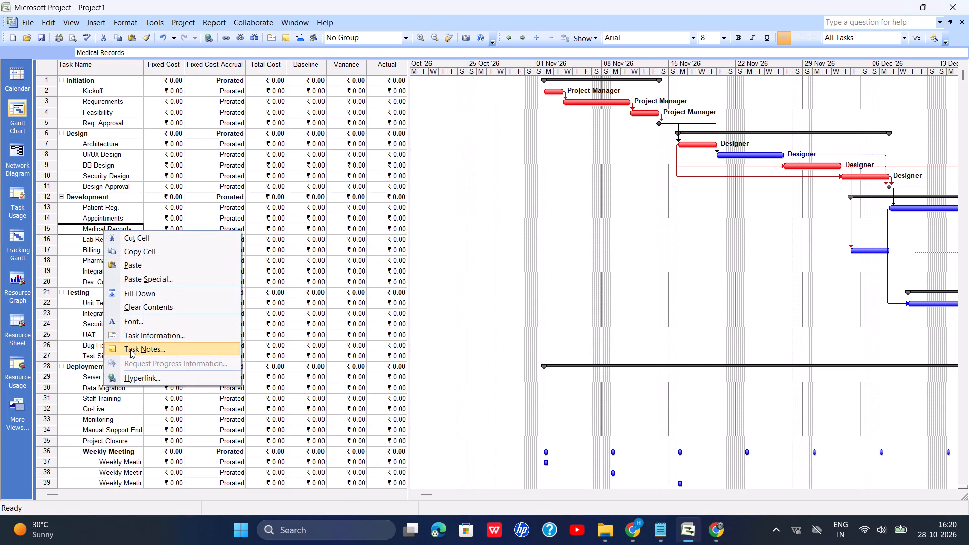
pyautogui.click(130, 350)
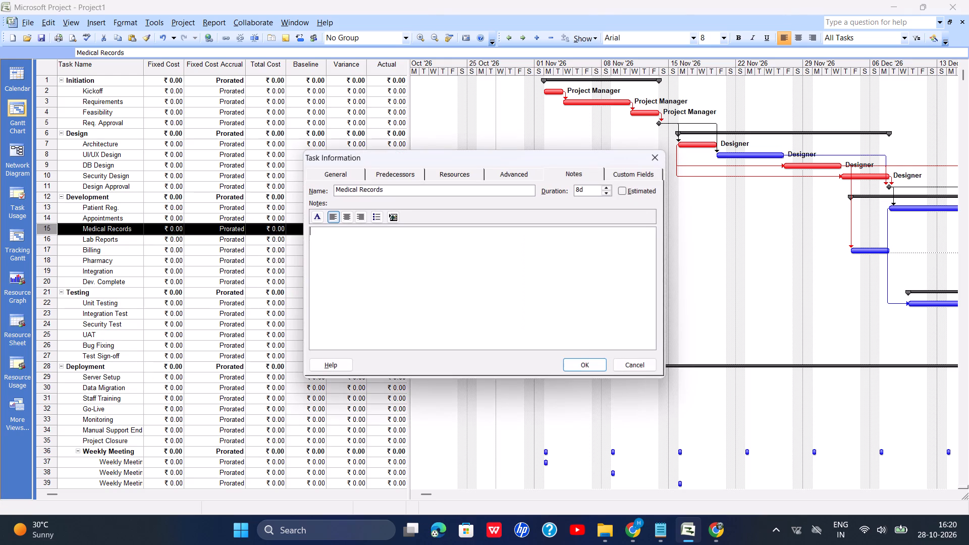
pyautogui.click(416, 241)
pyautogui.hotkey('ctrl', 'v')
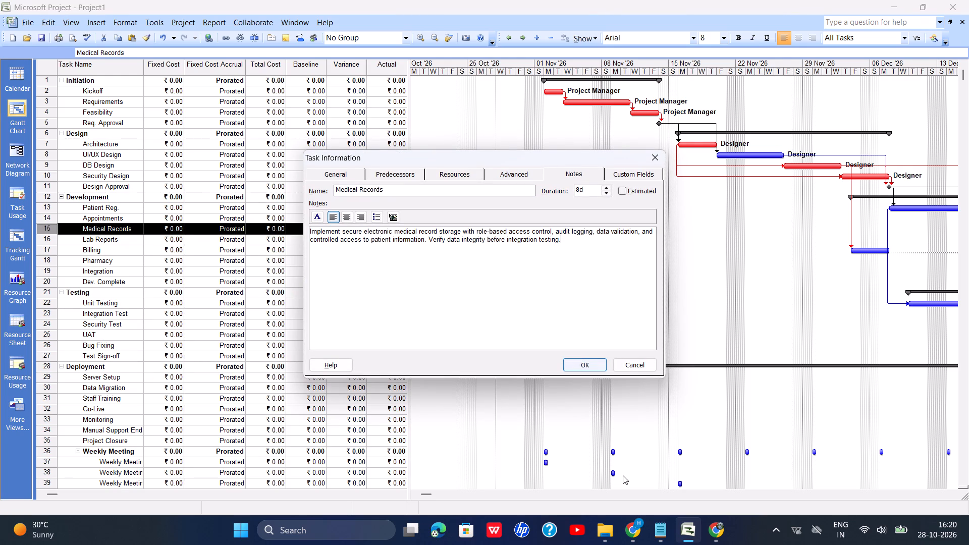
pyautogui.click(712, 533)
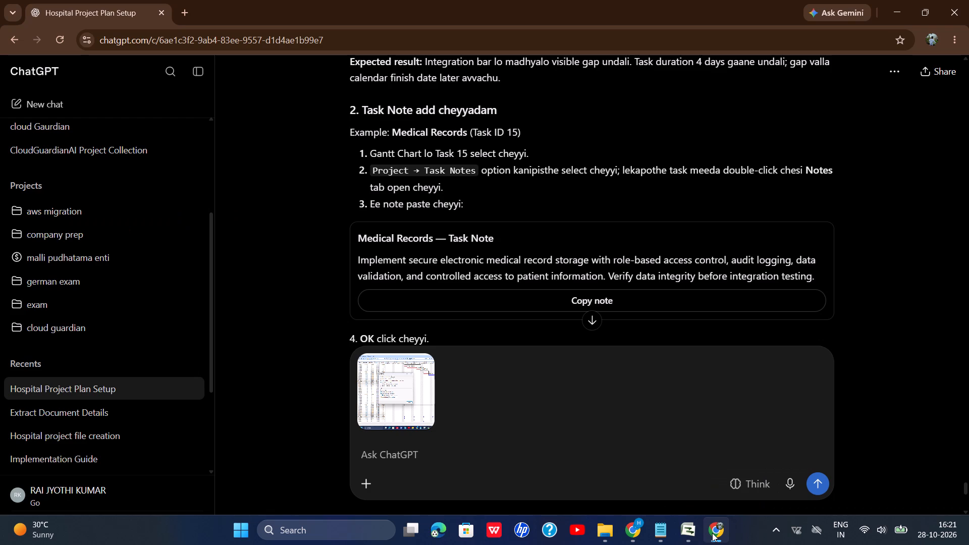
pyautogui.click(695, 533)
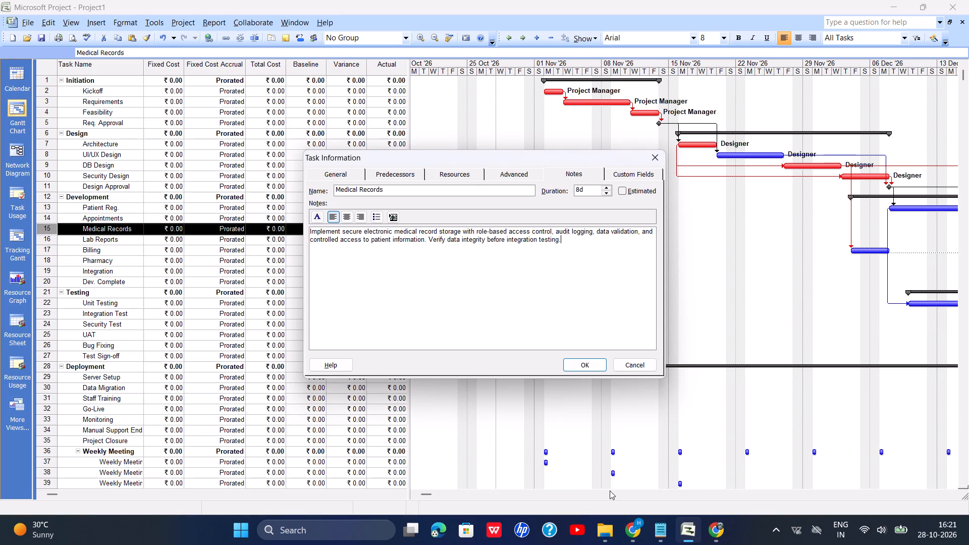
pyautogui.click(572, 361)
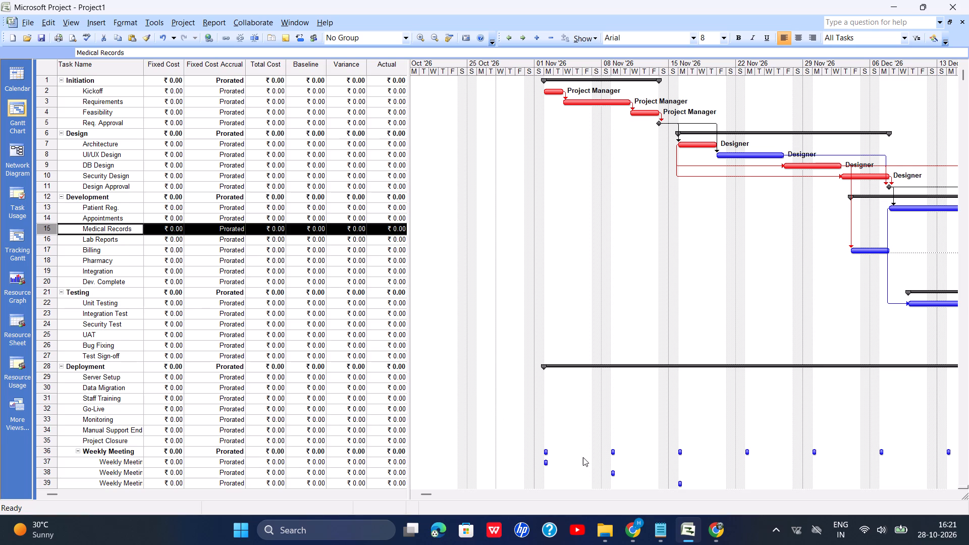
# Read ChatGPT's instructions in Chrome for adding a hyperlink to the Medical Records task, and return to Microsoft Project.
pyautogui.click(716, 531)
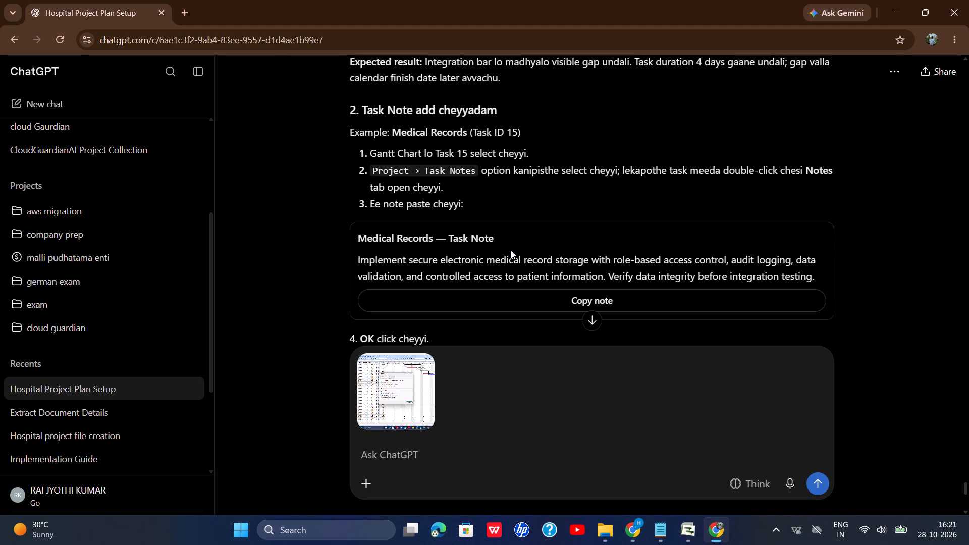
pyautogui.scroll(-3, 511, 250)
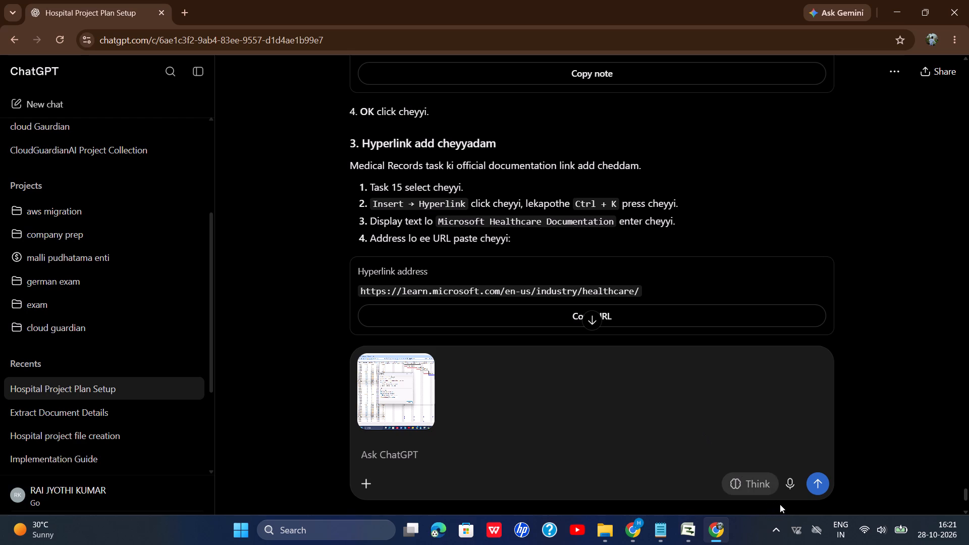
pyautogui.click(687, 534)
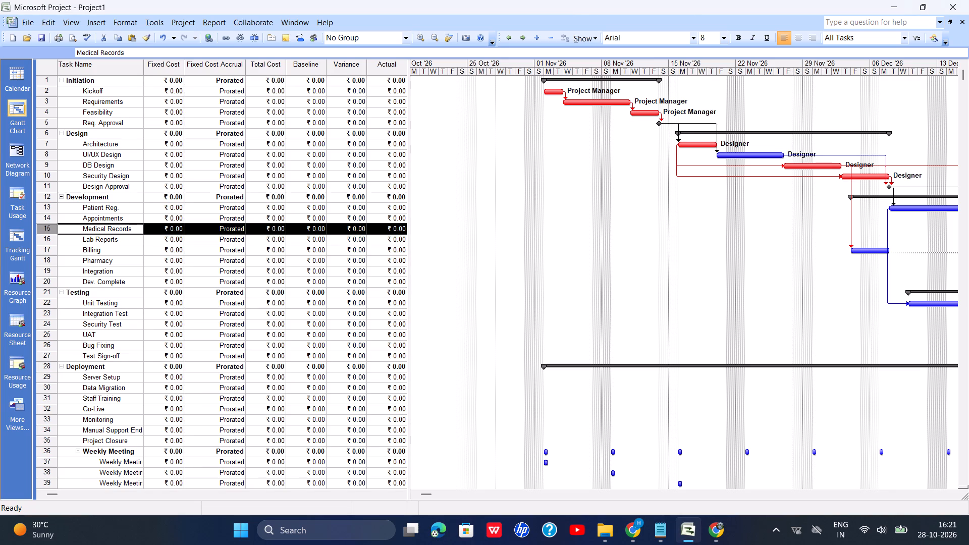
# Start a hyperlink on Medical Records (Task 15), using the display text "Microsoft Healthcare Documentation" copied from ChatGPT in Chrome.
pyautogui.click(94, 228)
pyautogui.rightClick(94, 228)
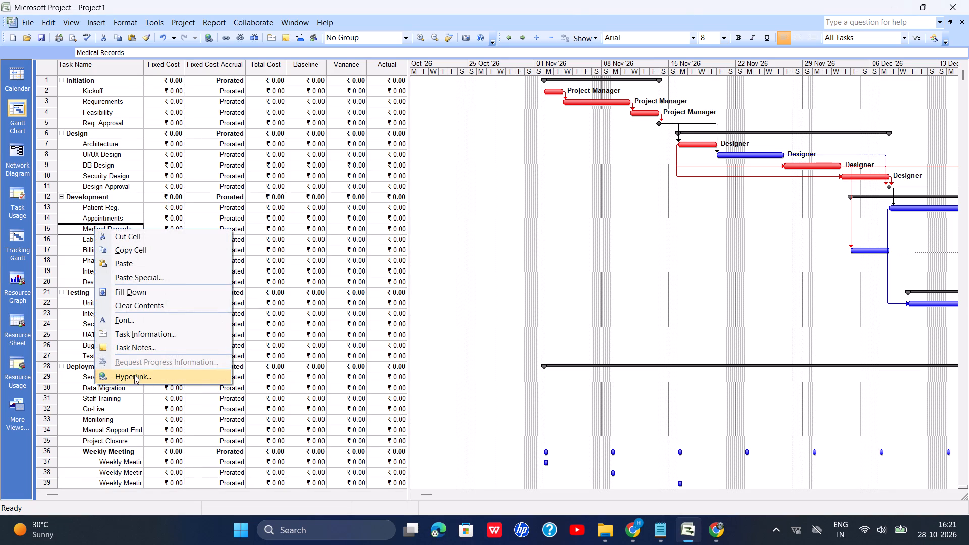
pyautogui.click(134, 375)
pyautogui.click(430, 312)
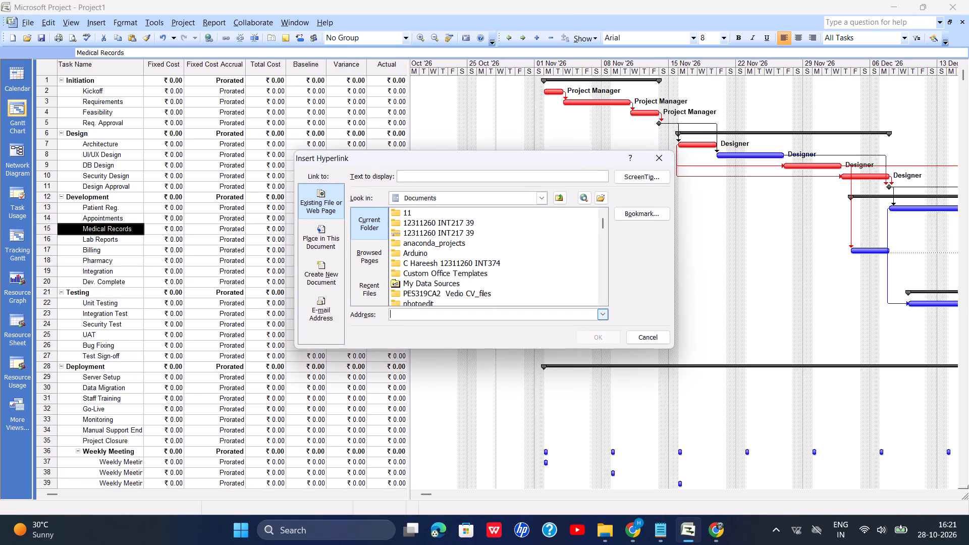
pyautogui.click(701, 529)
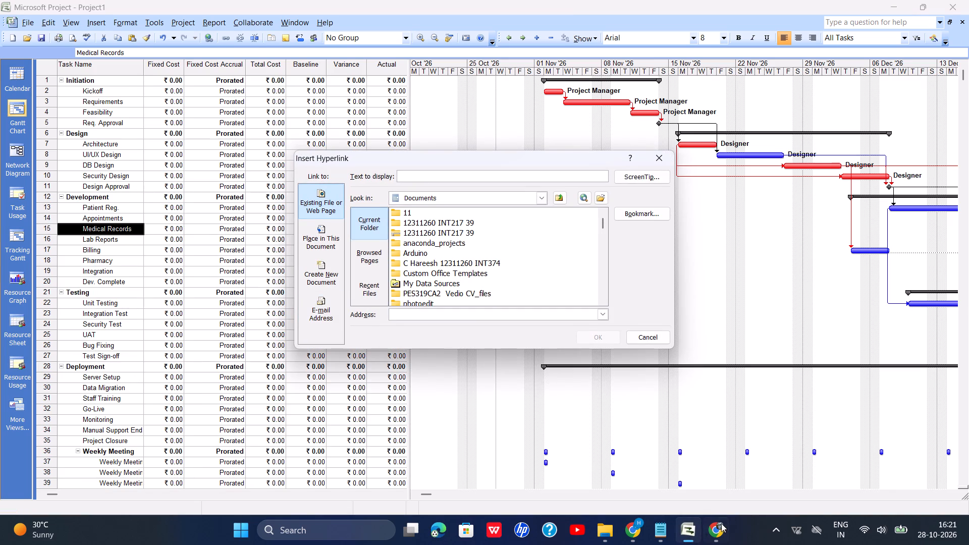
pyautogui.click(724, 523)
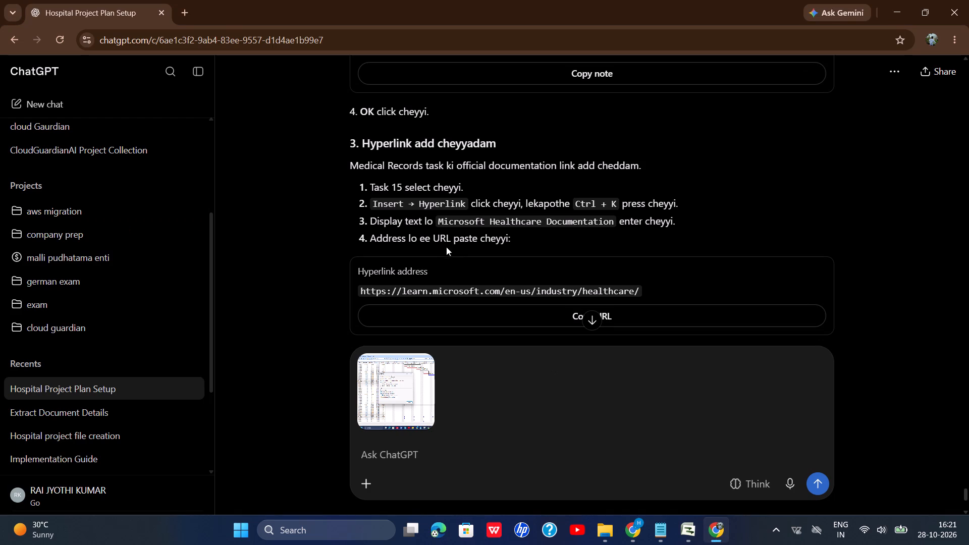
pyautogui.moveTo(434, 224); pyautogui.dragTo(487, 227)
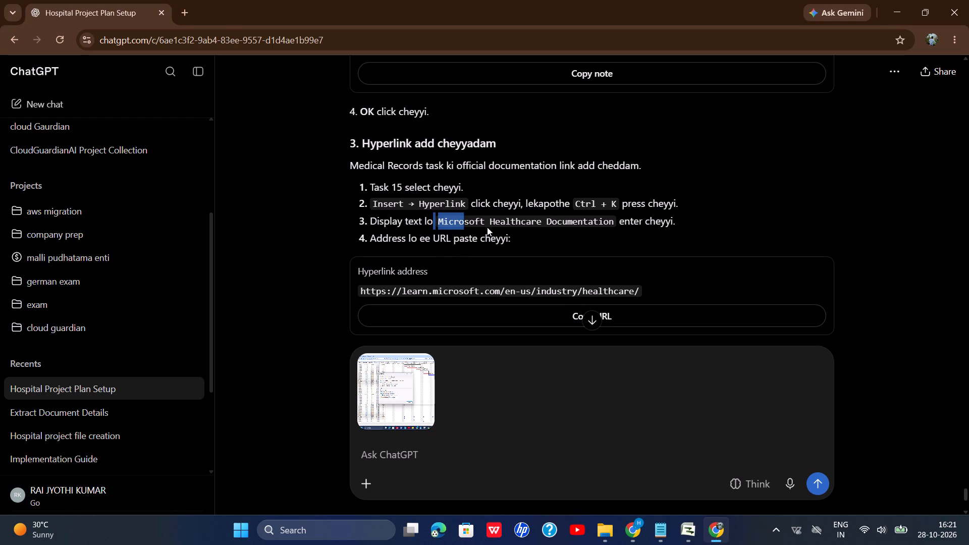
pyautogui.moveTo(487, 227); pyautogui.dragTo(611, 221)
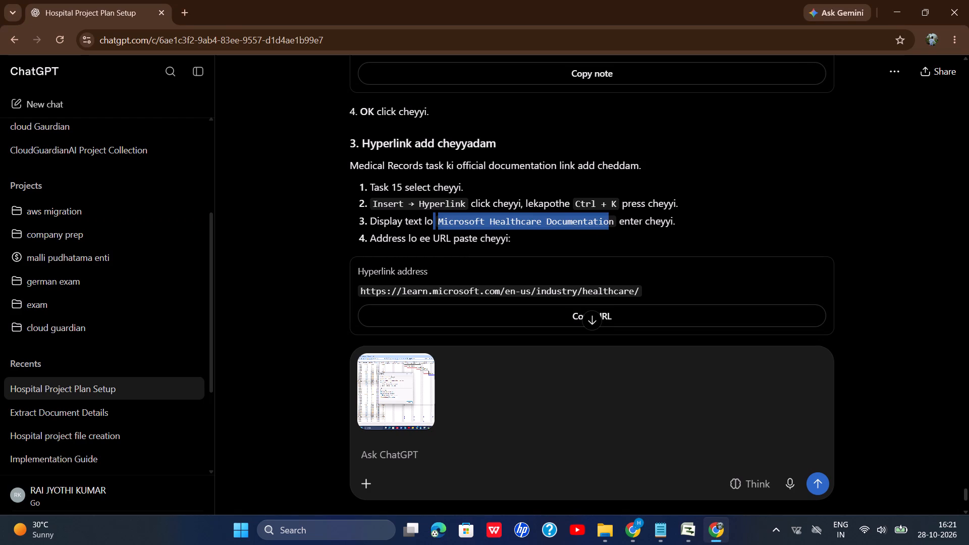
pyautogui.moveTo(611, 221); pyautogui.dragTo(612, 221)
pyautogui.click(613, 221)
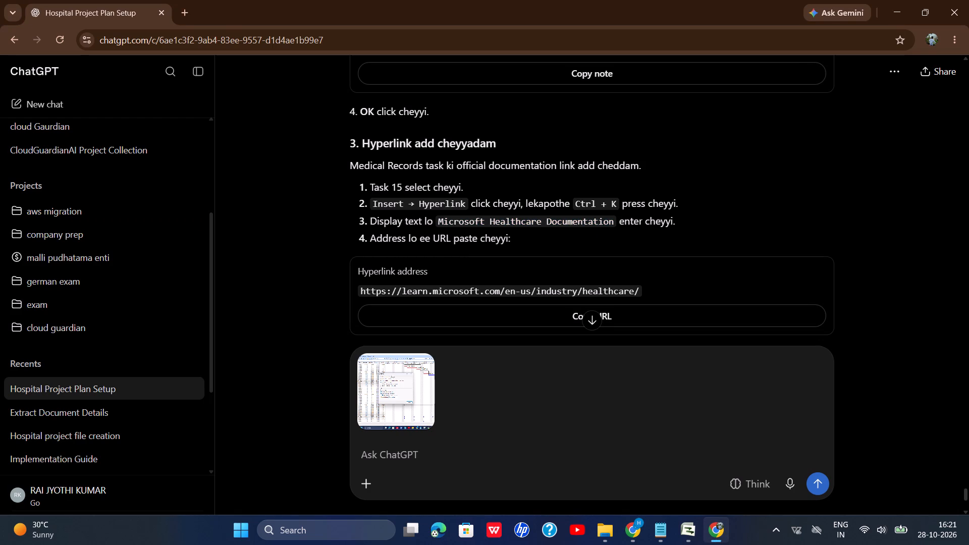
pyautogui.moveTo(613, 221); pyautogui.dragTo(439, 215)
pyautogui.hotkey('ctrl', 'c')
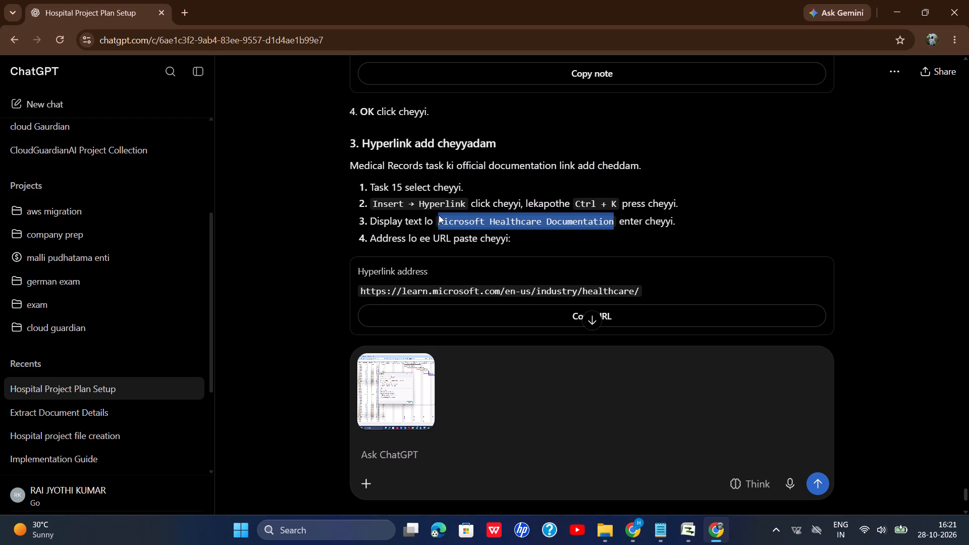
pyautogui.click(692, 525)
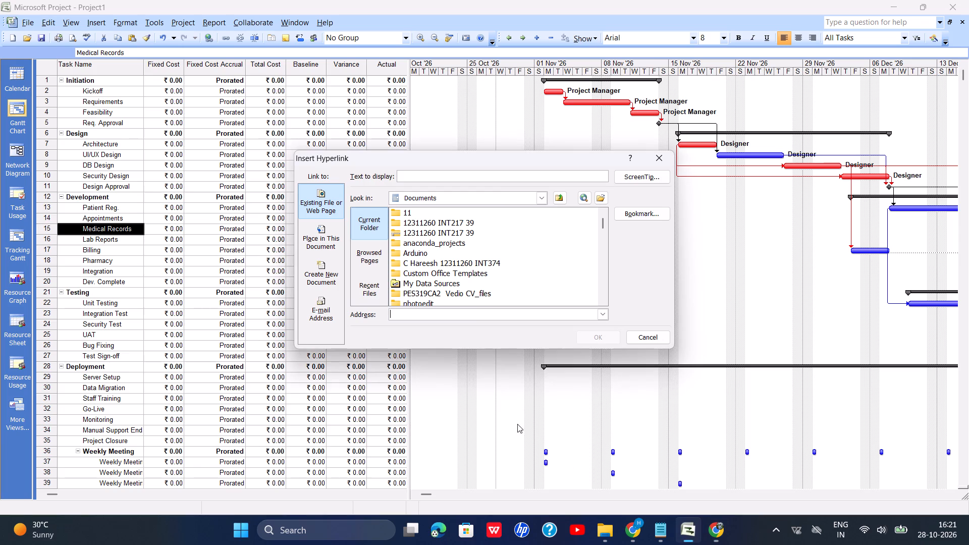
pyautogui.click(413, 178)
pyautogui.hotkey('ctrl', 'v')
pyautogui.click(708, 527)
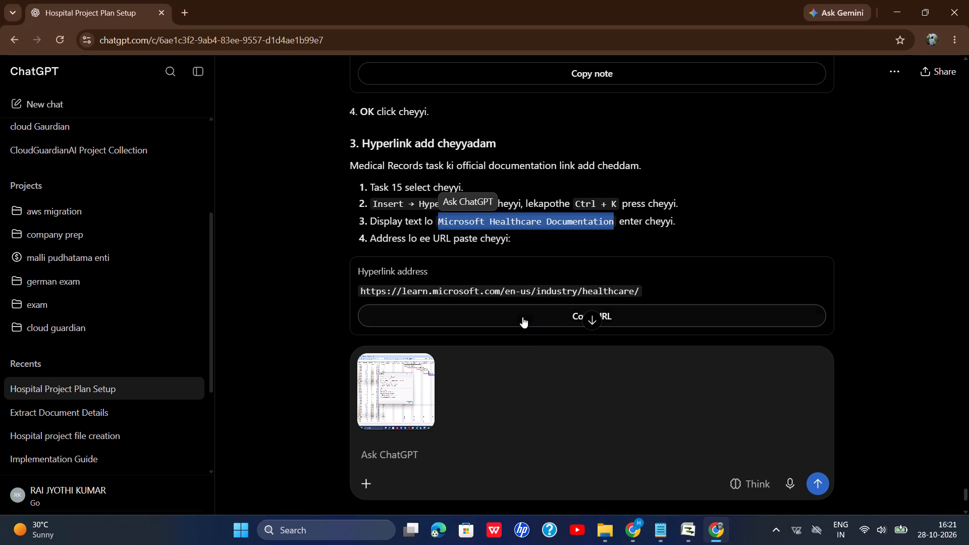
pyautogui.click(603, 313)
pyautogui.click(688, 534)
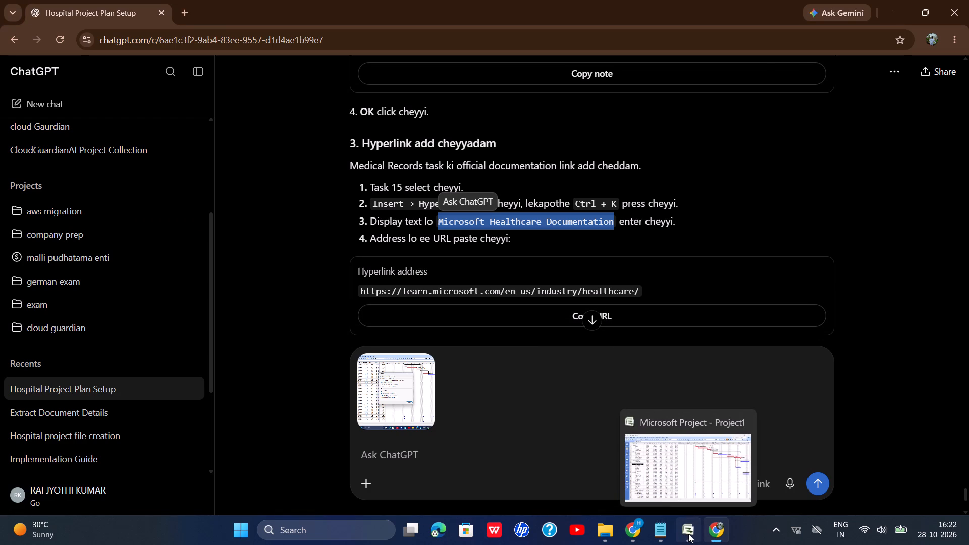
pyautogui.click(455, 312)
pyautogui.hotkey('ctrl', 'v')
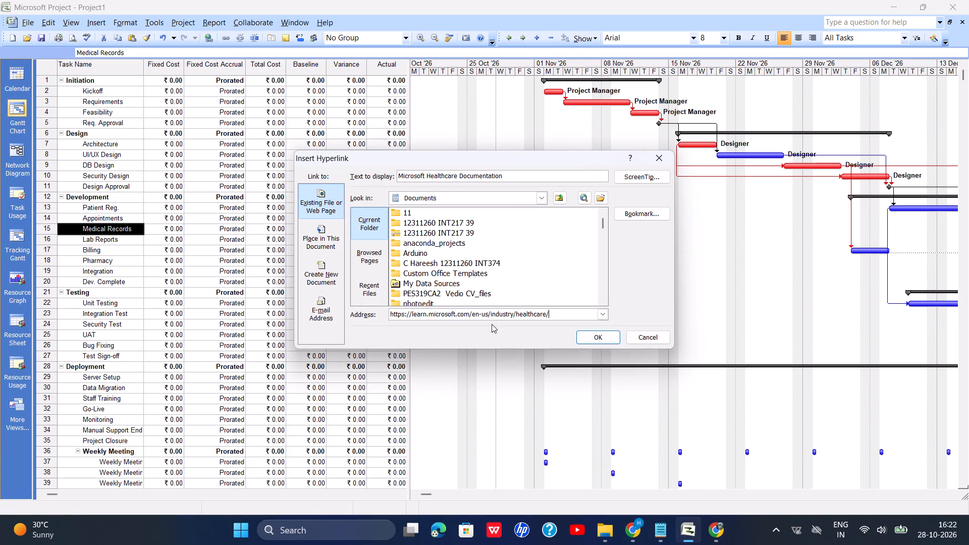
pyautogui.click(593, 339)
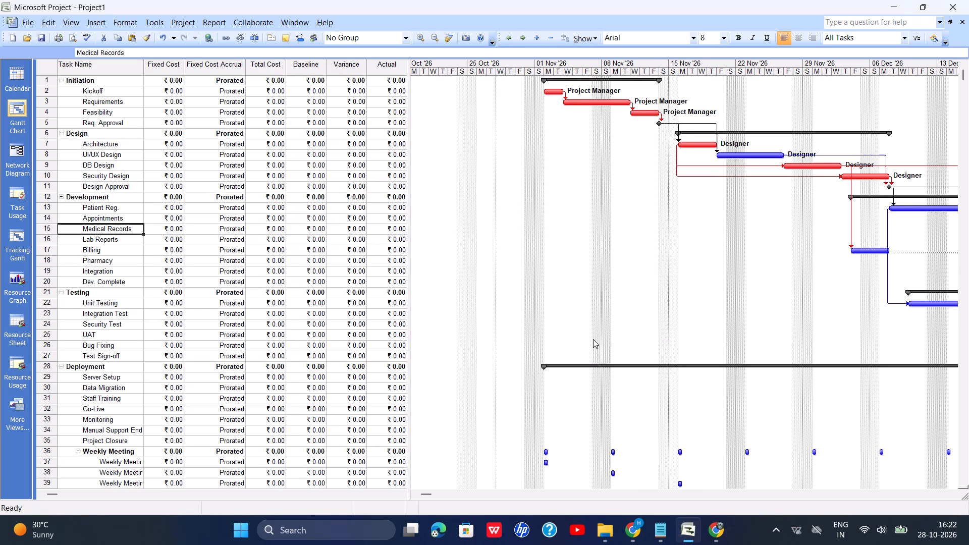
# Reopen the Medical Records hyperlink to check its display text and address.
pyautogui.click(129, 239)
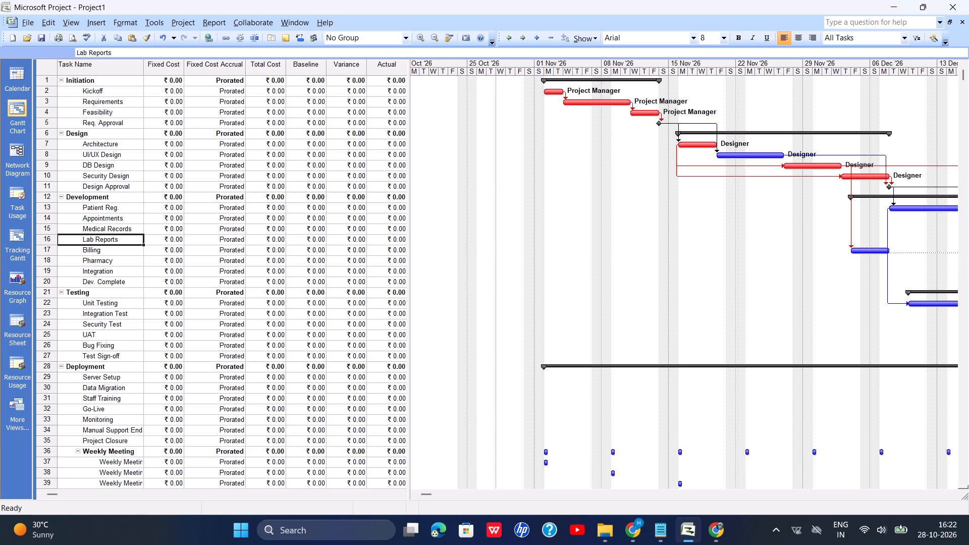
pyautogui.click(93, 231)
pyautogui.rightClick(93, 231)
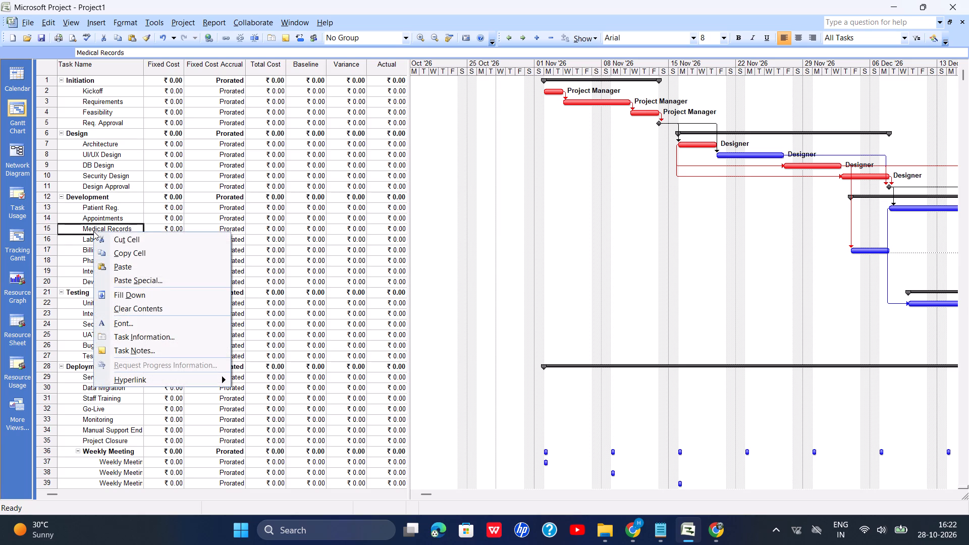
pyautogui.click(122, 374)
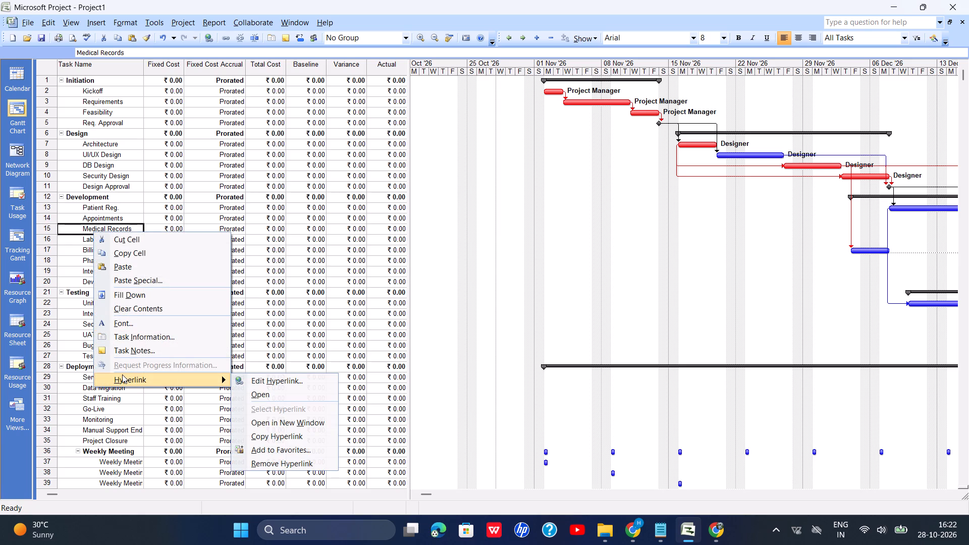
pyautogui.click(258, 378)
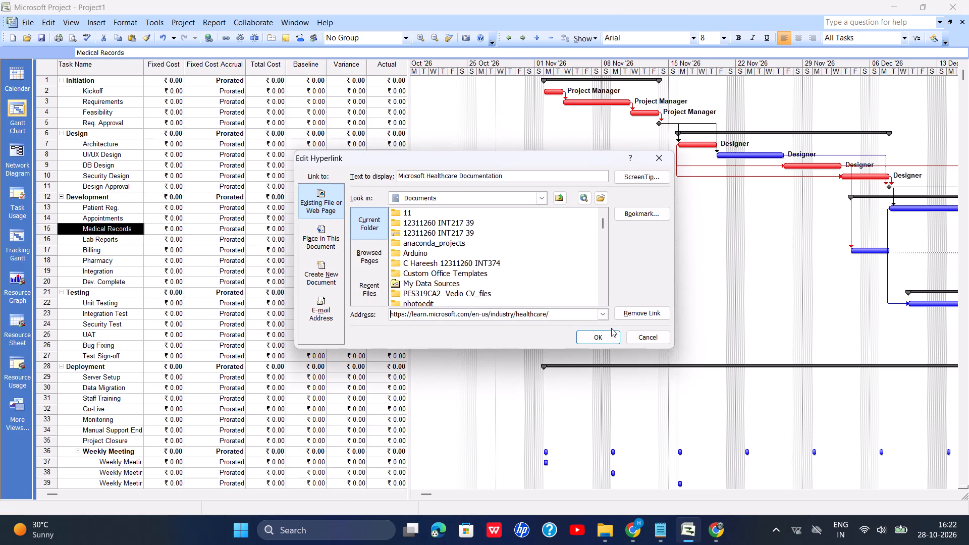
pyautogui.click(603, 335)
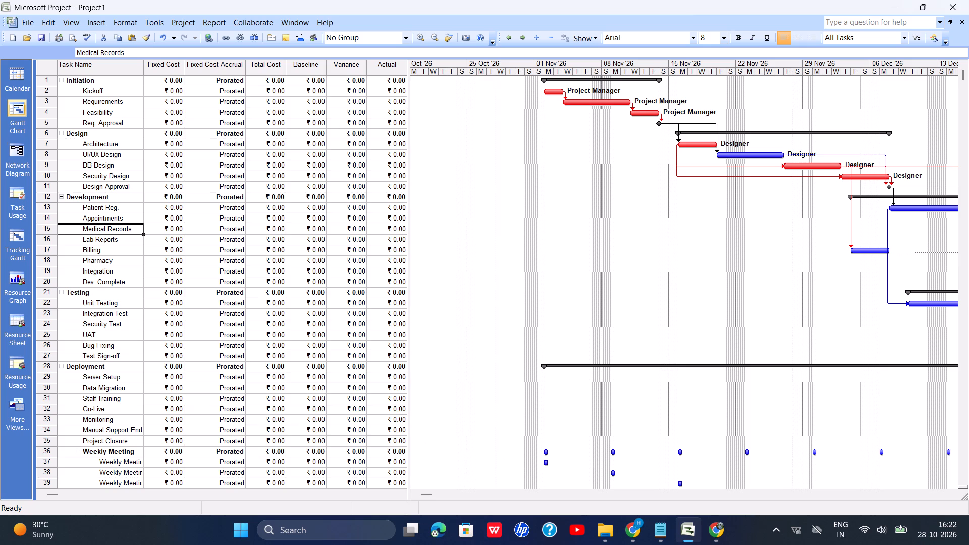
# View the plan in Task Usage and Network Diagram, and return to the Gantt Chart.
pyautogui.click(11, 106)
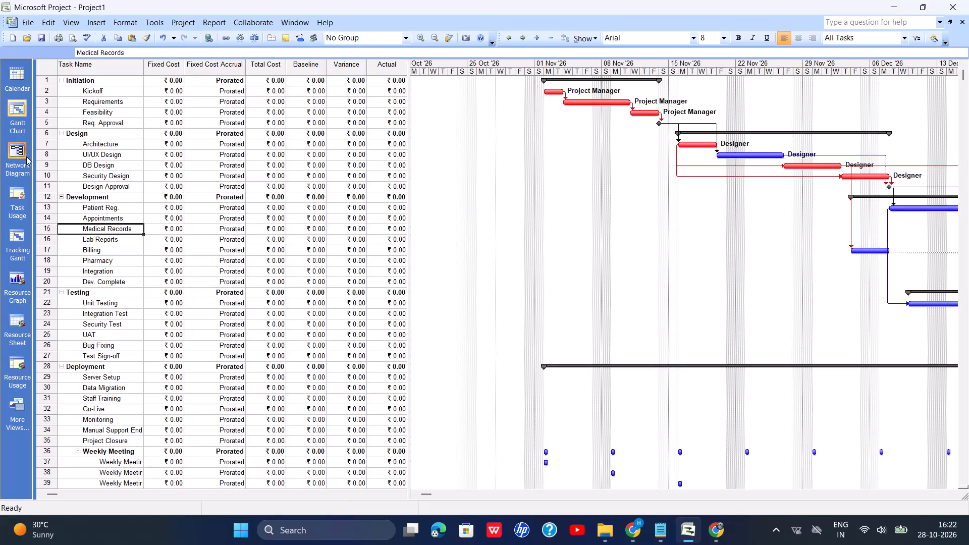
pyautogui.click(26, 167)
pyautogui.click(15, 190)
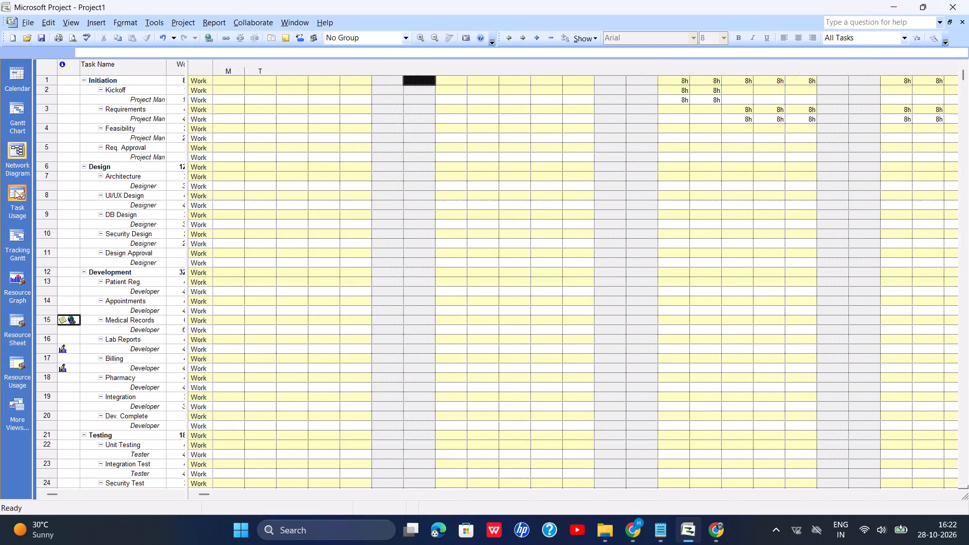
pyautogui.click(16, 155)
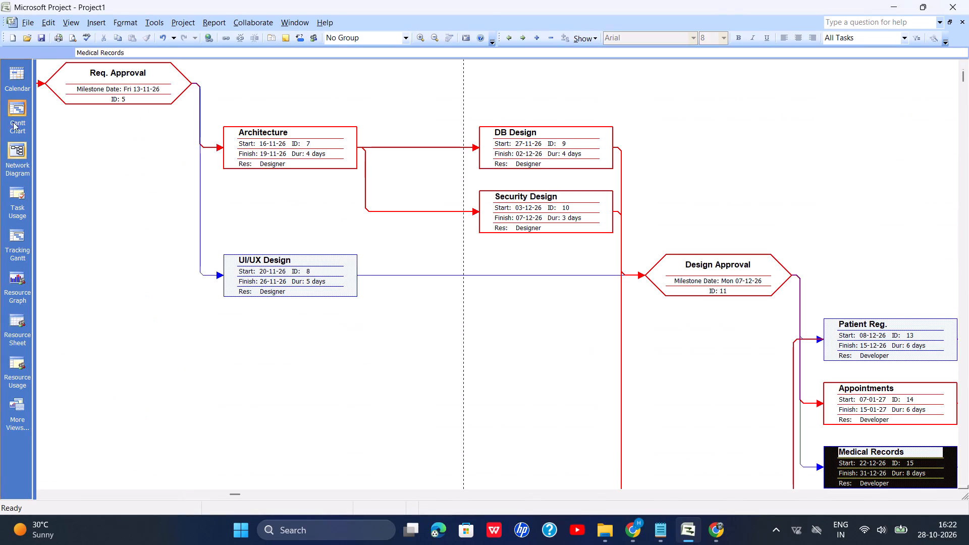
pyautogui.click(13, 113)
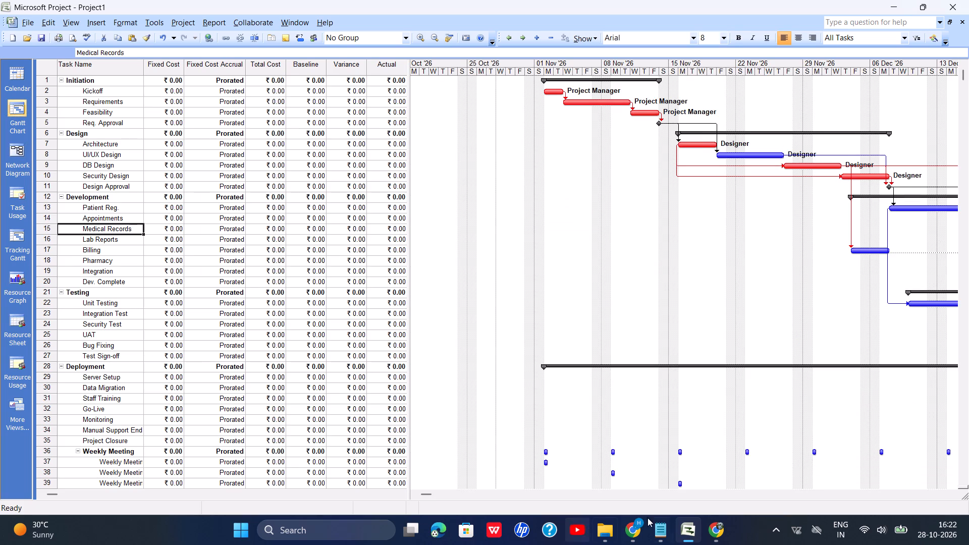
pyautogui.click(712, 528)
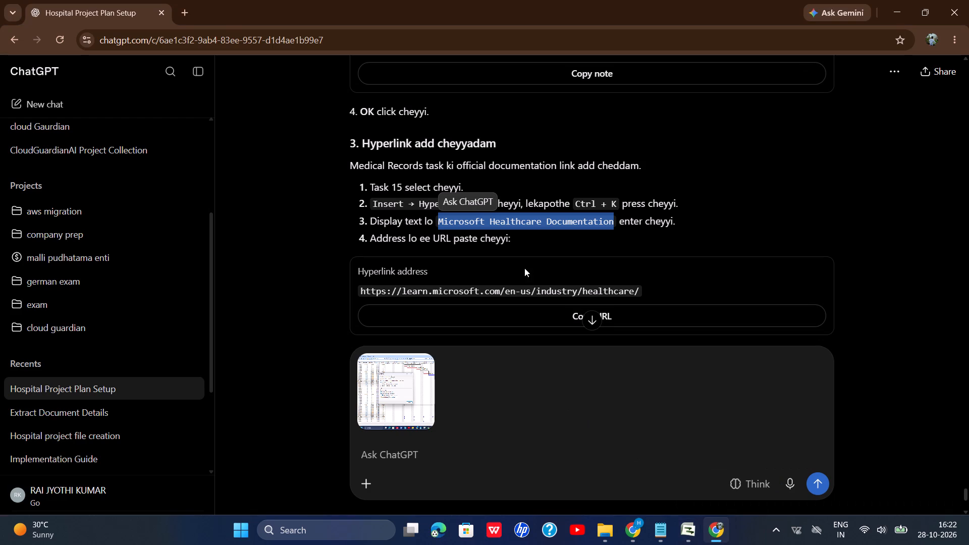
pyautogui.scroll(-1, 524, 267)
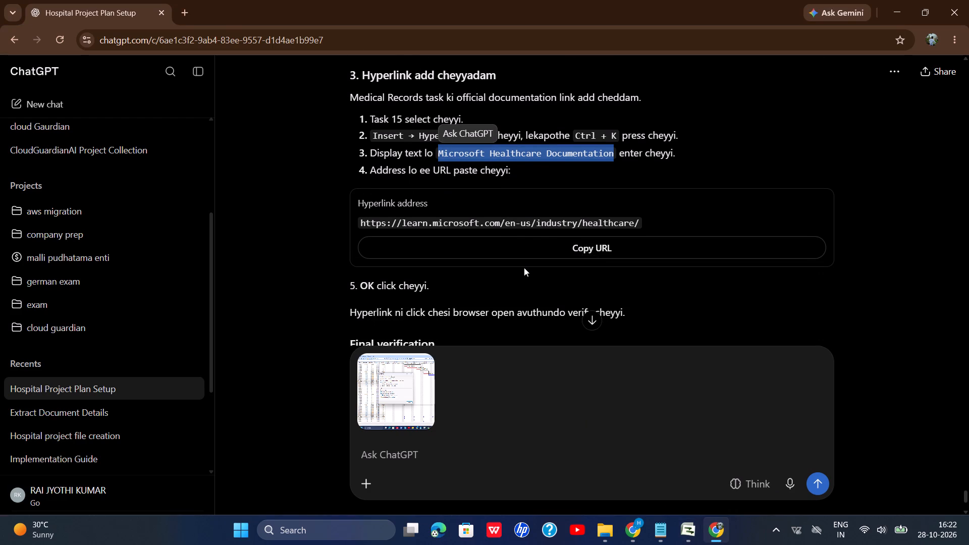
pyautogui.scroll(-3, 524, 267)
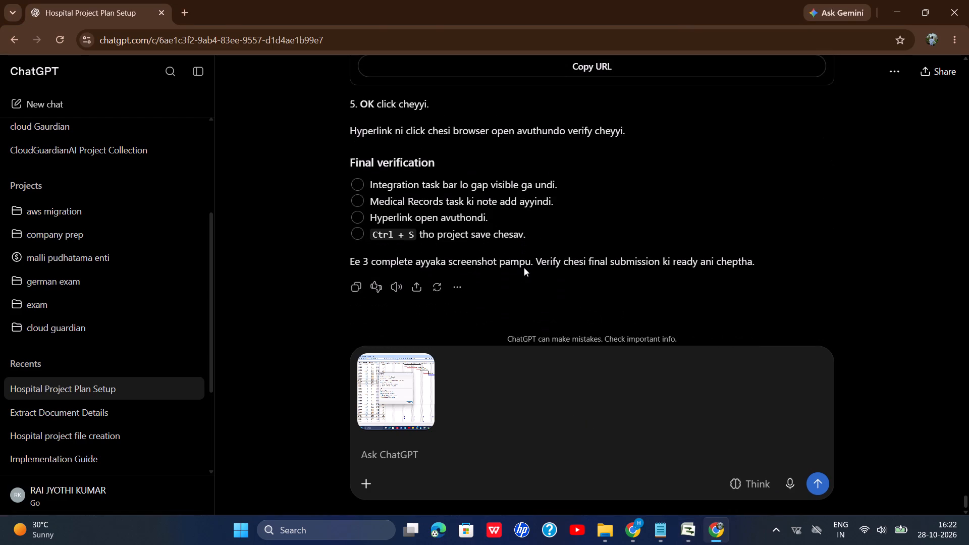
pyautogui.scroll(5, 524, 267)
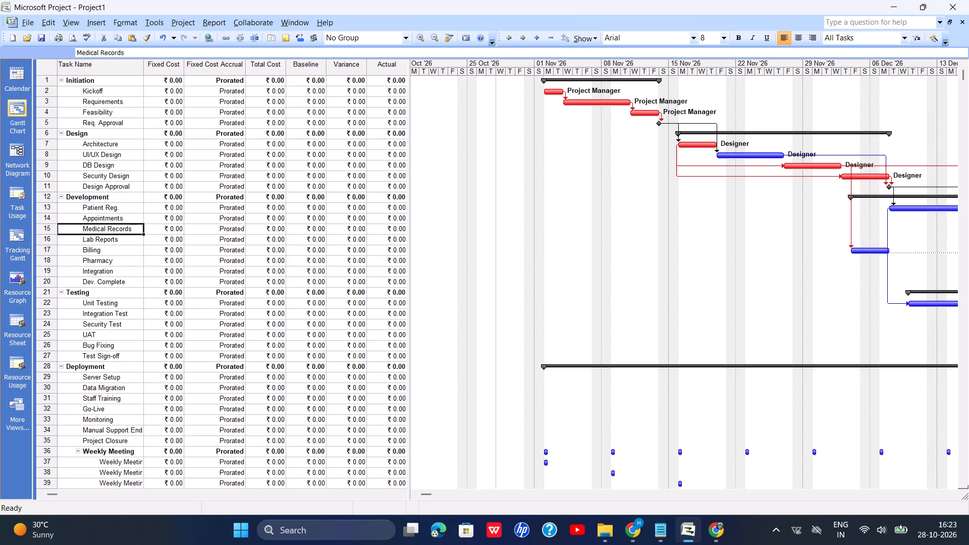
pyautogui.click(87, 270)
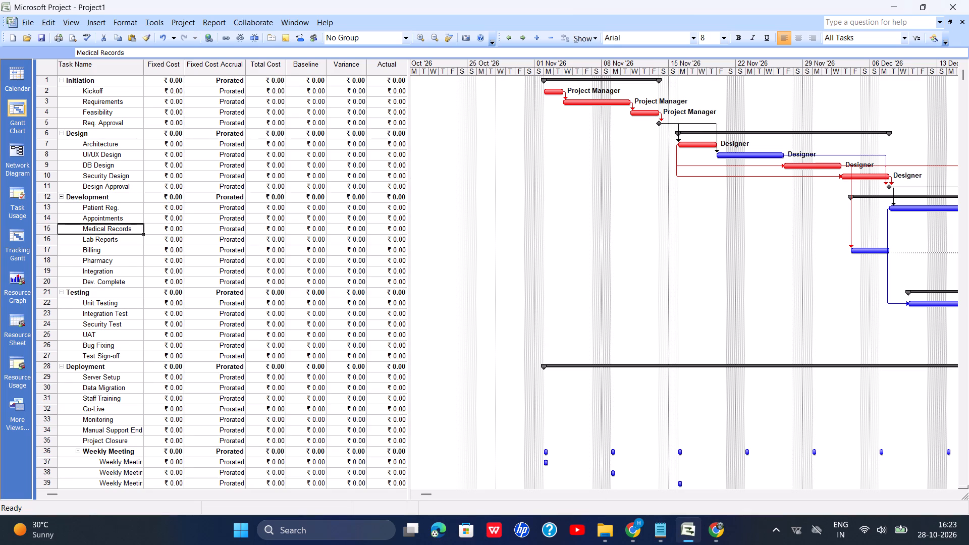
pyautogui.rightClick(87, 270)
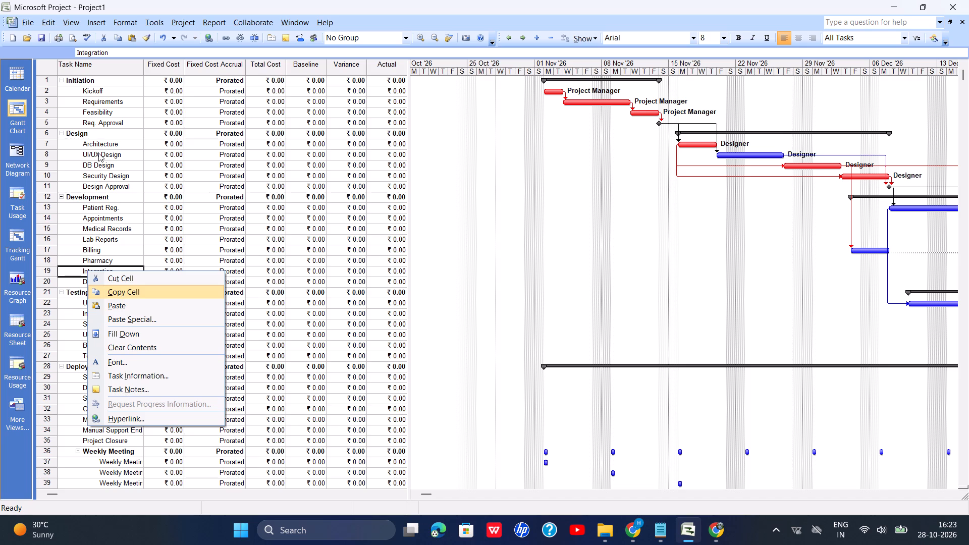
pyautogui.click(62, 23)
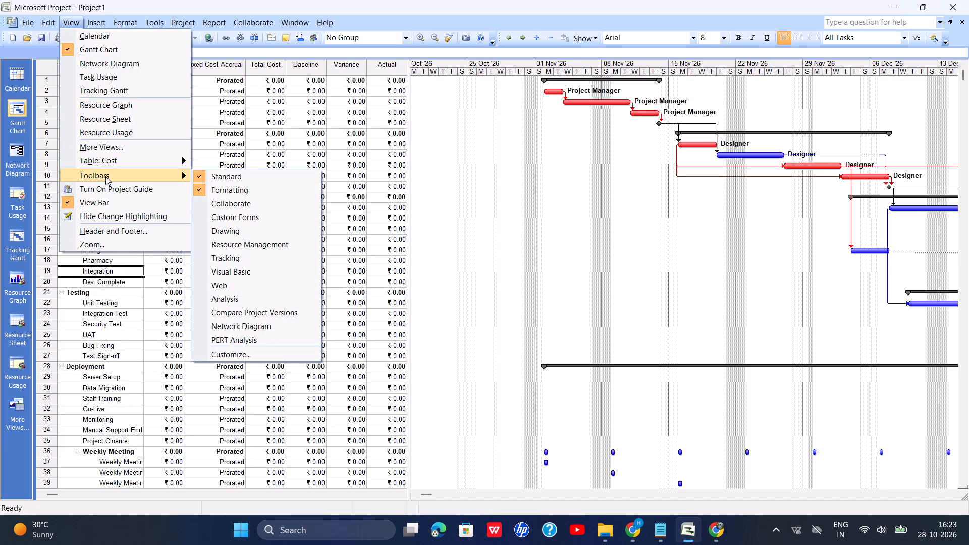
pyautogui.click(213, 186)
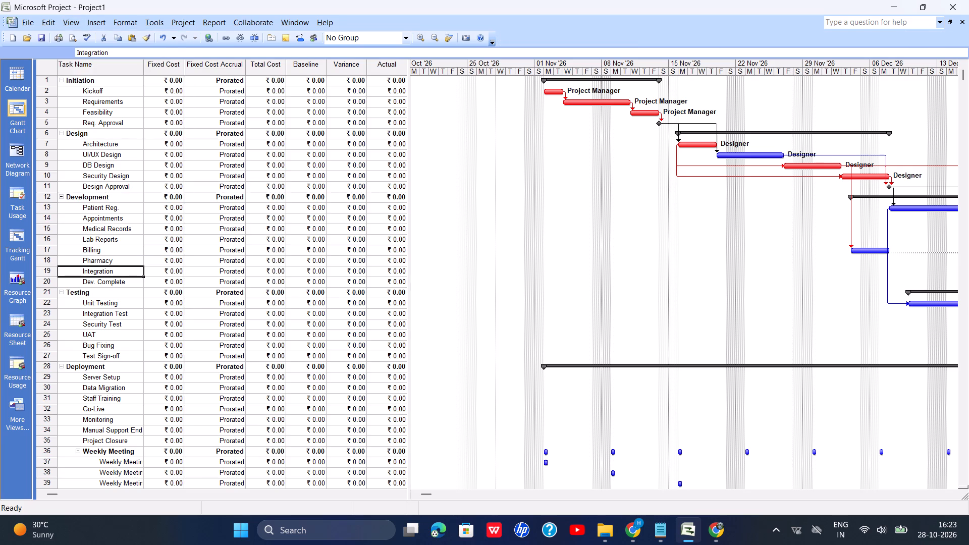
# Open the toolbar customization settings and look for the Split Task command in the Tools and Insert command categories.
pyautogui.rightClick(101, 271)
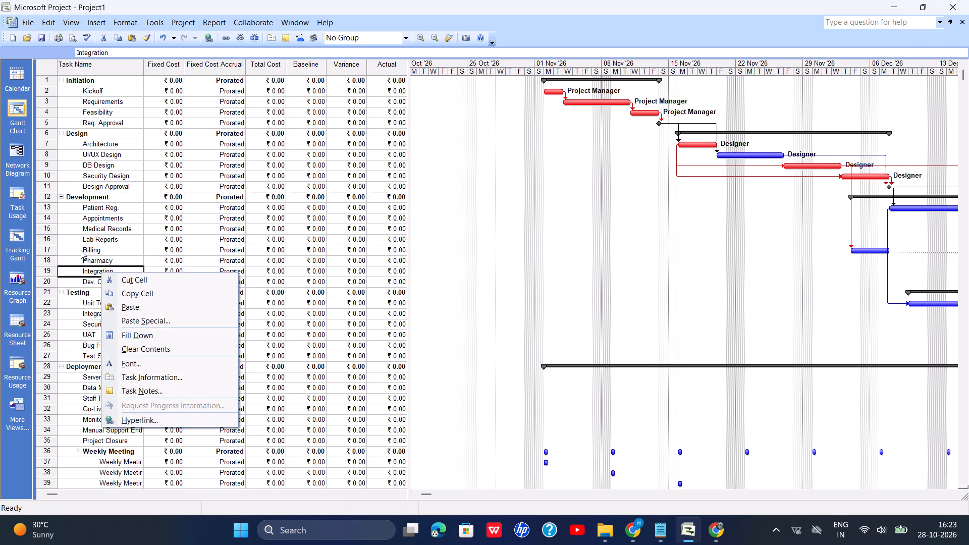
pyautogui.click(69, 27)
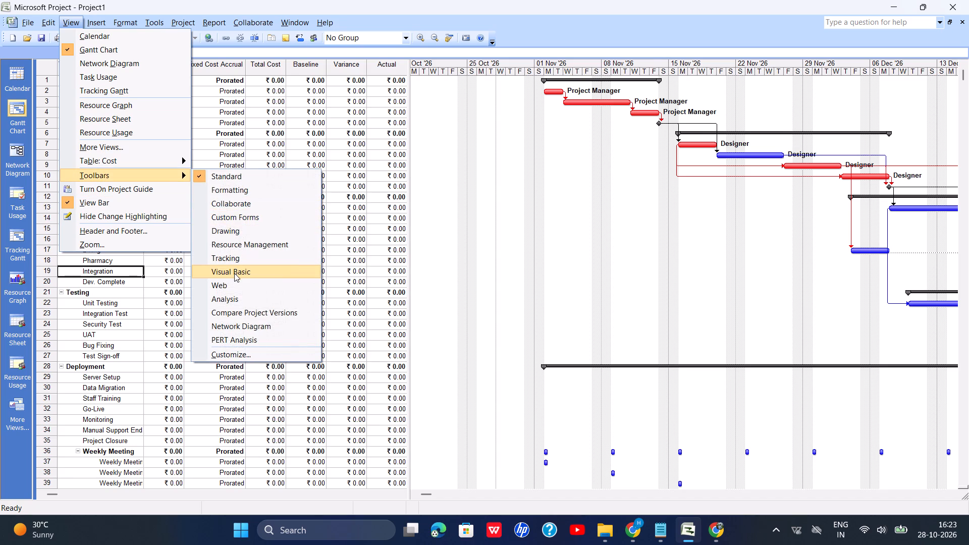
pyautogui.scroll(-1, 234, 273)
pyautogui.click(225, 354)
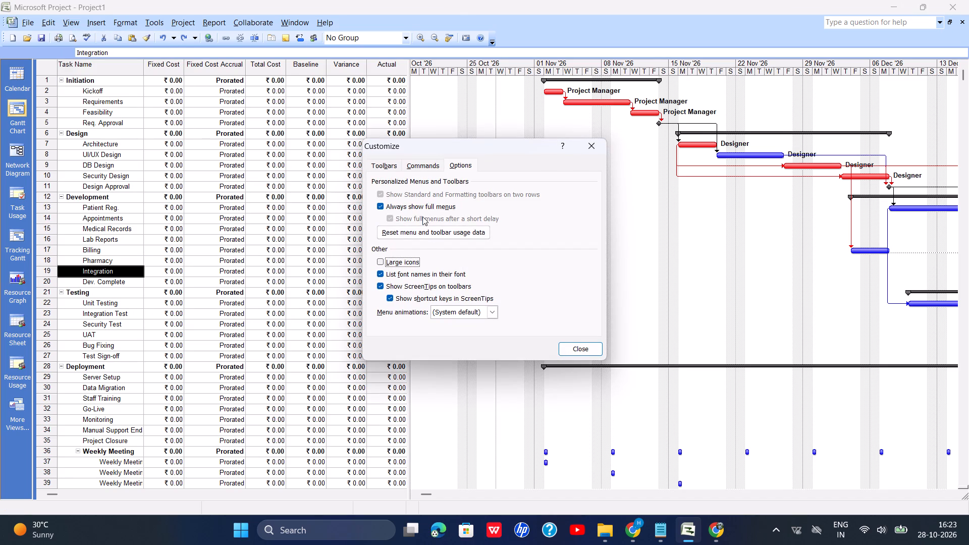
pyautogui.click(488, 311)
pyautogui.click(510, 300)
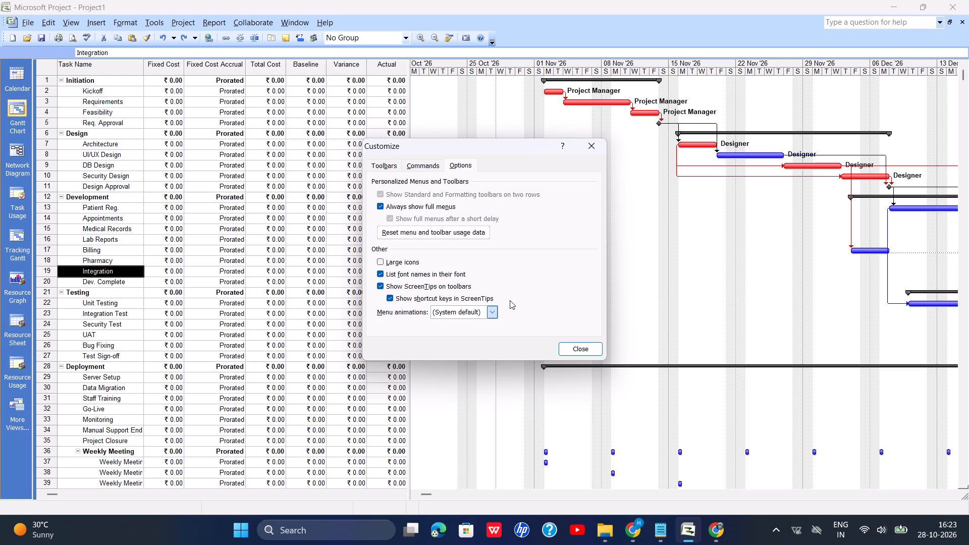
pyautogui.click(417, 163)
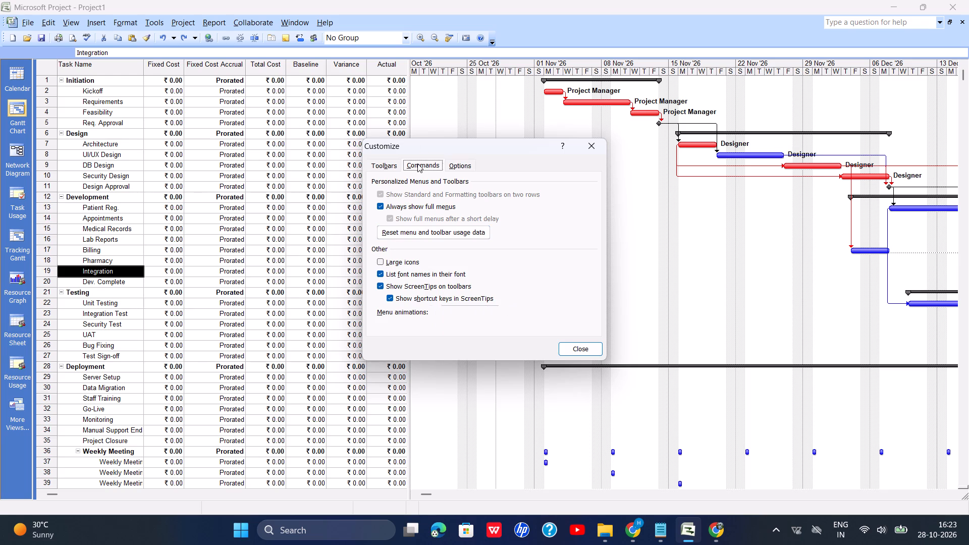
pyautogui.scroll(-1, 400, 224)
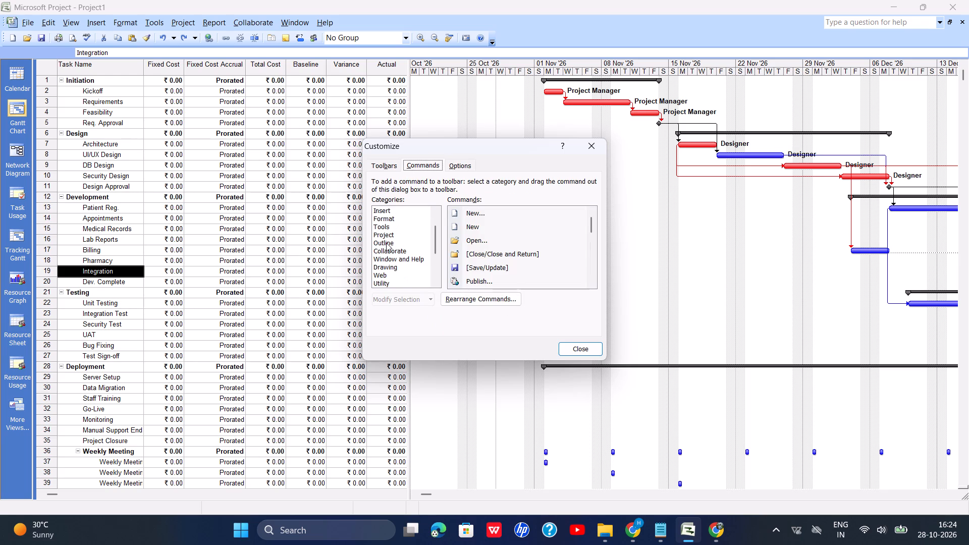
pyautogui.click(381, 228)
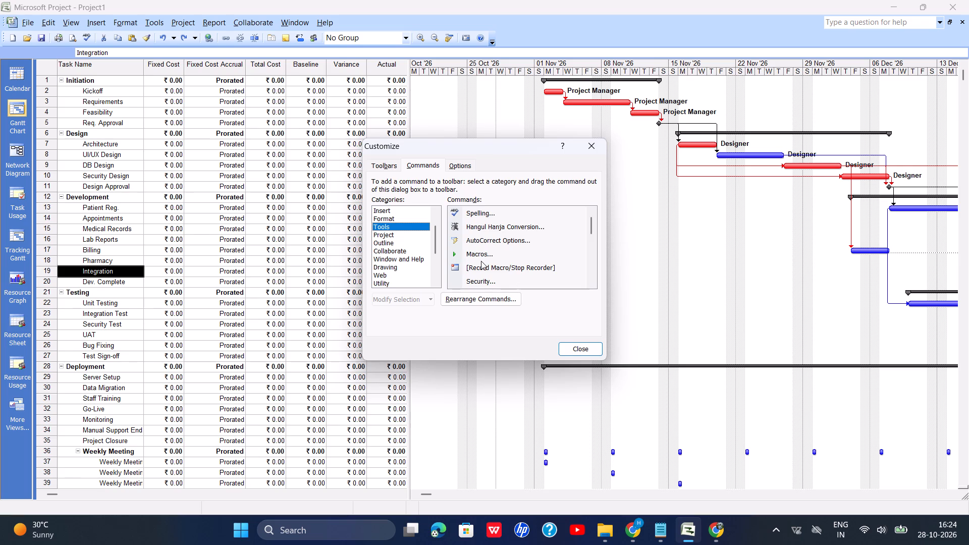
pyautogui.scroll(-2, 481, 261)
pyautogui.scroll(3, 481, 261)
pyautogui.scroll(-1, 476, 247)
pyautogui.scroll(1, 382, 228)
pyautogui.click(383, 210)
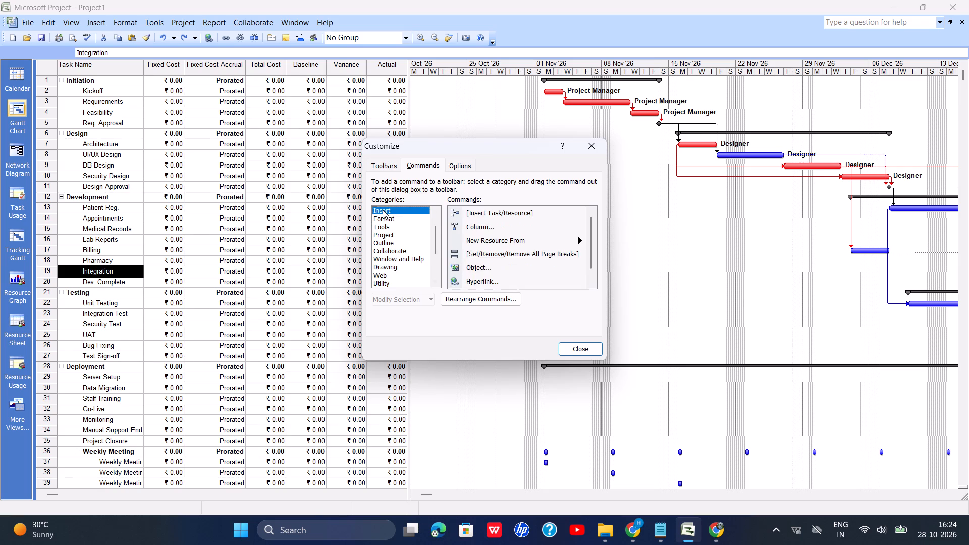
pyautogui.scroll(-1, 491, 273)
pyautogui.scroll(1, 491, 273)
# Look for the Split Task command in the Format, Tools and Project command categories.
pyautogui.click(385, 222)
pyautogui.scroll(-1, 504, 246)
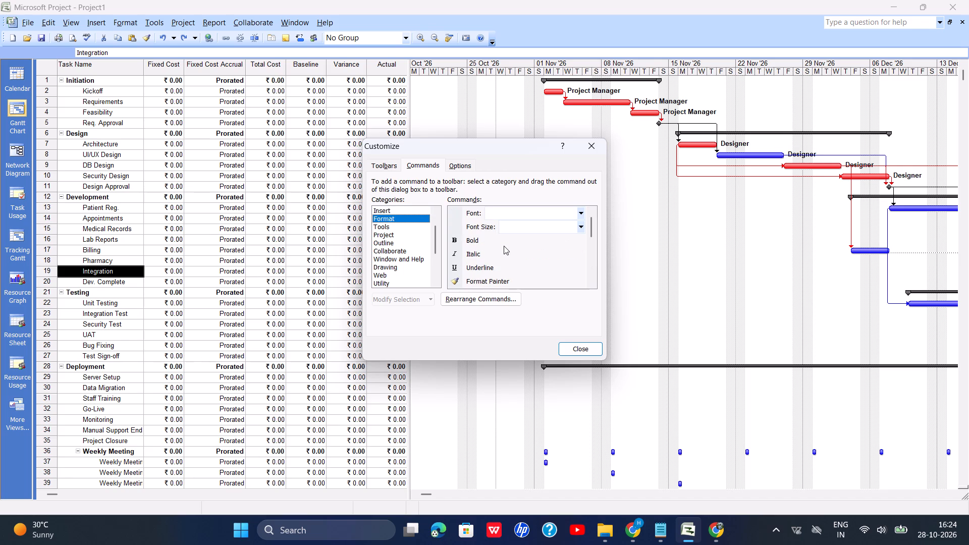
pyautogui.scroll(-2, 504, 246)
pyautogui.click(380, 227)
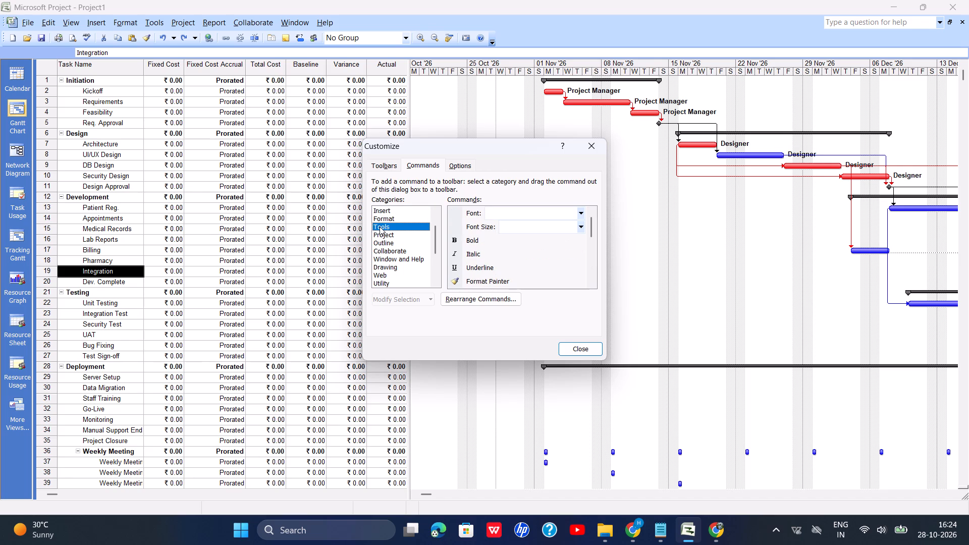
pyautogui.scroll(-1, 473, 260)
pyautogui.scroll(1, 473, 260)
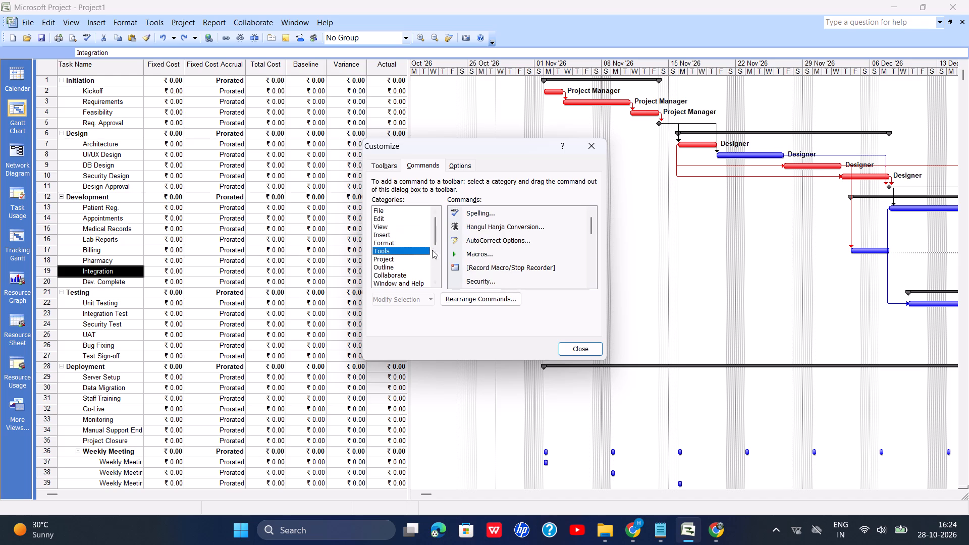
pyautogui.click(398, 262)
pyautogui.scroll(-1, 490, 268)
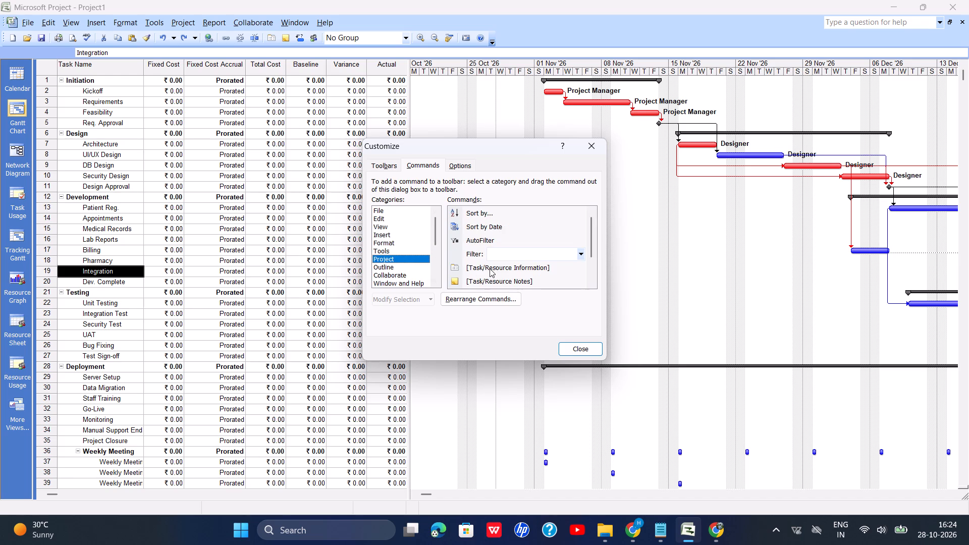
pyautogui.scroll(-1, 490, 268)
# Look for the Split Task command in the Outline, Collaborate, and Window and Help command categories.
pyautogui.click(391, 267)
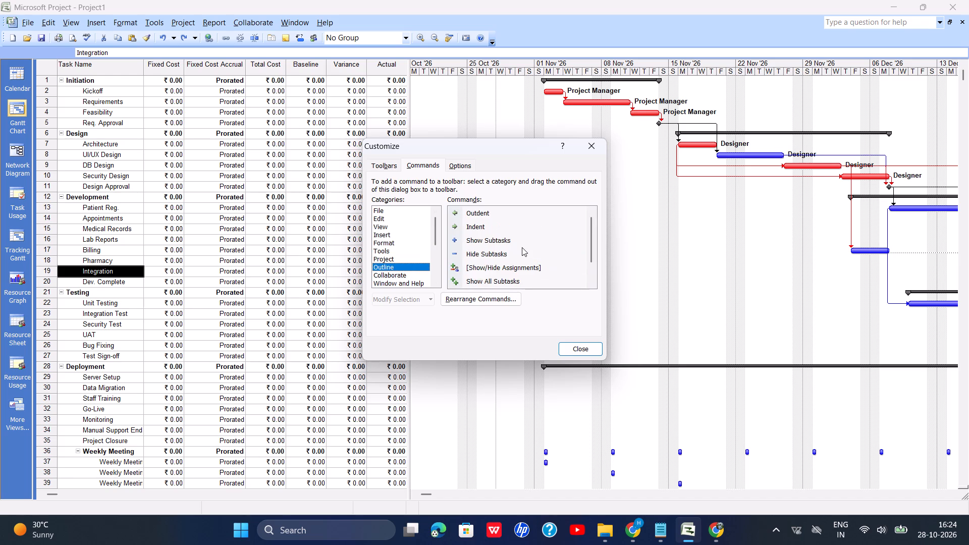
pyautogui.scroll(-1, 522, 247)
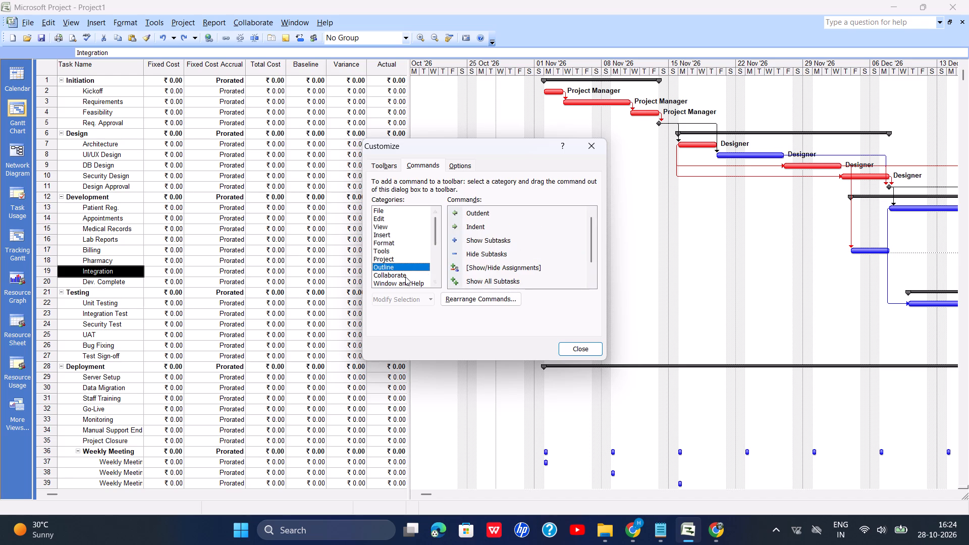
pyautogui.click(405, 277)
pyautogui.scroll(-1, 501, 257)
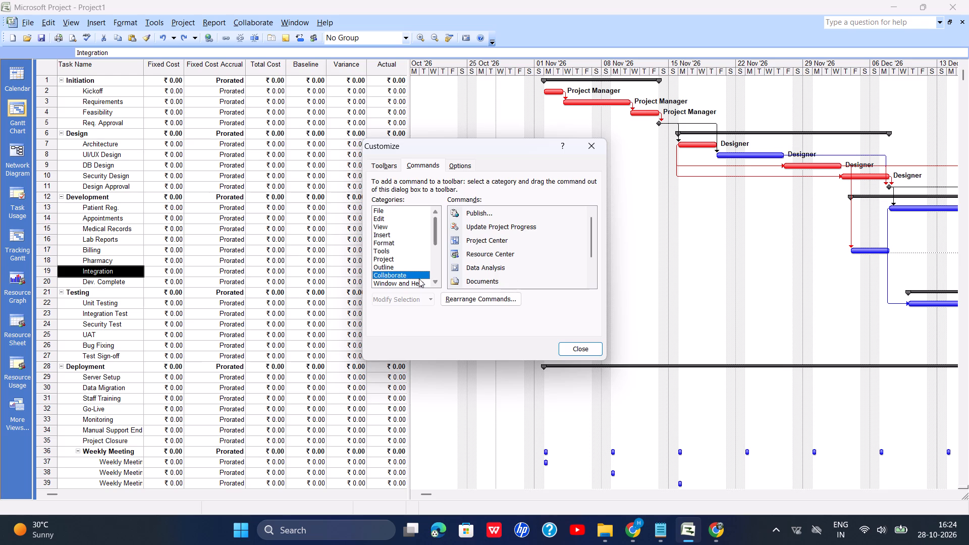
pyautogui.click(412, 282)
pyautogui.scroll(-1, 477, 265)
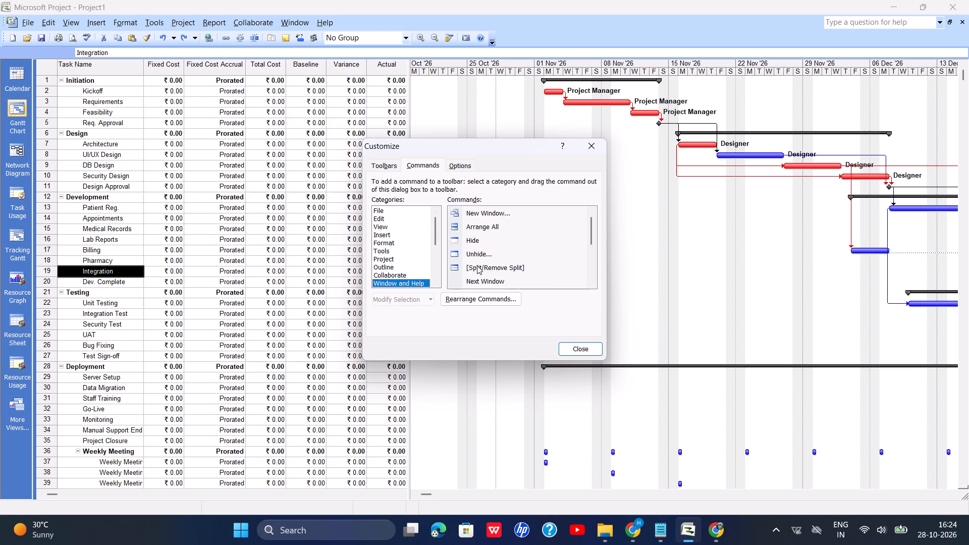
pyautogui.scroll(-1, 477, 265)
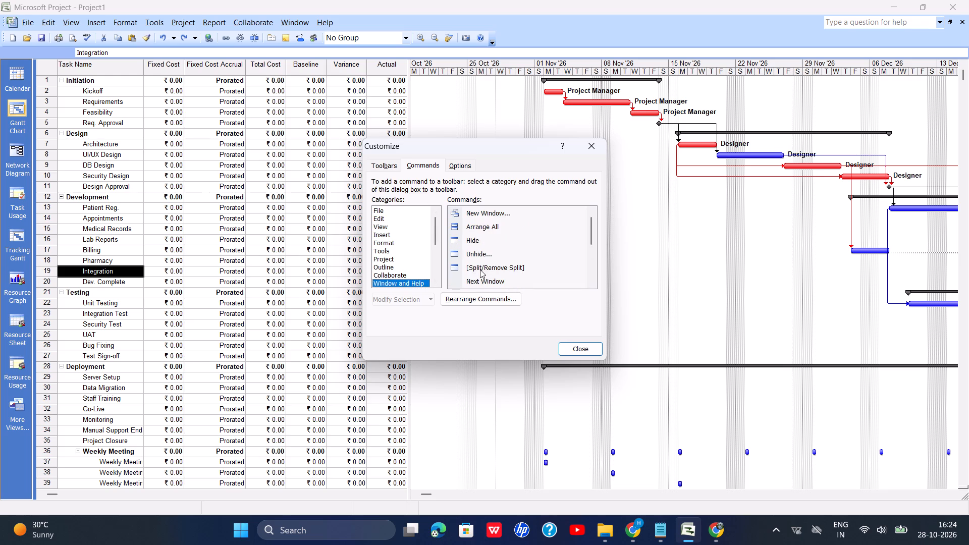
pyautogui.click(471, 268)
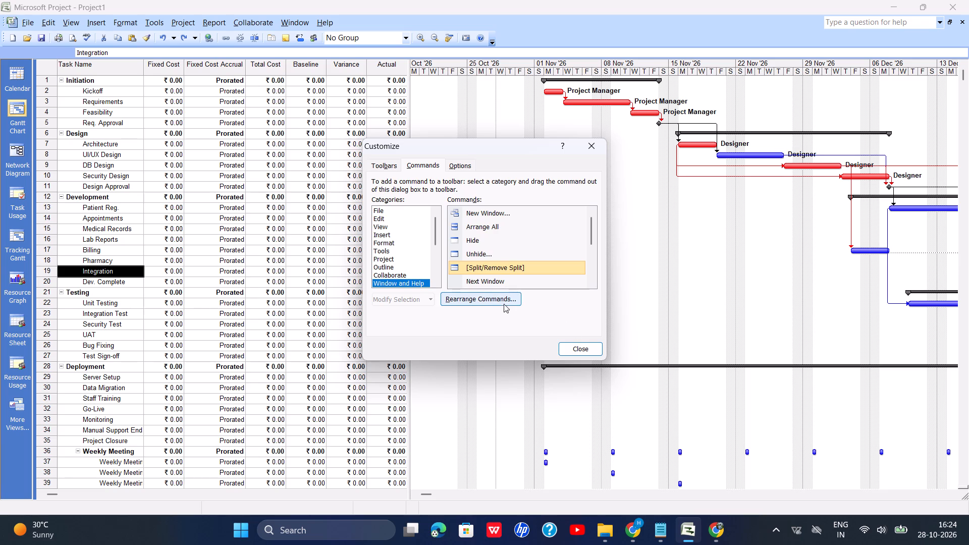
pyautogui.scroll(-1, 495, 272)
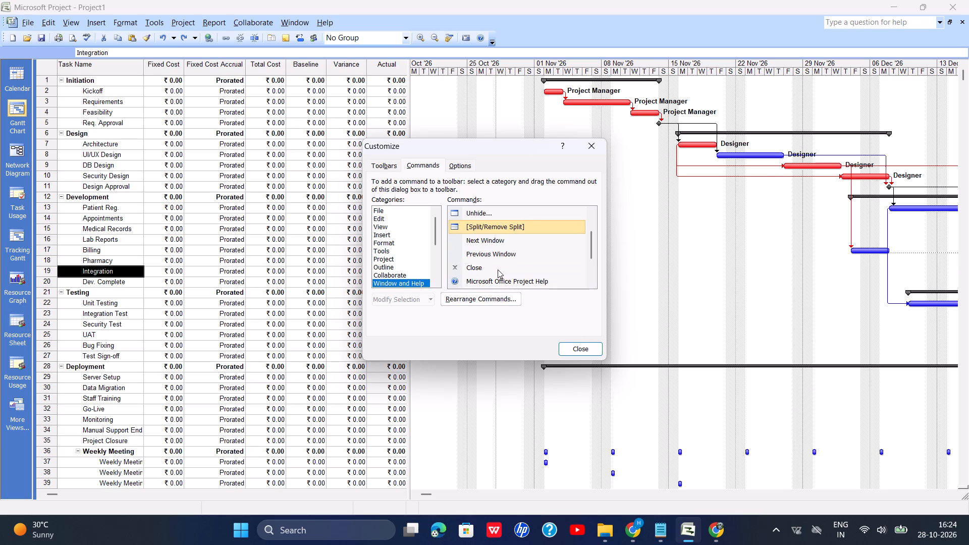
pyautogui.scroll(-2, 498, 269)
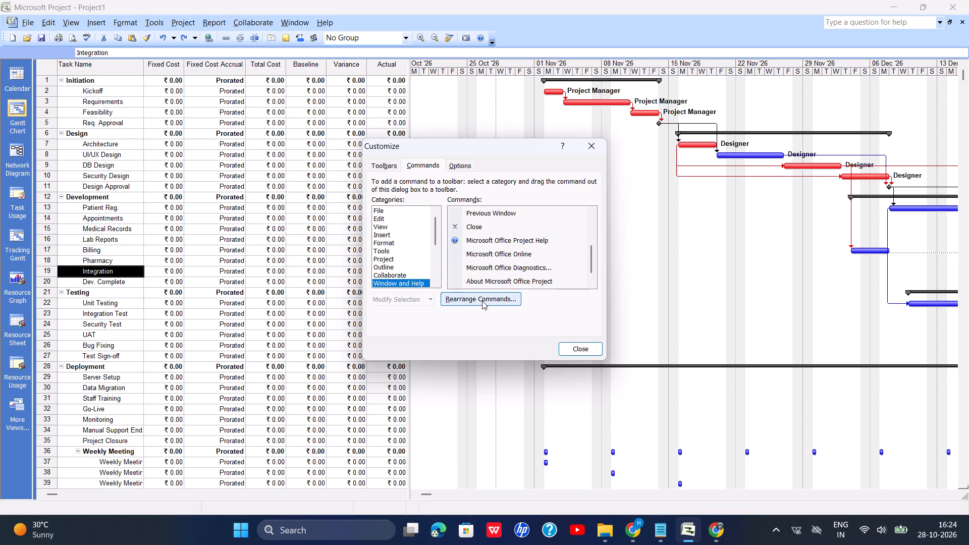
# Turn the Formatting toolbar back on and close the Customize dialog.
pyautogui.click(373, 169)
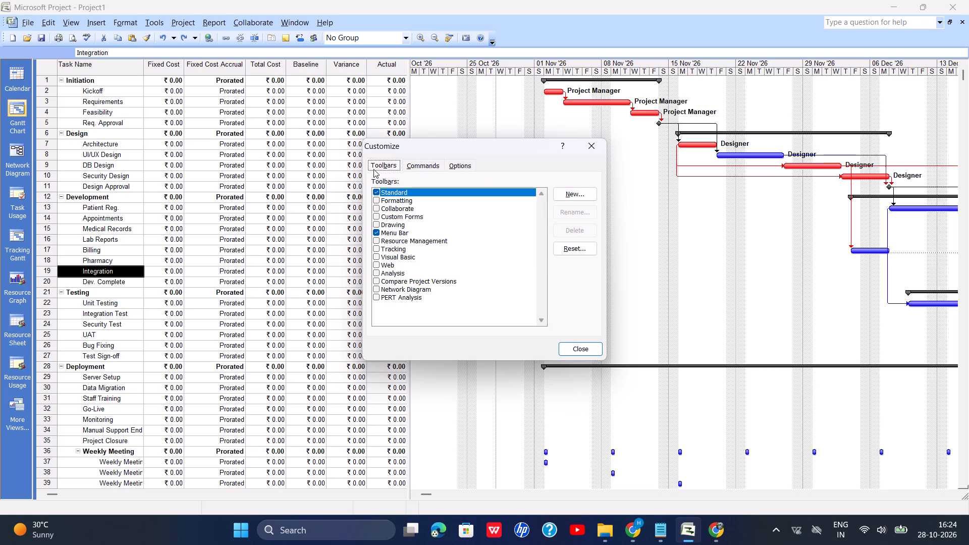
pyautogui.click(375, 199)
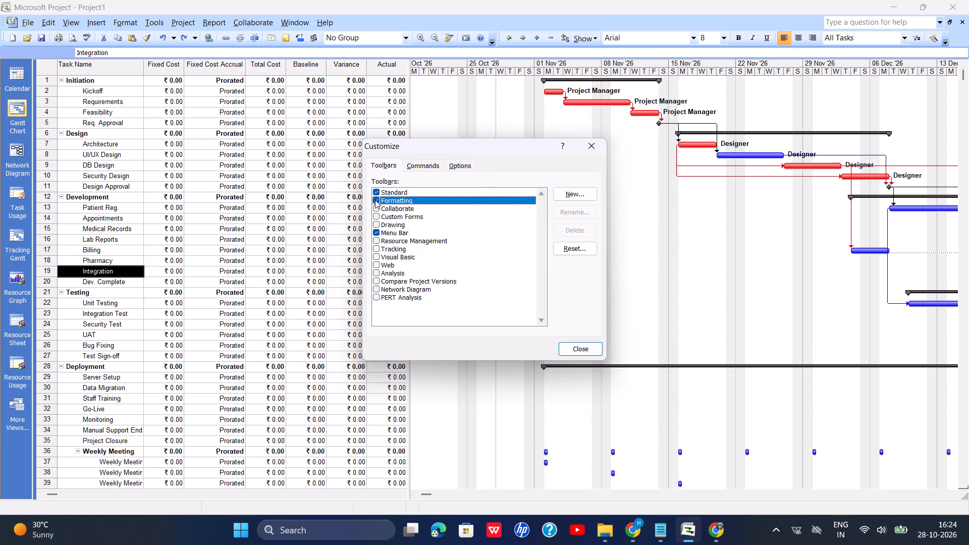
pyautogui.click(375, 200)
pyautogui.click(375, 200)
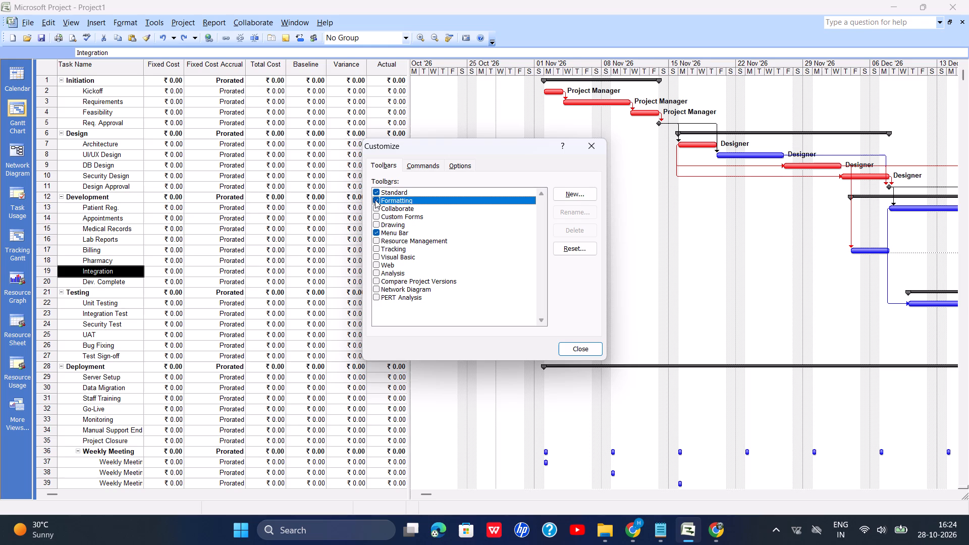
pyautogui.click(375, 200)
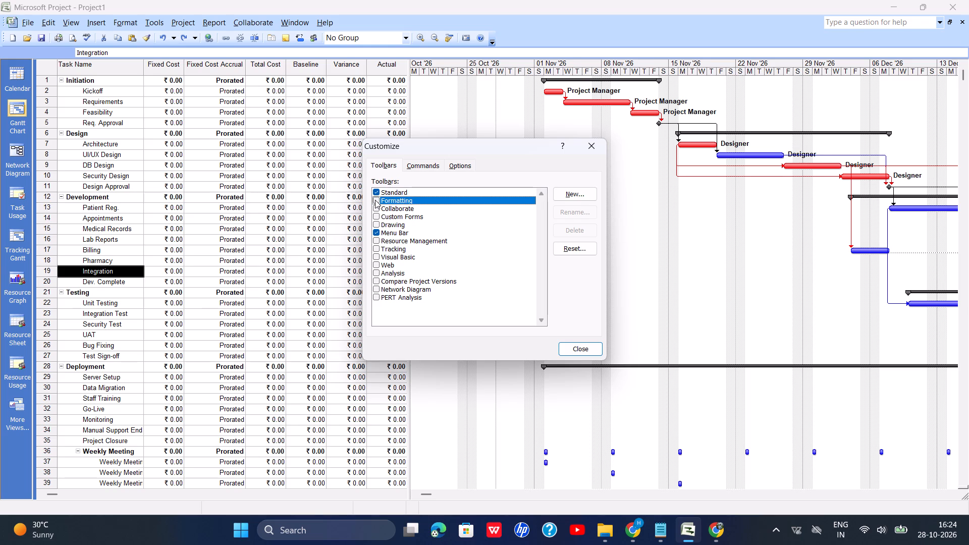
pyautogui.click(375, 200)
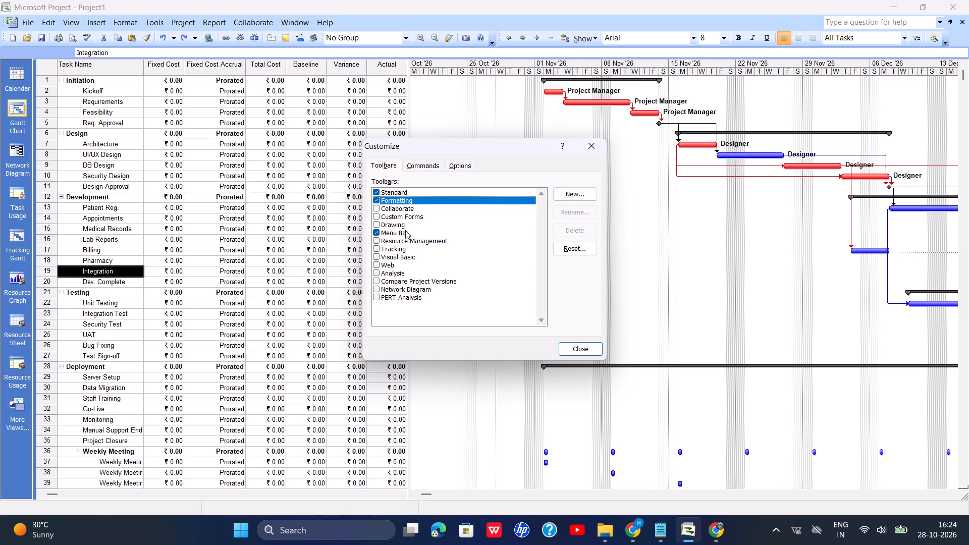
pyautogui.click(574, 351)
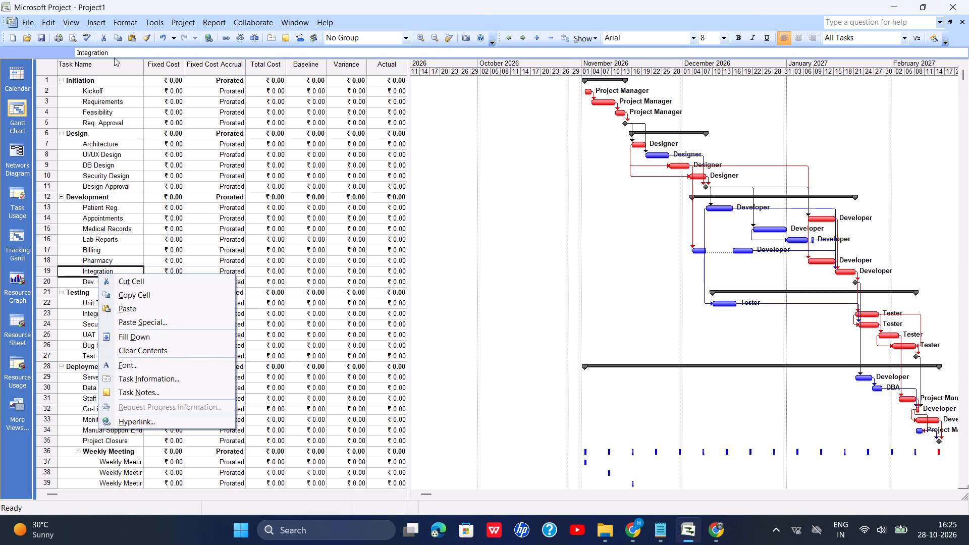
pyautogui.click(67, 19)
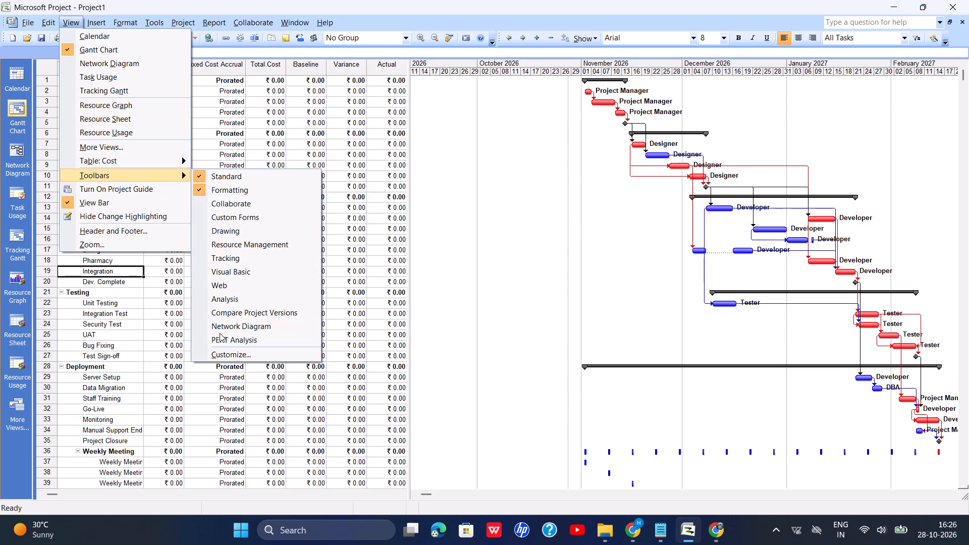
pyautogui.click(218, 350)
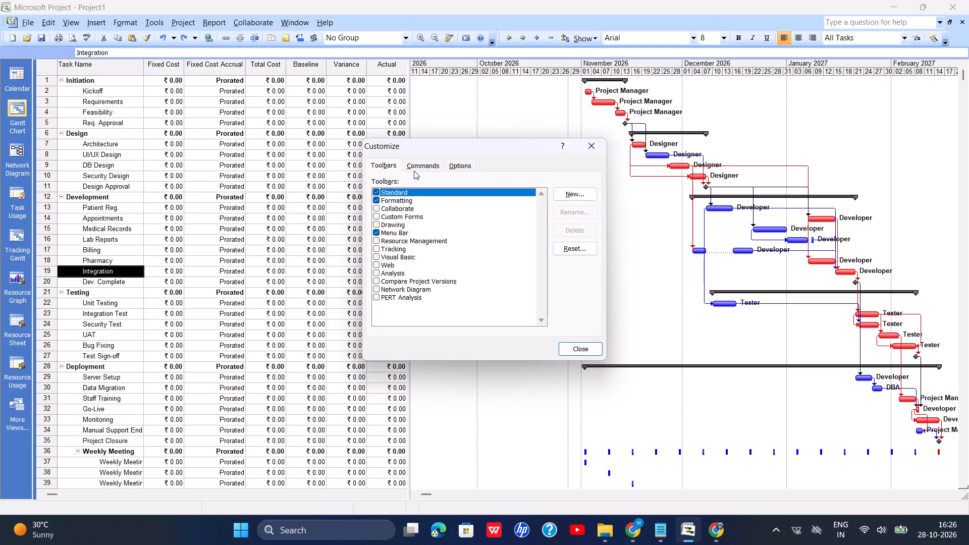
pyautogui.click(414, 168)
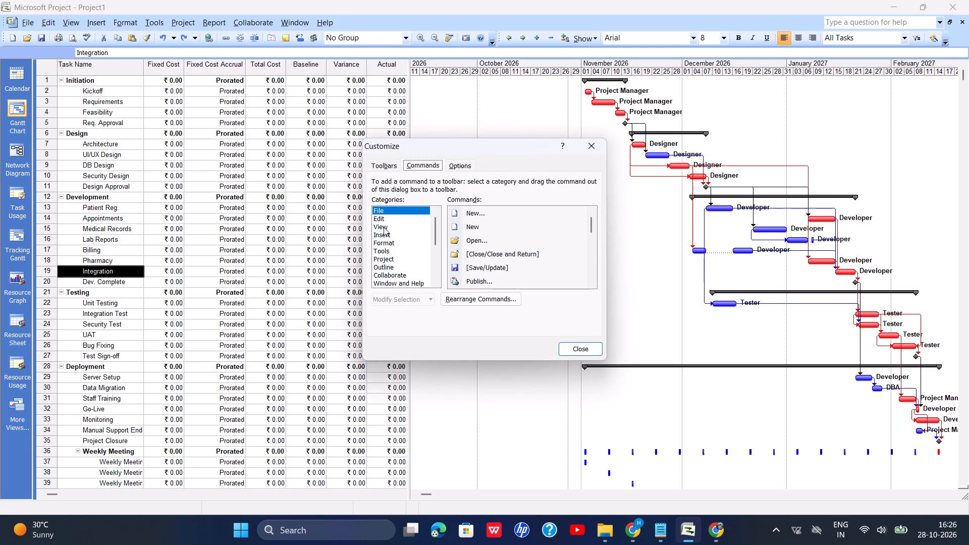
pyautogui.scroll(-1, 384, 227)
pyautogui.scroll(-2, 472, 260)
pyautogui.scroll(-1, 398, 272)
pyautogui.click(382, 275)
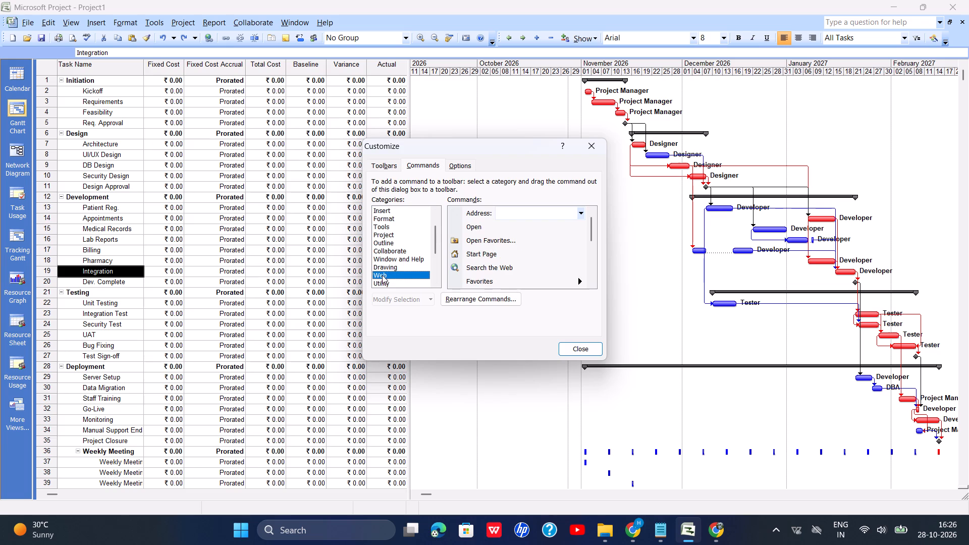
pyautogui.scroll(-2, 521, 254)
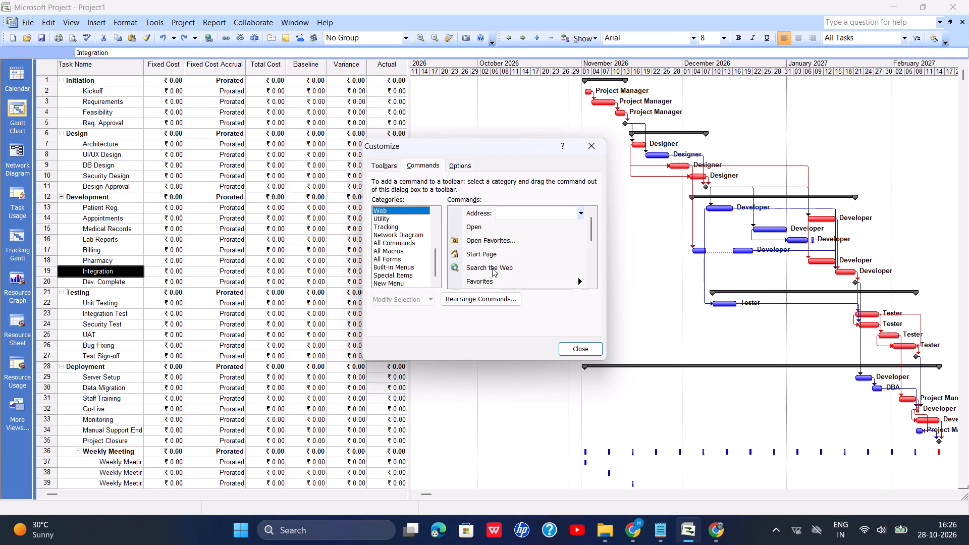
pyautogui.scroll(-1, 492, 268)
pyautogui.click(385, 242)
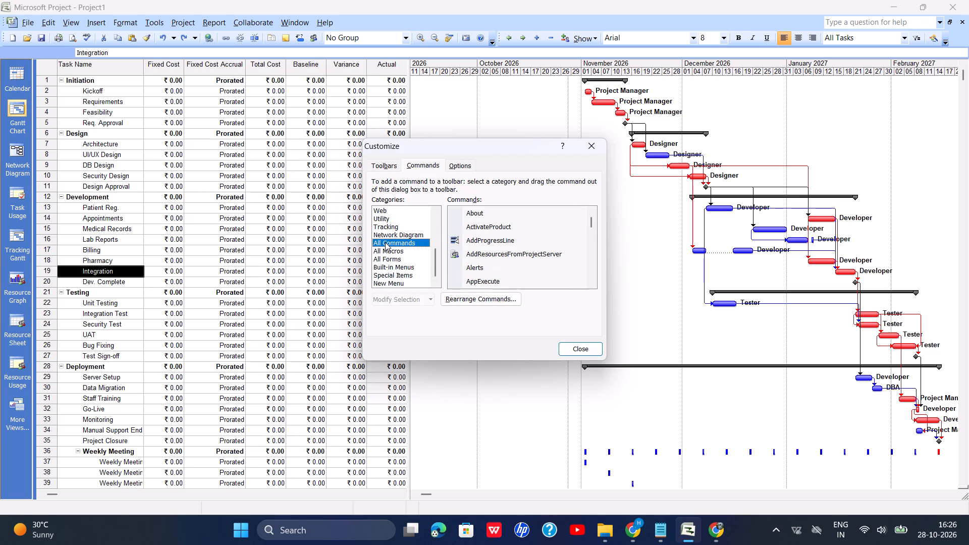
# Look through the All Commands list for the Split Task command, checking the entries beginning with S.
pyautogui.scroll(-3, 468, 252)
pyautogui.moveTo(589, 219); pyautogui.dragTo(589, 229)
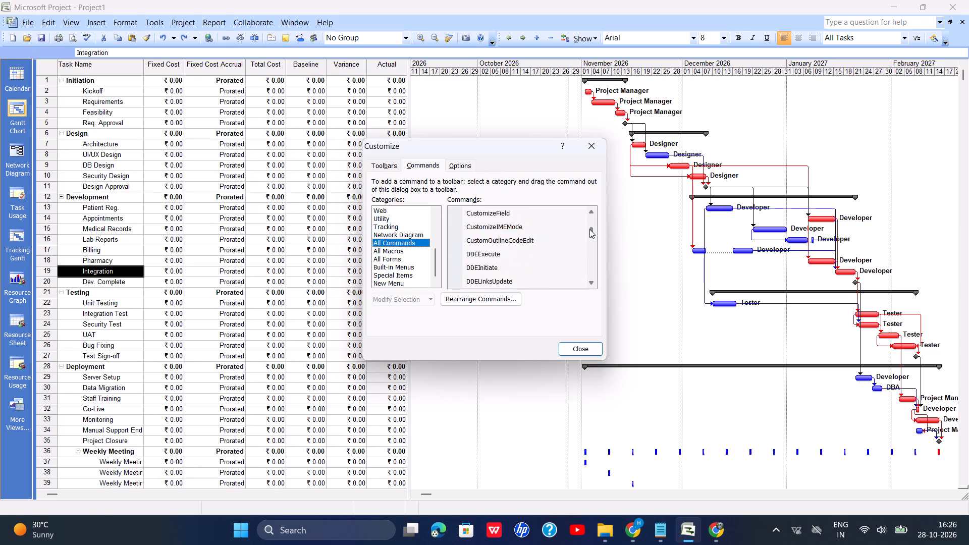
pyautogui.moveTo(589, 229); pyautogui.dragTo(589, 236)
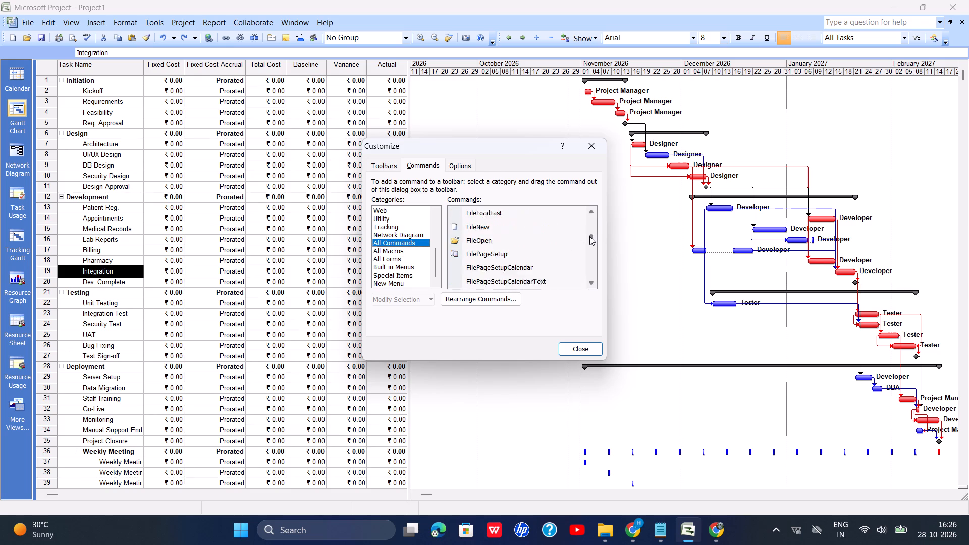
pyautogui.moveTo(589, 236); pyautogui.dragTo(589, 245)
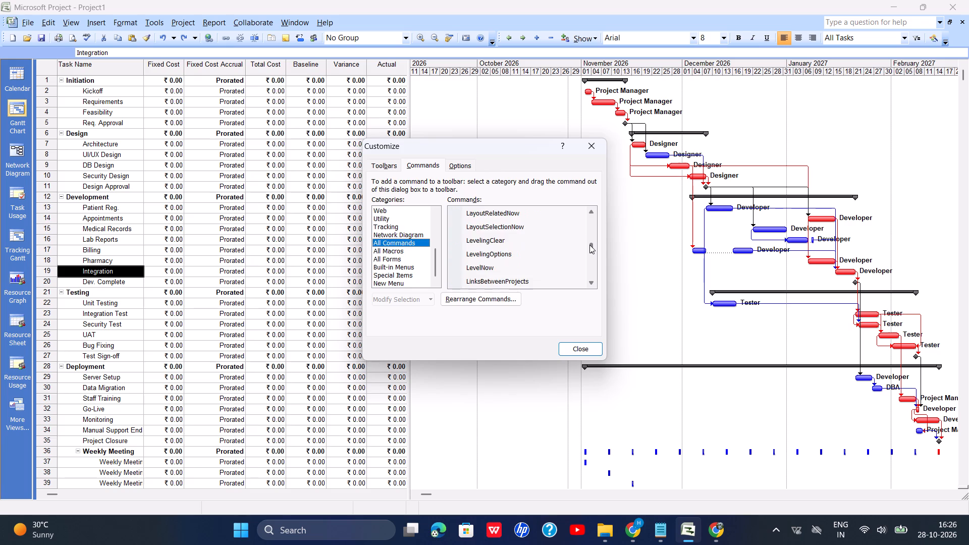
pyautogui.moveTo(589, 245); pyautogui.dragTo(589, 249)
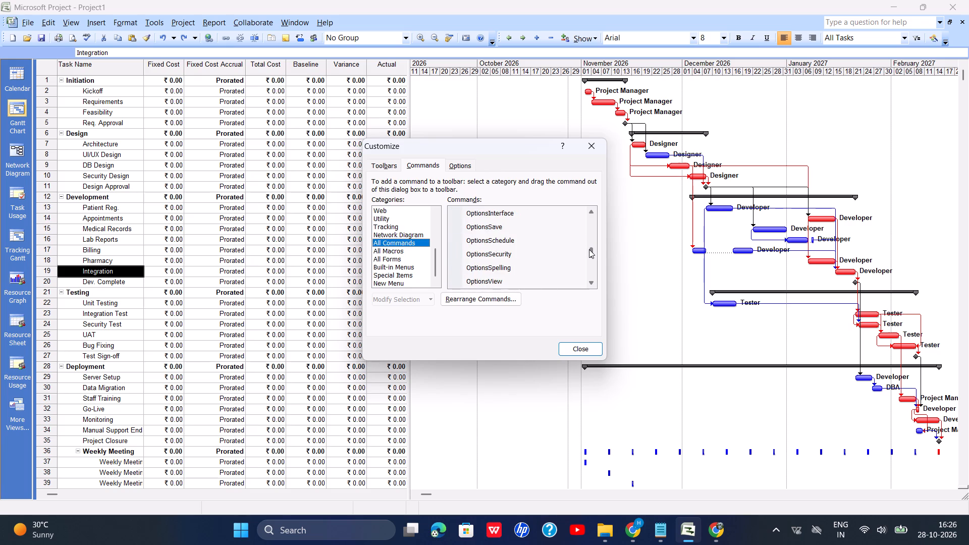
pyautogui.moveTo(589, 249); pyautogui.dragTo(589, 250)
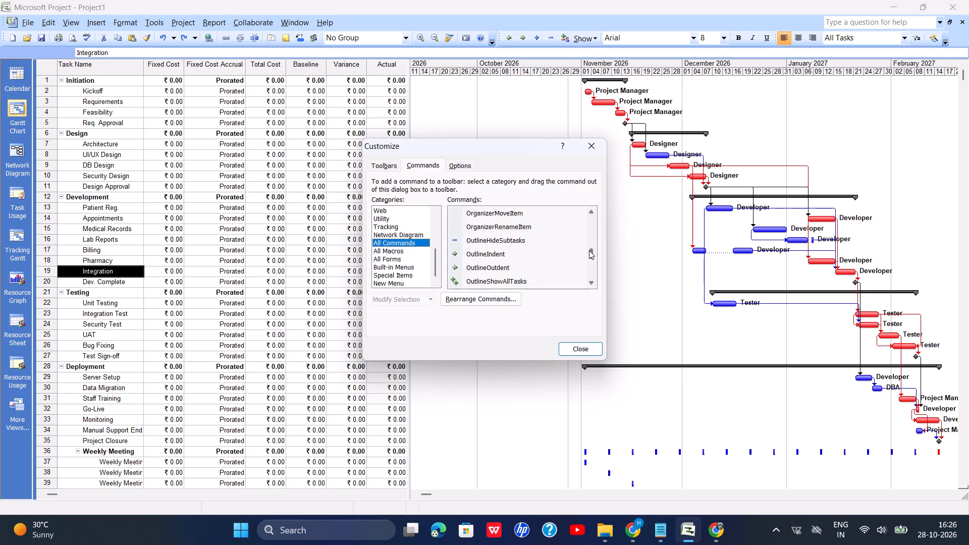
pyautogui.moveTo(589, 250); pyautogui.dragTo(588, 257)
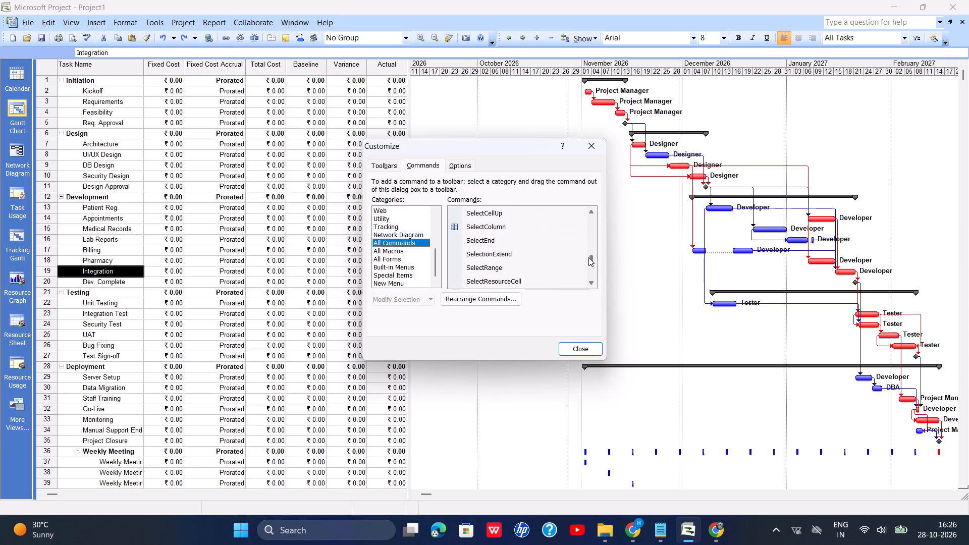
pyautogui.click(591, 258)
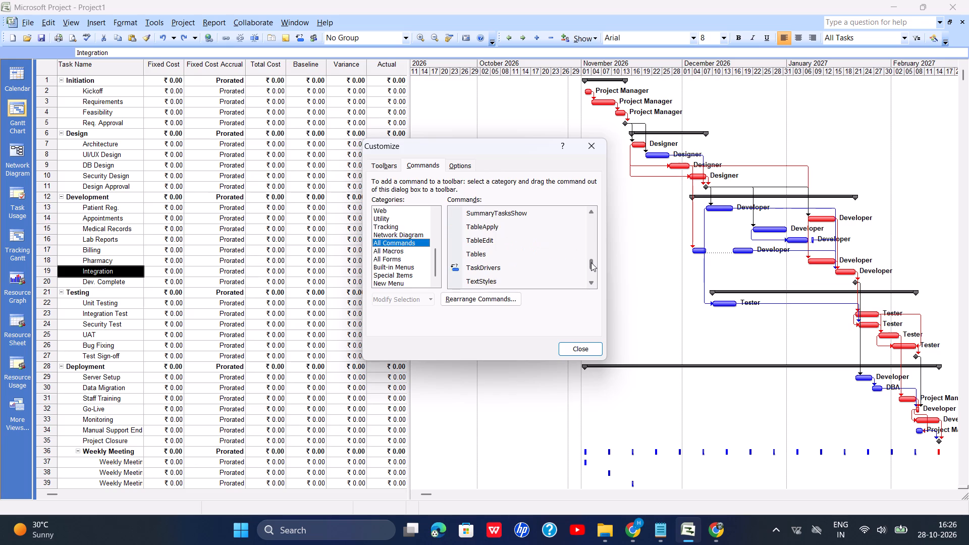
pyautogui.scroll(1, 526, 245)
pyautogui.scroll(1, 471, 229)
pyautogui.press('Down')
pyautogui.press('Down')
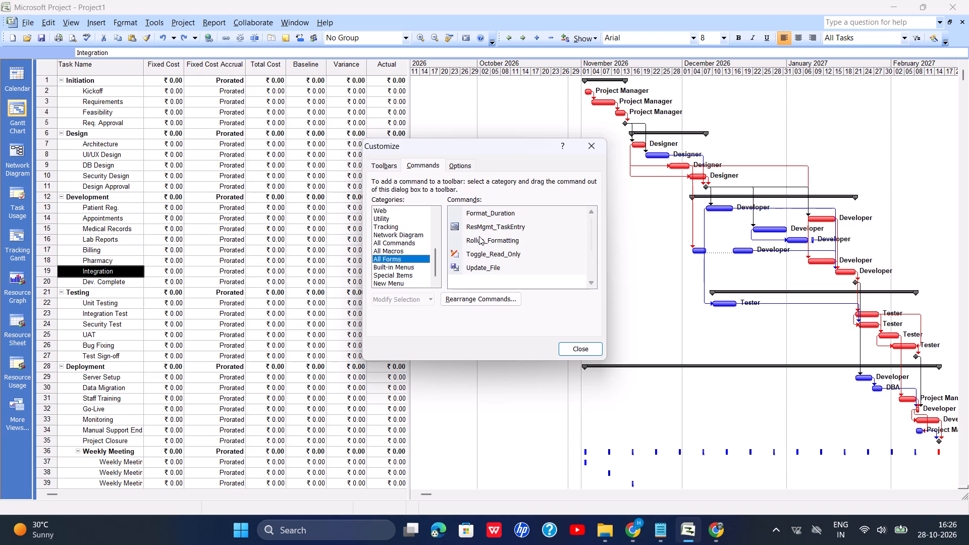
# Return to the All Commands category and look through its command list from the beginning for the Split Task command.
pyautogui.click(396, 242)
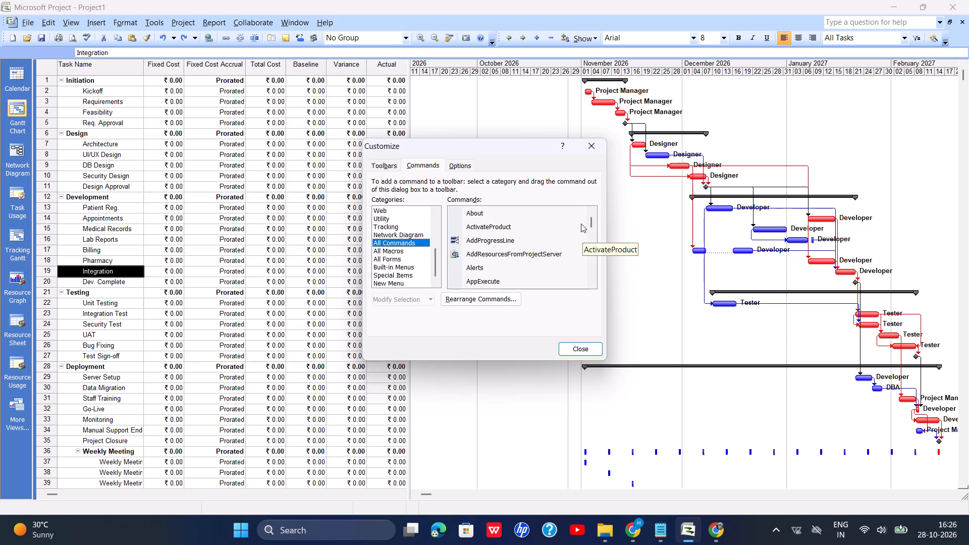
pyautogui.click(503, 221)
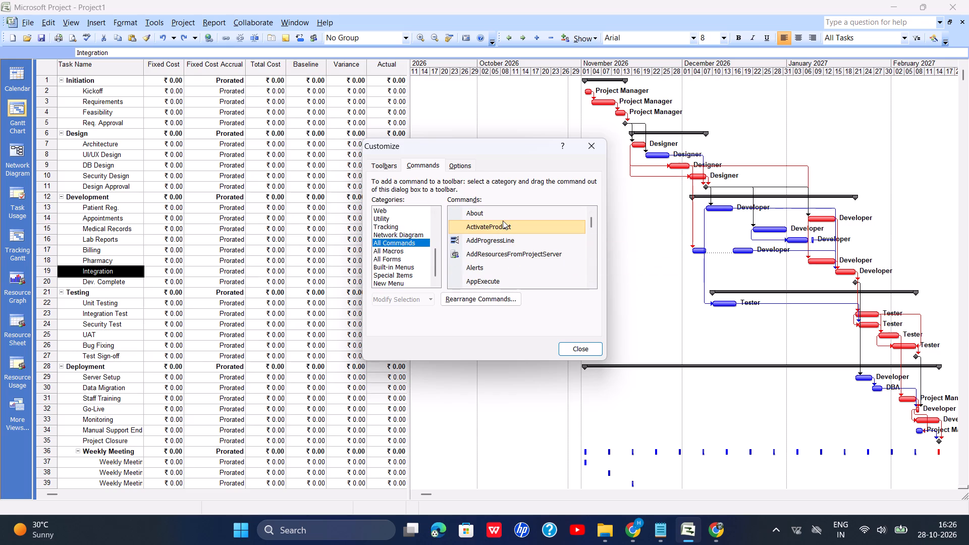
pyautogui.press('Down')
pyautogui.press('Down')
pyautogui.press('Down')
pyautogui.press('Down')
pyautogui.press('Down')
pyautogui.press('Down')
pyautogui.press('Down')
pyautogui.press('Down')
pyautogui.press('Down')
pyautogui.press('Down')
pyautogui.press('Down')
pyautogui.press('Down')
pyautogui.press('Down')
pyautogui.press('Down')
pyautogui.press('Down')
pyautogui.press('Down')
pyautogui.press('Down')
pyautogui.press('Down')
pyautogui.press('Down')
pyautogui.press('Down')
pyautogui.press('Down')
pyautogui.press('Down')
pyautogui.press('Down')
pyautogui.press('Down')
pyautogui.press('Down')
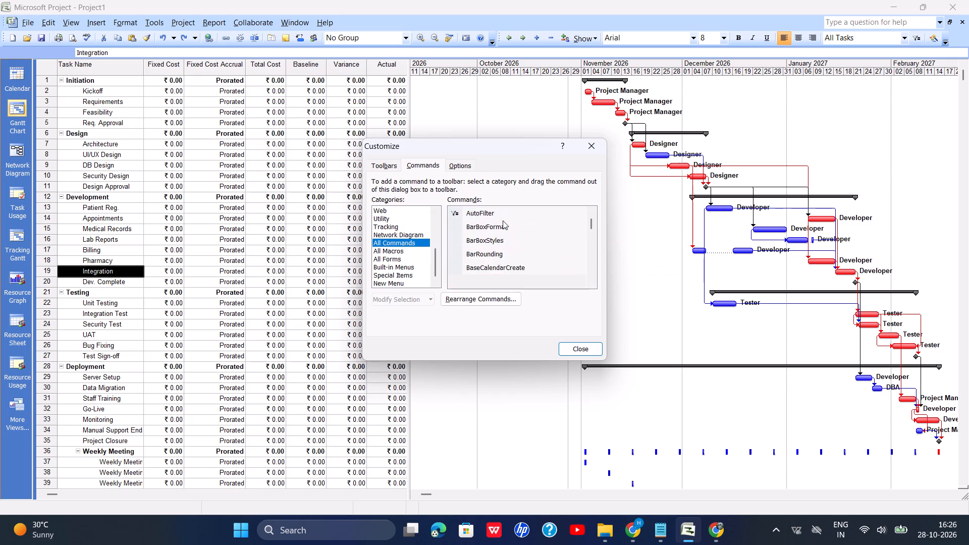
pyautogui.press('Down')
pyautogui.press('Down')
pyautogui.press('Down')
pyautogui.press('Down')
pyautogui.press('Down')
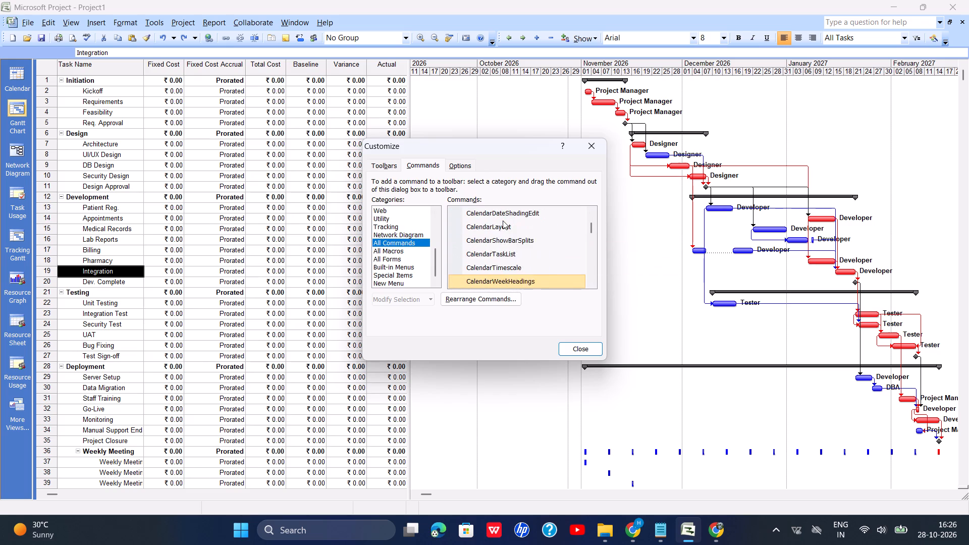
pyautogui.press('Down')
pyautogui.press('Down')
pyautogui.press('Down')
pyautogui.press('Down')
pyautogui.press('Down')
pyautogui.press('Down')
pyautogui.press('Down')
pyautogui.press('Down')
pyautogui.press('Down')
pyautogui.press('Down')
pyautogui.press('Down')
pyautogui.press('Down')
pyautogui.press('Down')
pyautogui.press('Down')
pyautogui.press('Down')
pyautogui.press('Down')
pyautogui.press('Down')
pyautogui.press('Down')
pyautogui.press('Down')
pyautogui.press('Down')
pyautogui.press('Down')
pyautogui.press('Down')
pyautogui.press('Down')
pyautogui.press('Down')
pyautogui.press('Down')
pyautogui.press('Down')
pyautogui.press('Down')
pyautogui.press('Down')
pyautogui.press('Down')
pyautogui.press('Down')
pyautogui.press('Down')
pyautogui.press('Down')
pyautogui.press('Down')
pyautogui.press('Down')
pyautogui.press('Down')
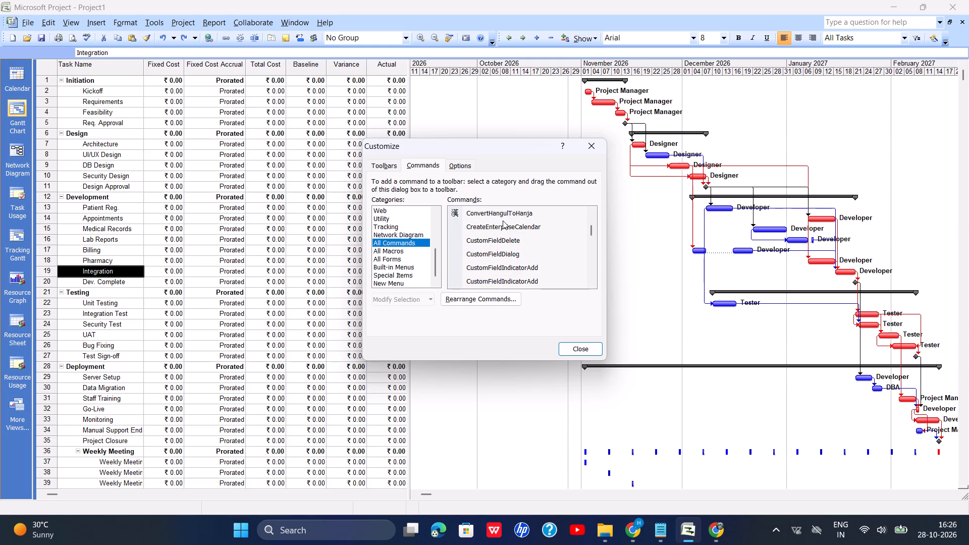
pyautogui.press('Down')
pyautogui.press('Down')
pyautogui.press('Down')
pyautogui.press('Down')
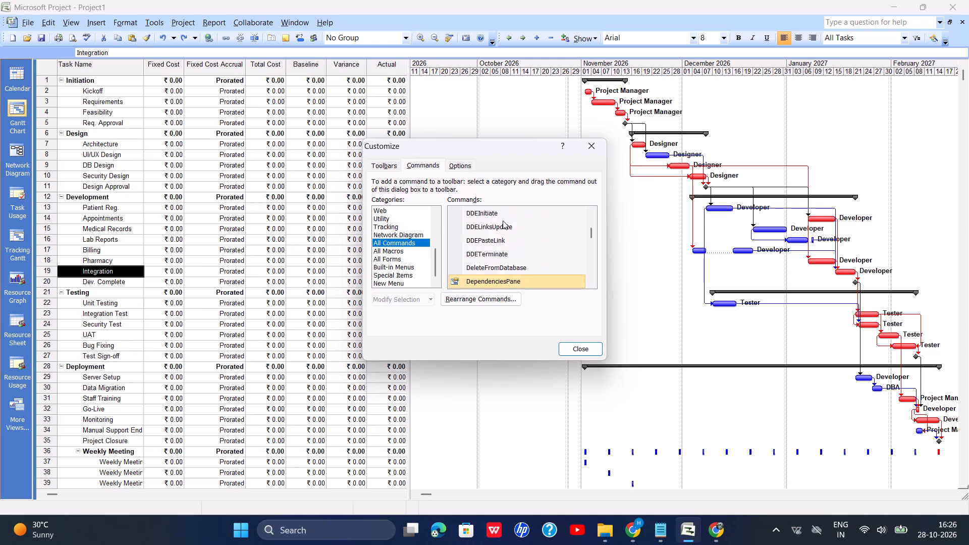
pyautogui.press('Down')
pyautogui.press('Down')
pyautogui.press('Down')
pyautogui.press('Down')
pyautogui.press('Down')
pyautogui.press('Down')
pyautogui.press('Down')
pyautogui.press('Down')
pyautogui.press('Down')
pyautogui.press('Down')
pyautogui.press('Down')
pyautogui.press('Down')
pyautogui.press('Down')
pyautogui.press('Down')
pyautogui.press('Down')
pyautogui.press('Down')
pyautogui.press('Down')
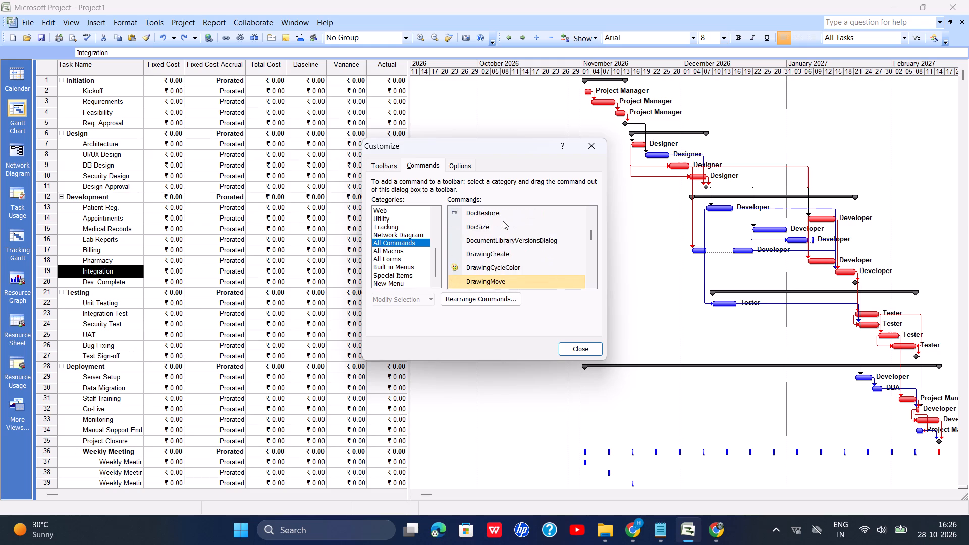
pyautogui.press('Down')
pyautogui.press('Down')
pyautogui.press('Down')
pyautogui.press('Down')
pyautogui.press('Down')
pyautogui.press('Down')
pyautogui.press('Down')
pyautogui.press('Down')
pyautogui.press('Down')
pyautogui.press('Down')
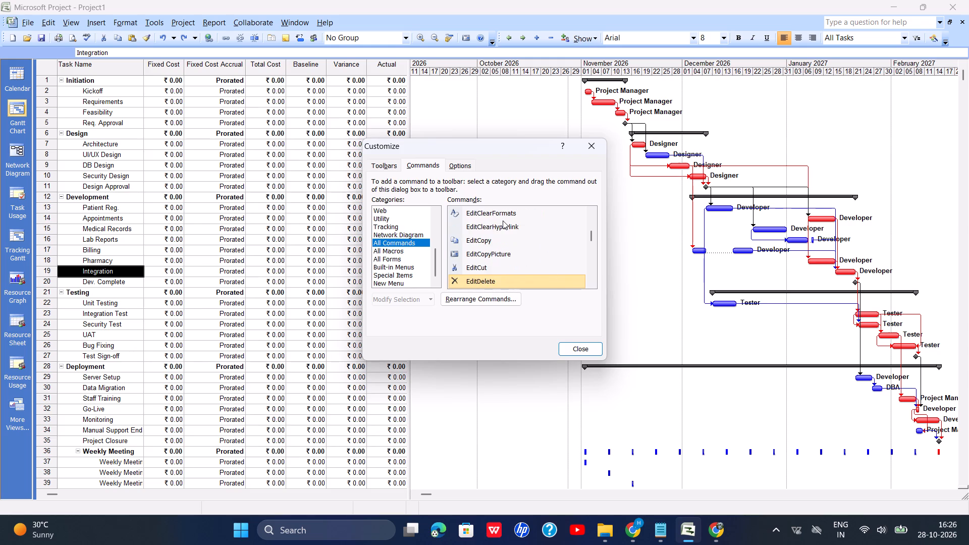
pyautogui.press('Down')
pyautogui.press('Down')
pyautogui.press('Down')
pyautogui.press('Down')
pyautogui.press('Down')
pyautogui.press('Down')
pyautogui.press('Down')
pyautogui.press('Down')
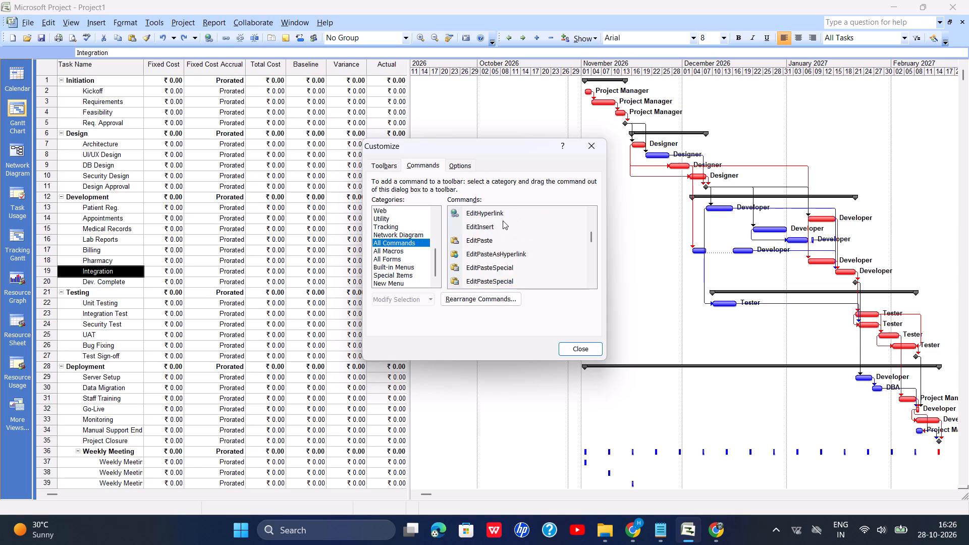
pyautogui.press('Down')
pyautogui.press('Down')
pyautogui.press('Down')
pyautogui.press('Down')
pyautogui.press('Down')
pyautogui.press('Down')
pyautogui.press('Down')
pyautogui.press('Down')
pyautogui.press('Down')
pyautogui.press('Down')
pyautogui.press('Down')
pyautogui.press('Down')
pyautogui.press('Down')
pyautogui.press('Down')
pyautogui.press('Down')
pyautogui.press('Down')
pyautogui.press('Down')
pyautogui.press('Down')
pyautogui.press('Down')
pyautogui.press('Down')
pyautogui.press('Down')
pyautogui.press('Down')
pyautogui.press('Down')
pyautogui.press('Down')
pyautogui.press('Down')
pyautogui.press('Down')
pyautogui.press('Down')
pyautogui.press('Down')
pyautogui.press('Down')
pyautogui.press('Down')
pyautogui.press('Down')
pyautogui.press('Down')
pyautogui.press('Down')
pyautogui.press('Down')
pyautogui.press('Down')
pyautogui.press('Down')
pyautogui.press('Down')
pyautogui.press('Down')
pyautogui.press('Down')
pyautogui.press('Down')
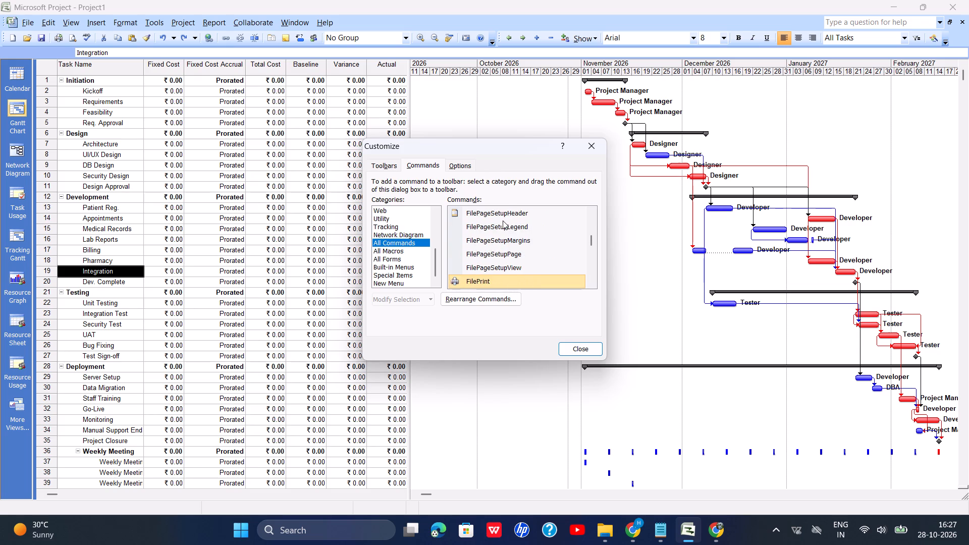
pyautogui.press('Down')
pyautogui.press('Down')
pyautogui.press('Down')
pyautogui.press('Down')
pyautogui.press('Down')
pyautogui.press('Down')
pyautogui.press('Down')
pyautogui.press('Down')
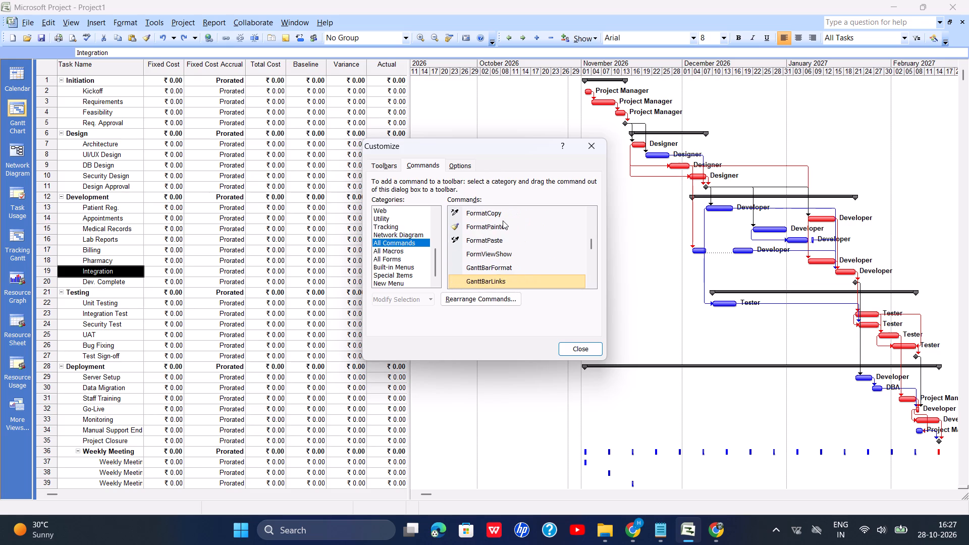
# Continue looking through the All Commands list from the Gantt bar entries through the entries beginning with R for the Split Task command.
pyautogui.press('Down')
pyautogui.press('Down')
pyautogui.press('Down')
pyautogui.press('Down')
pyautogui.press('Down')
pyautogui.press('Down')
pyautogui.press('Down')
pyautogui.press('Down')
pyautogui.press('Down')
pyautogui.press('Down')
pyautogui.press('Down')
pyautogui.press('Down')
pyautogui.press('Down')
pyautogui.press('Down')
pyautogui.press('Down')
pyautogui.press('Down')
pyautogui.press('Down')
pyautogui.press('Down')
pyautogui.press('Down')
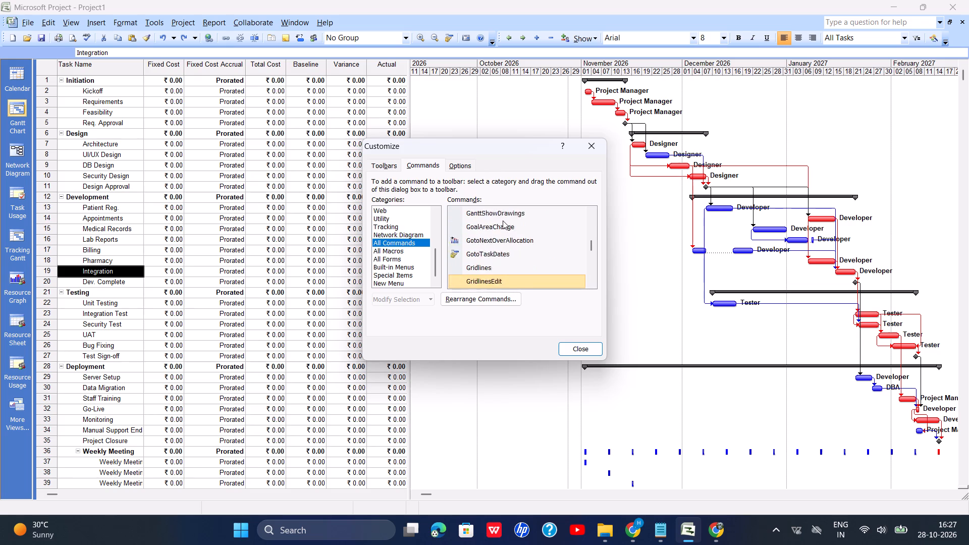
pyautogui.press('Down')
pyautogui.press('Down')
pyautogui.press('Down')
pyautogui.press('Down')
pyautogui.press('Down')
pyautogui.press('Down')
pyautogui.press('Down')
pyautogui.press('Down')
pyautogui.press('Down')
pyautogui.press('Down')
pyautogui.press('Down')
pyautogui.press('Down')
pyautogui.press('Down')
pyautogui.press('Down')
pyautogui.press('Down')
pyautogui.press('Down')
pyautogui.press('Down')
pyautogui.press('Down')
pyautogui.press('Down')
pyautogui.press('Down')
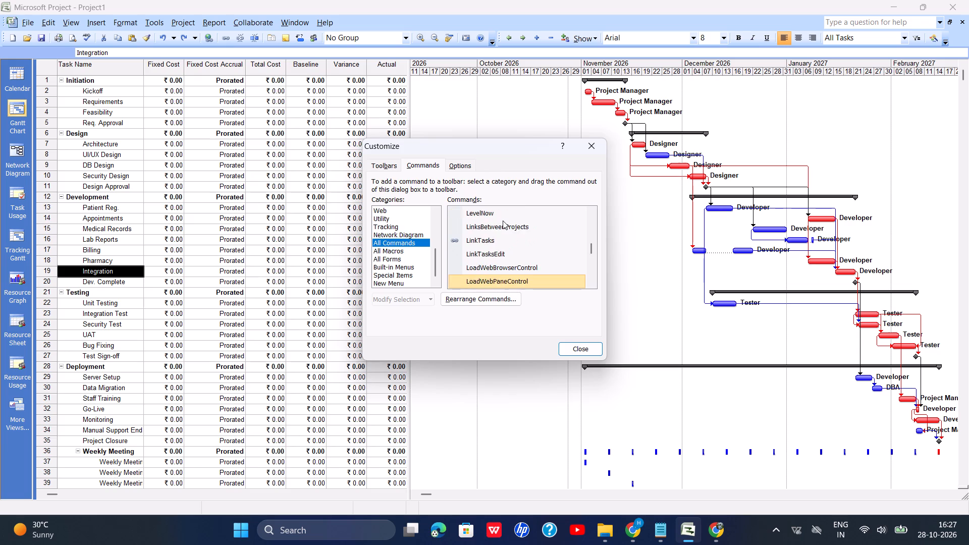
pyautogui.press('Down')
pyautogui.press('Down')
pyautogui.press('Down')
pyautogui.press('Down')
pyautogui.press('Down')
pyautogui.press('Down')
pyautogui.press('Down')
pyautogui.press('Down')
pyautogui.press('Down')
pyautogui.press('Down')
pyautogui.press('Down')
pyautogui.press('Down')
pyautogui.press('Down')
pyautogui.press('Down')
pyautogui.press('Down')
pyautogui.press('Down')
pyautogui.press('Down')
pyautogui.press('Down')
pyautogui.press('Down')
pyautogui.press('Down')
pyautogui.press('Down')
pyautogui.press('Down')
pyautogui.press('Down')
pyautogui.press('Down')
pyautogui.press('Down')
pyautogui.press('Down')
pyautogui.press('Down')
pyautogui.press('Down')
pyautogui.press('Down')
pyautogui.press('Down')
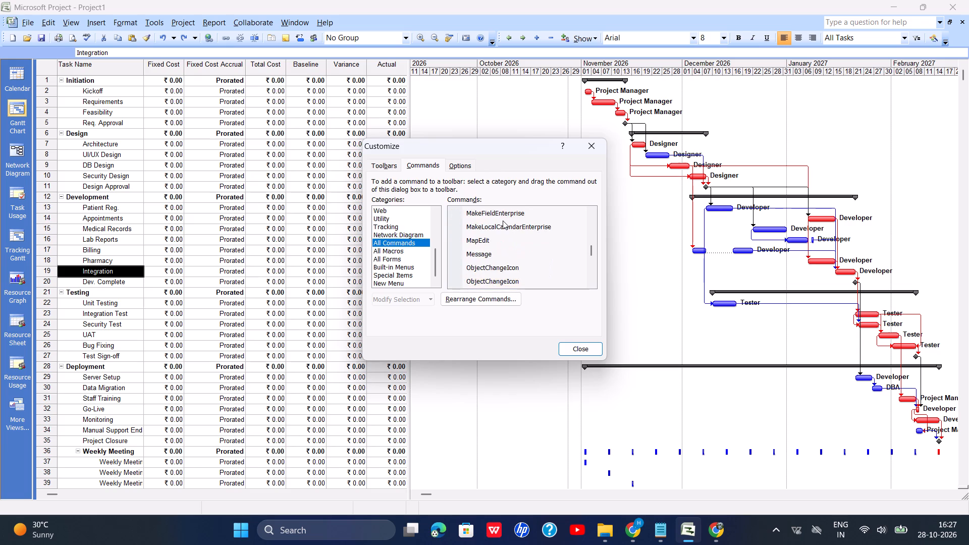
pyautogui.press('Down')
pyautogui.press('Down')
pyautogui.press('Down')
pyautogui.press('Down')
pyautogui.press('Down')
pyautogui.press('Down')
pyautogui.press('Down')
pyautogui.press('Down')
pyautogui.press('Down')
pyautogui.press('Down')
pyautogui.press('Down')
pyautogui.press('Down')
pyautogui.press('Down')
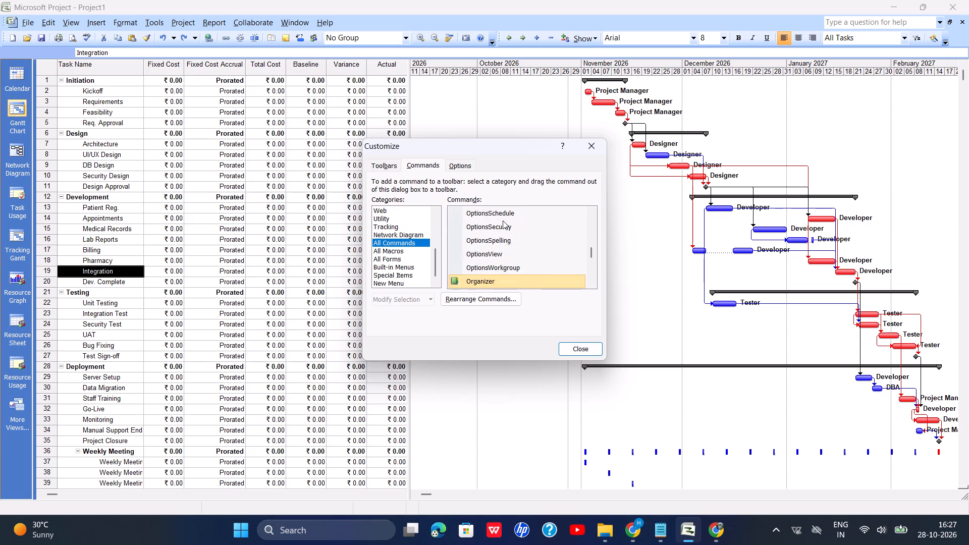
pyautogui.press('Down')
pyautogui.press('Down')
pyautogui.press('Down')
pyautogui.press('Down')
pyautogui.press('Down')
pyautogui.press('Down')
pyautogui.press('Down')
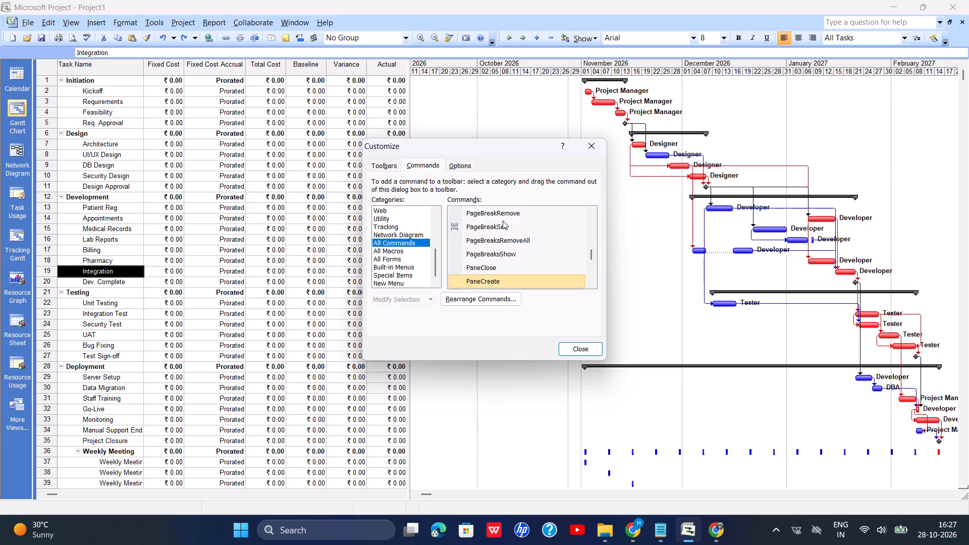
pyautogui.press('Down')
pyautogui.press('Down')
pyautogui.press('Down')
pyautogui.press('Down')
pyautogui.press('Down')
pyautogui.press('Down')
pyautogui.press('Down')
pyautogui.press('Down')
pyautogui.press('Down')
pyautogui.press('Down')
pyautogui.press('Down')
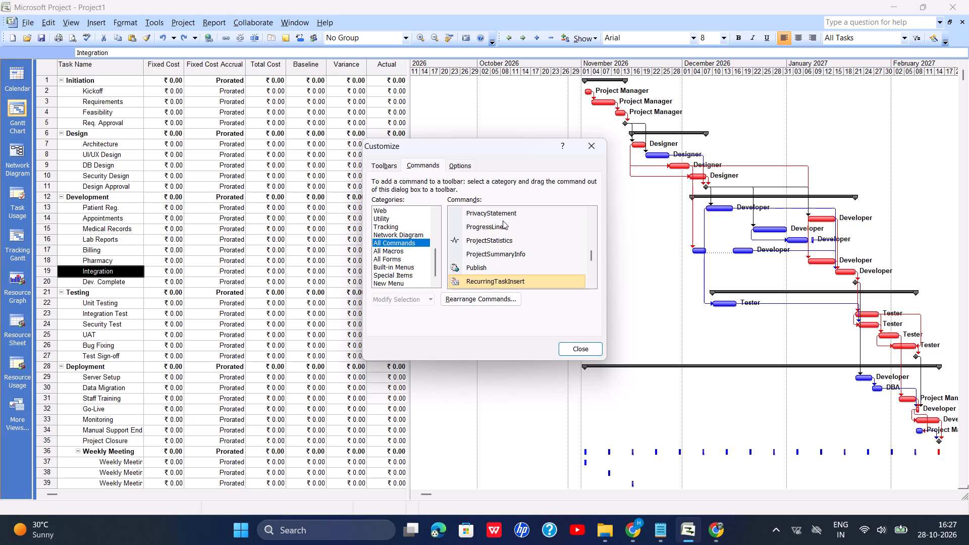
pyautogui.press('Down')
pyautogui.press('Down')
pyautogui.press('Down')
pyautogui.press('Down')
pyautogui.press('Down')
pyautogui.press('Down')
pyautogui.press('Down')
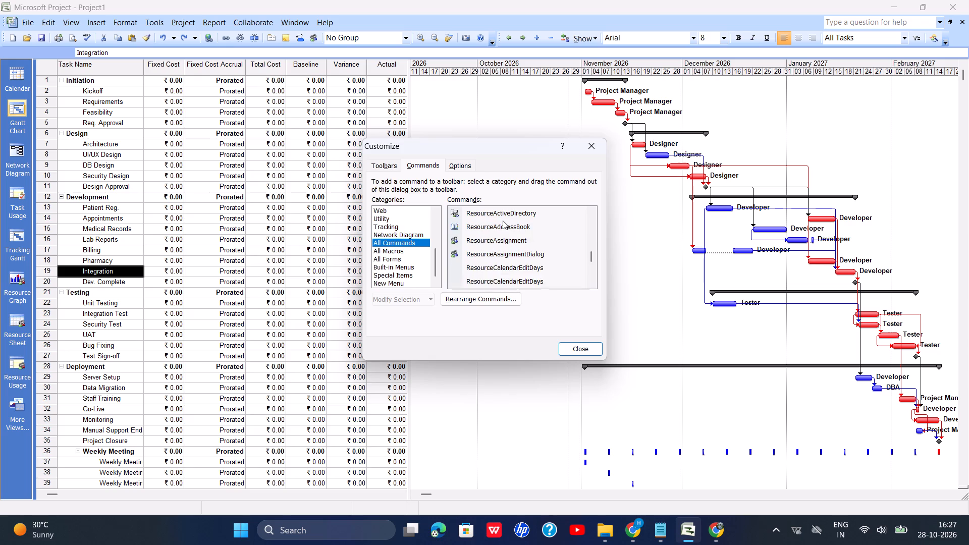
pyautogui.press('Down')
pyautogui.press('Down')
pyautogui.press('Down')
pyautogui.press('Down')
pyautogui.press('Down')
pyautogui.press('Down')
pyautogui.press('Down')
pyautogui.press('Down')
pyautogui.press('Down')
pyautogui.press('Down')
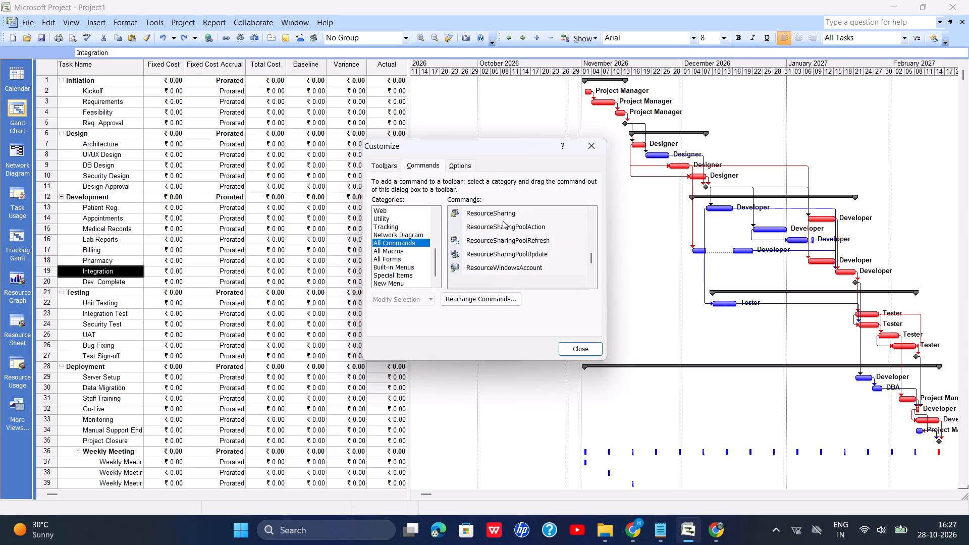
pyautogui.press('Down')
pyautogui.press('Down')
pyautogui.press('Down')
pyautogui.press('Down')
pyautogui.press('Down')
# Look through the All Commands entries beginning with S and select the SplitTask command.
pyautogui.press('Down')
pyautogui.press('Down')
pyautogui.press('Down')
pyautogui.press('Down')
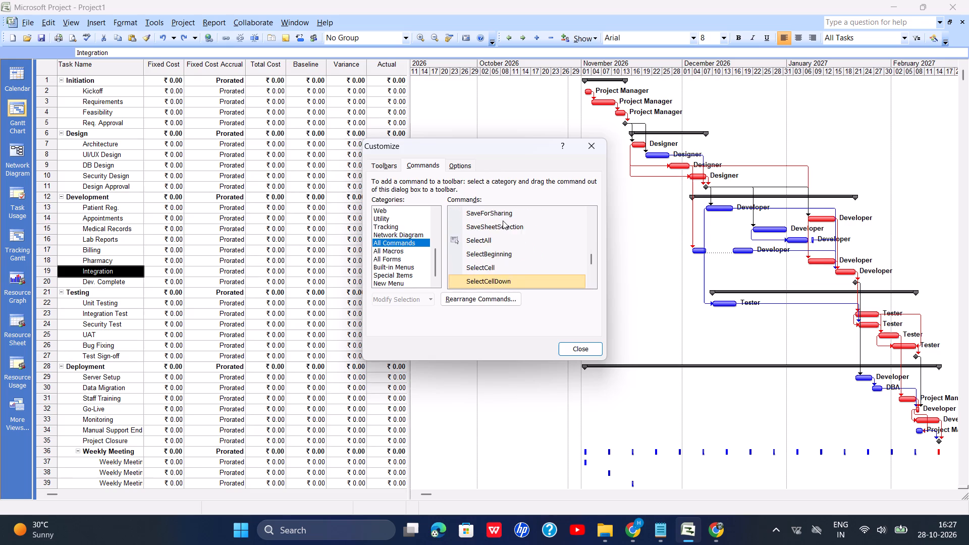
pyautogui.press('Down')
pyautogui.press('Down')
pyautogui.press('Down')
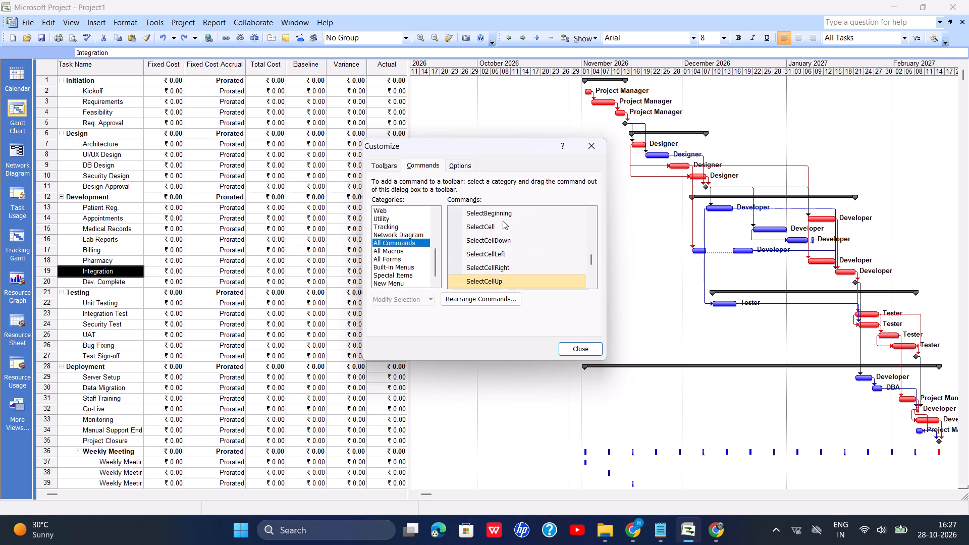
pyautogui.press('Down')
pyautogui.press('Down')
pyautogui.press('Down')
pyautogui.press('Down')
pyautogui.press('Down')
pyautogui.press('Down')
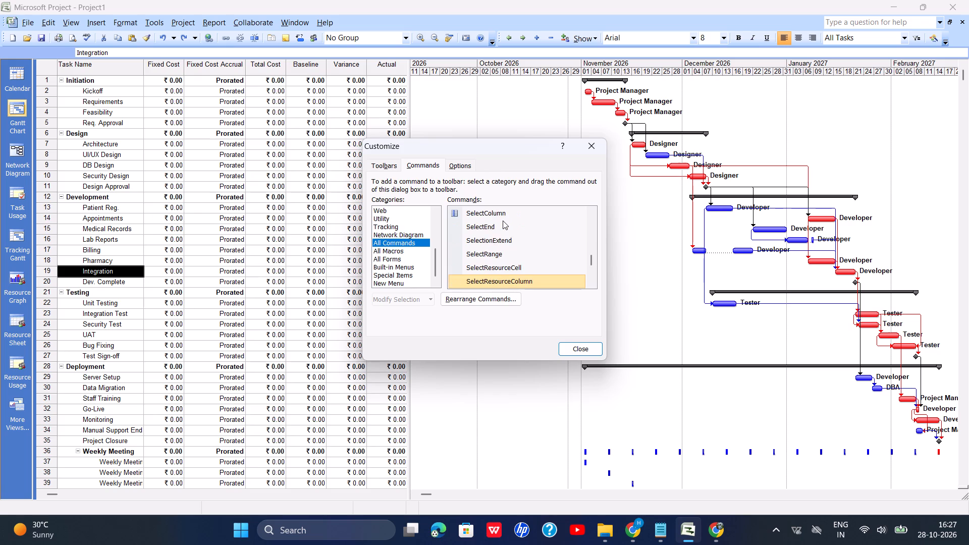
pyautogui.press('Down')
pyautogui.press('Down')
pyautogui.press('Down')
pyautogui.press('Down')
pyautogui.press('Down')
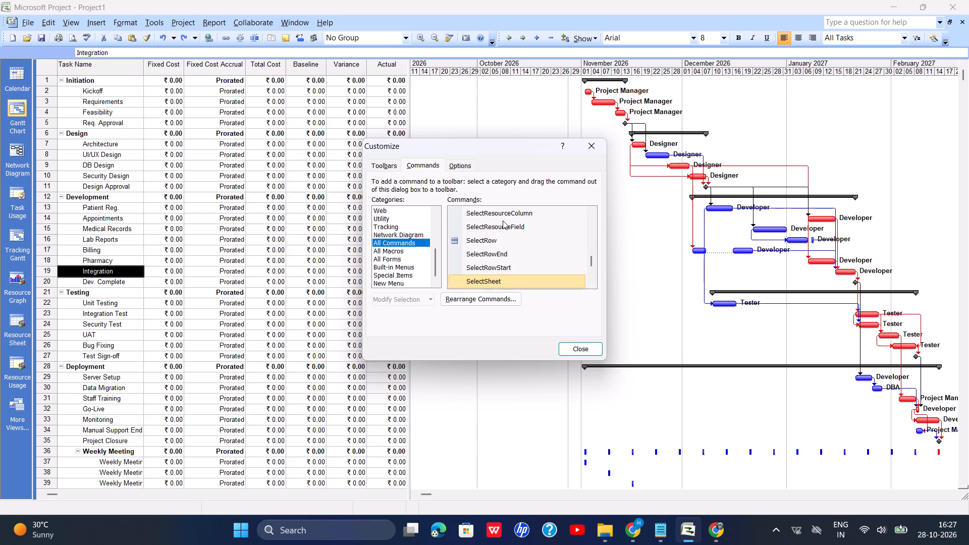
pyautogui.press('Down')
pyautogui.press('Down')
pyautogui.press('Down')
pyautogui.press('Down')
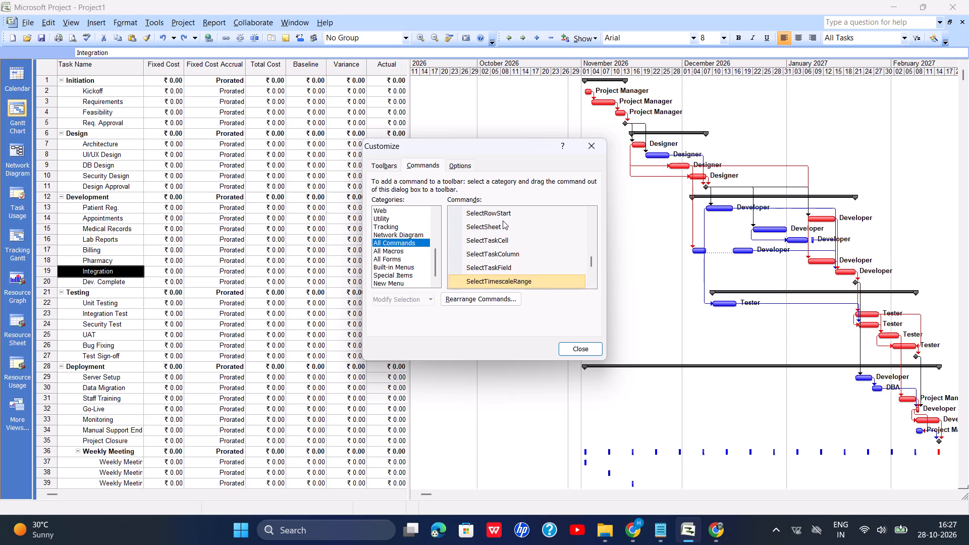
pyautogui.press('Down')
pyautogui.press('Down')
pyautogui.press('Down')
pyautogui.press('Down')
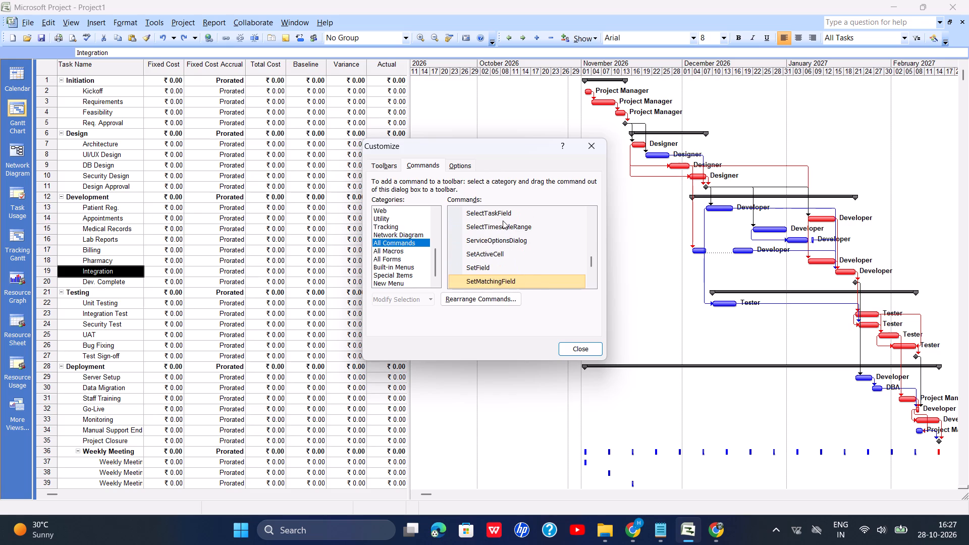
pyautogui.press('Down')
pyautogui.press('Down')
pyautogui.press('Down')
pyautogui.press('Down')
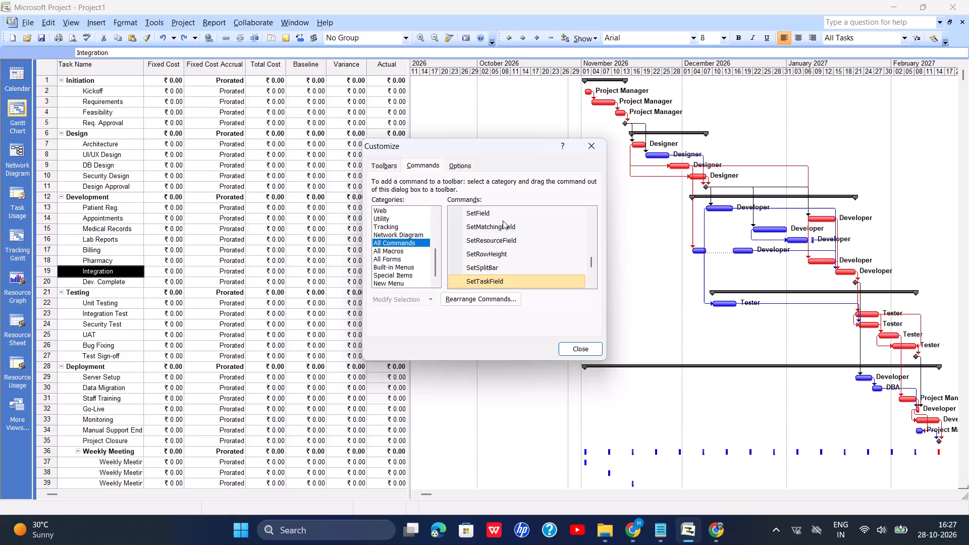
pyautogui.press('Down')
pyautogui.press('Down')
pyautogui.press('Down')
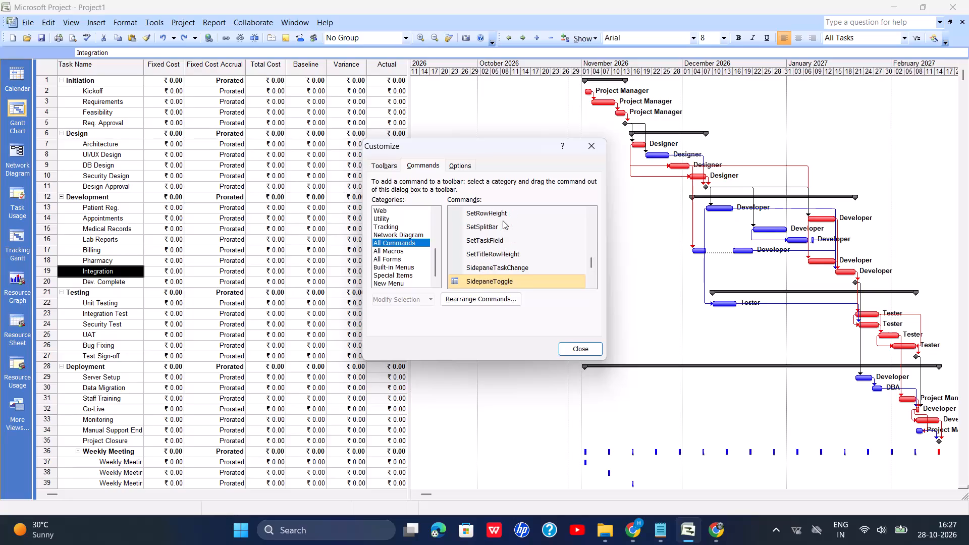
pyautogui.press('Down')
pyautogui.press('Down')
pyautogui.press('Down')
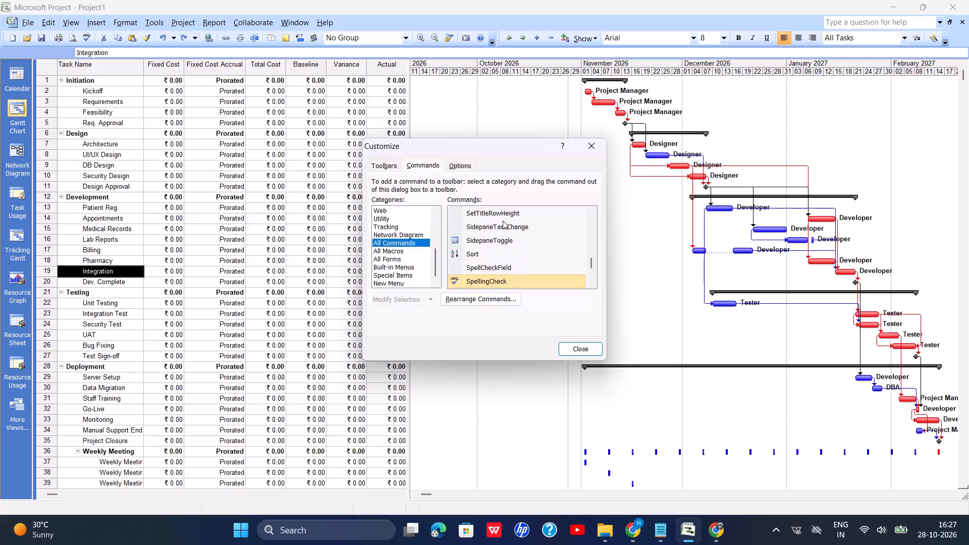
pyautogui.press('Down')
pyautogui.press('Down')
pyautogui.press('Up')
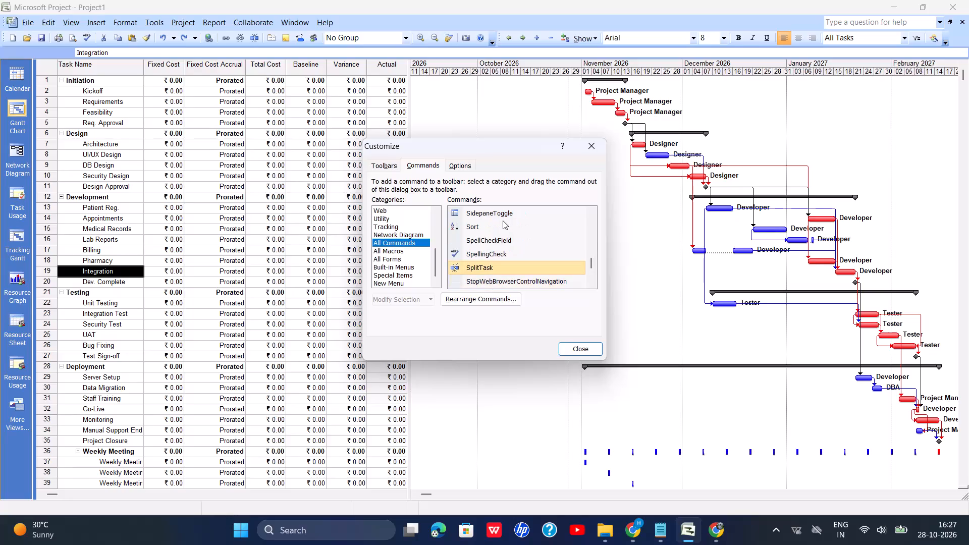
pyautogui.click(506, 265)
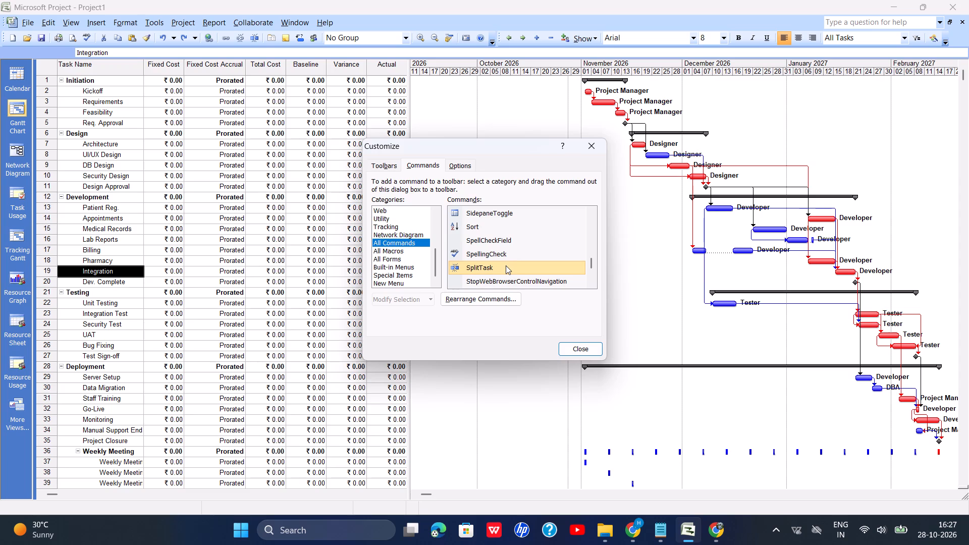
pyautogui.click(497, 267)
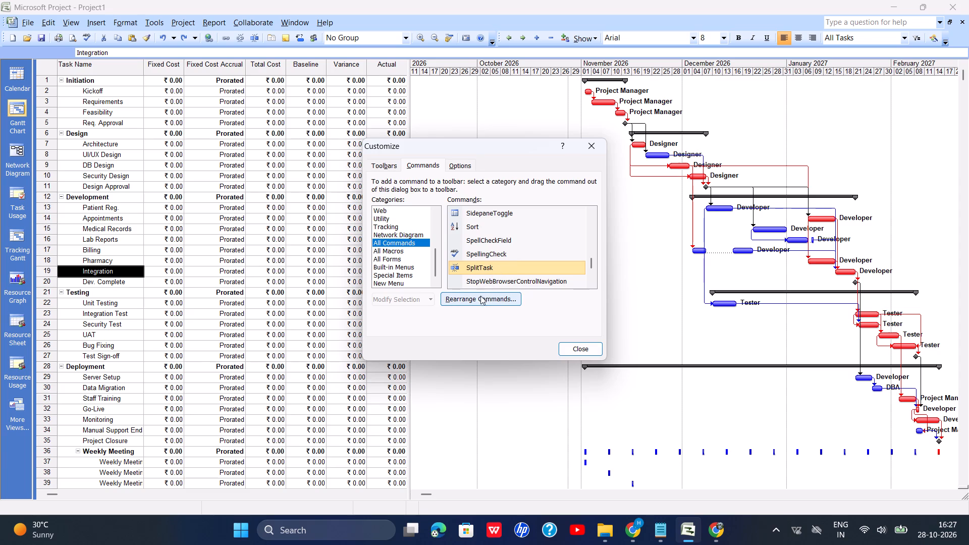
pyautogui.click(709, 525)
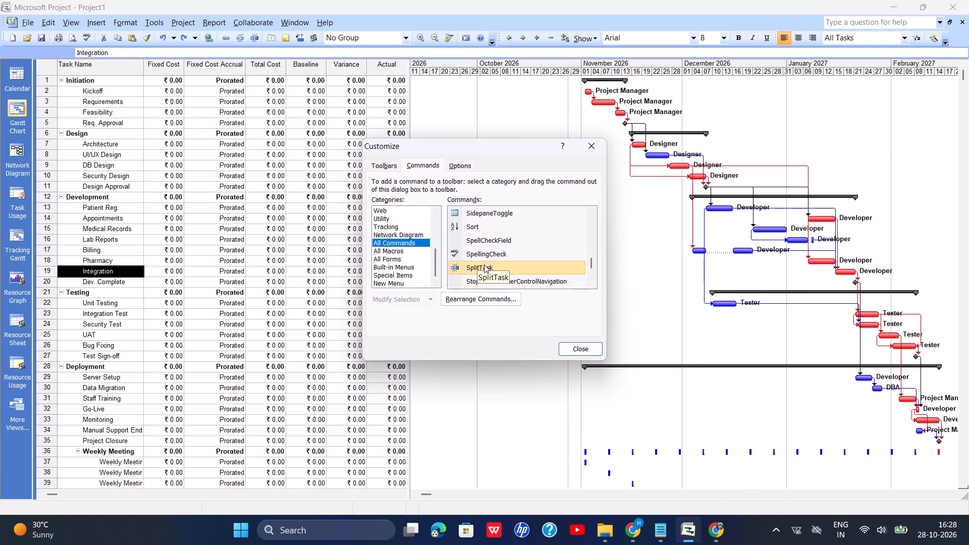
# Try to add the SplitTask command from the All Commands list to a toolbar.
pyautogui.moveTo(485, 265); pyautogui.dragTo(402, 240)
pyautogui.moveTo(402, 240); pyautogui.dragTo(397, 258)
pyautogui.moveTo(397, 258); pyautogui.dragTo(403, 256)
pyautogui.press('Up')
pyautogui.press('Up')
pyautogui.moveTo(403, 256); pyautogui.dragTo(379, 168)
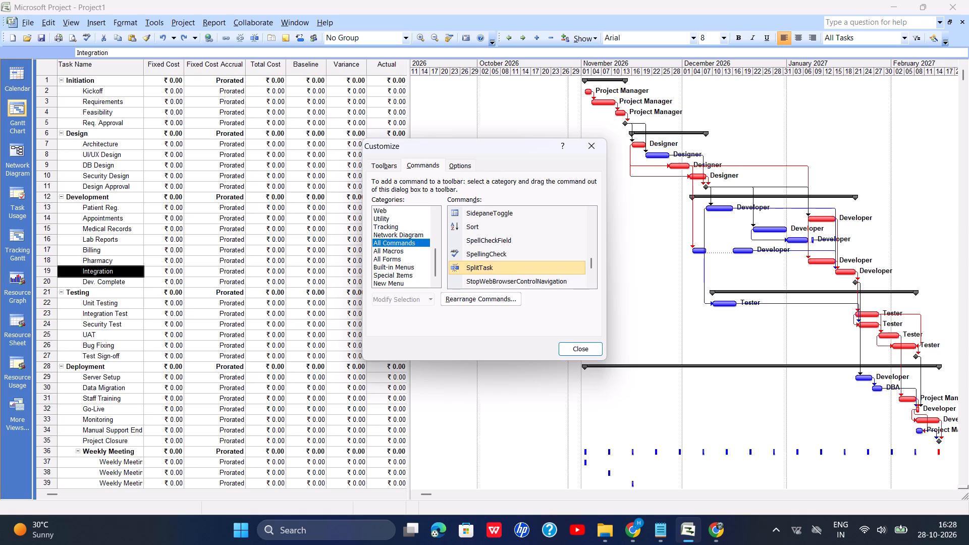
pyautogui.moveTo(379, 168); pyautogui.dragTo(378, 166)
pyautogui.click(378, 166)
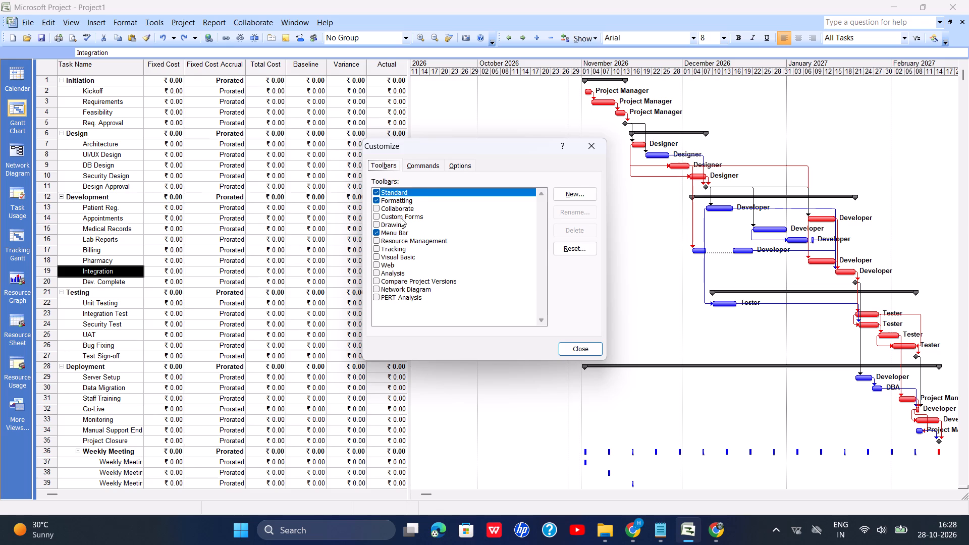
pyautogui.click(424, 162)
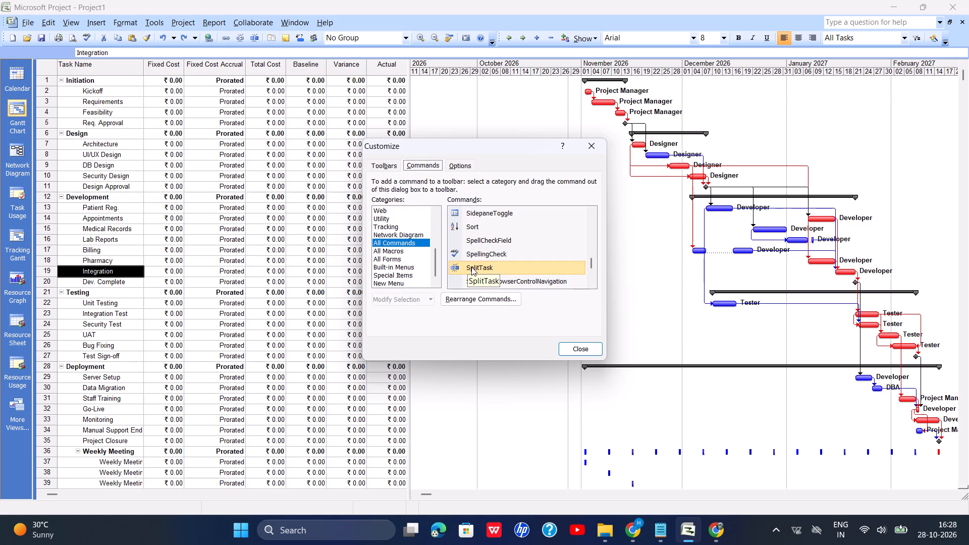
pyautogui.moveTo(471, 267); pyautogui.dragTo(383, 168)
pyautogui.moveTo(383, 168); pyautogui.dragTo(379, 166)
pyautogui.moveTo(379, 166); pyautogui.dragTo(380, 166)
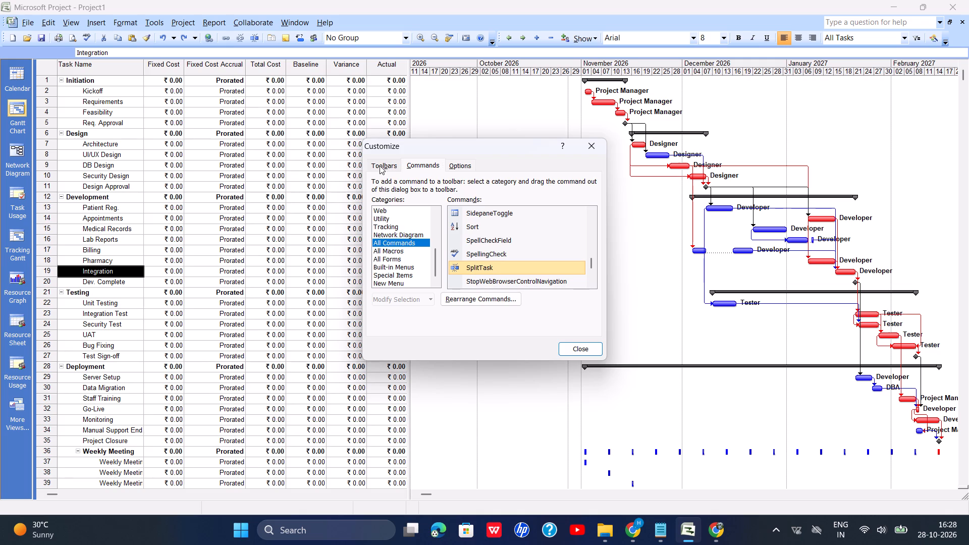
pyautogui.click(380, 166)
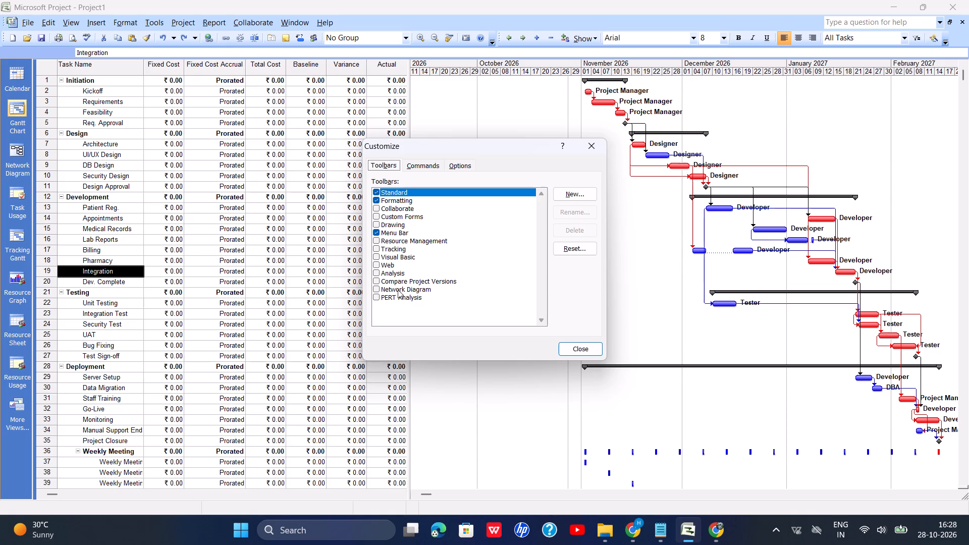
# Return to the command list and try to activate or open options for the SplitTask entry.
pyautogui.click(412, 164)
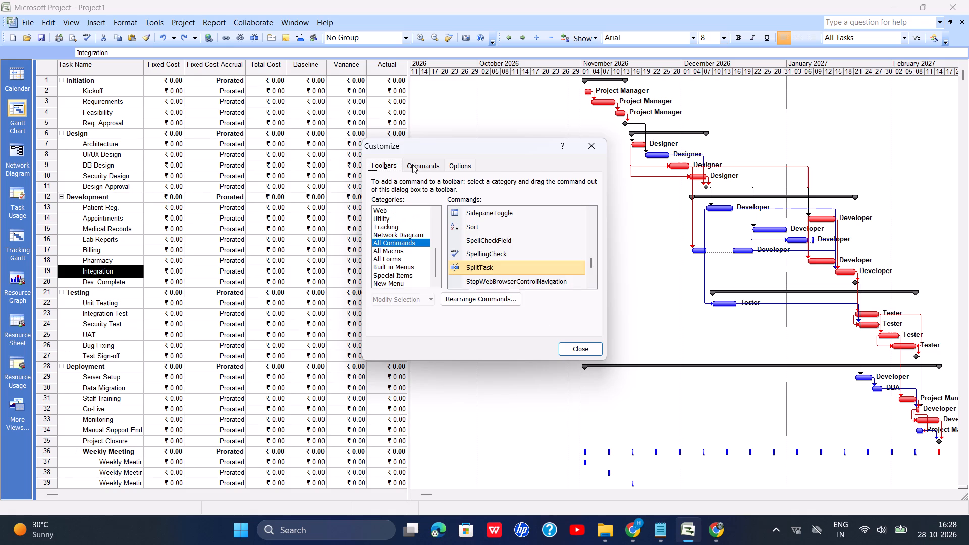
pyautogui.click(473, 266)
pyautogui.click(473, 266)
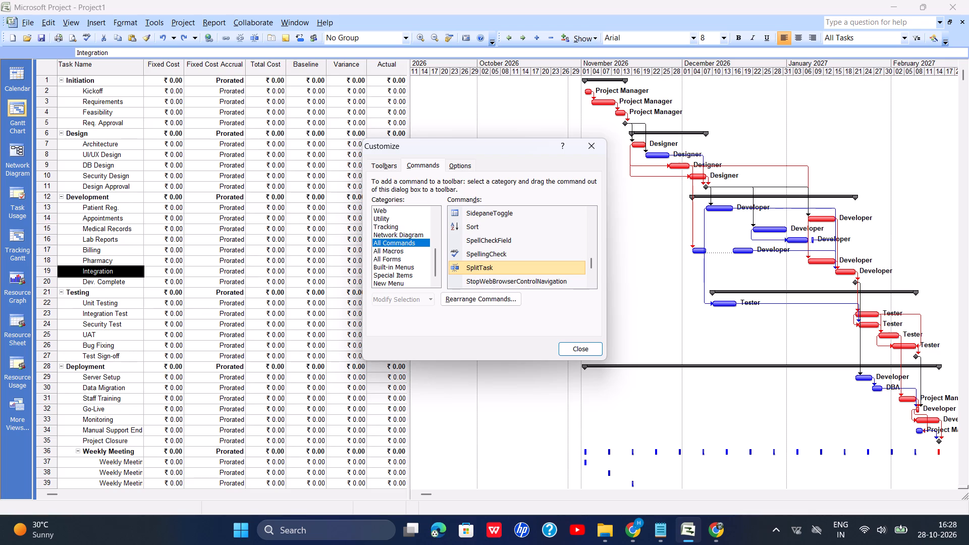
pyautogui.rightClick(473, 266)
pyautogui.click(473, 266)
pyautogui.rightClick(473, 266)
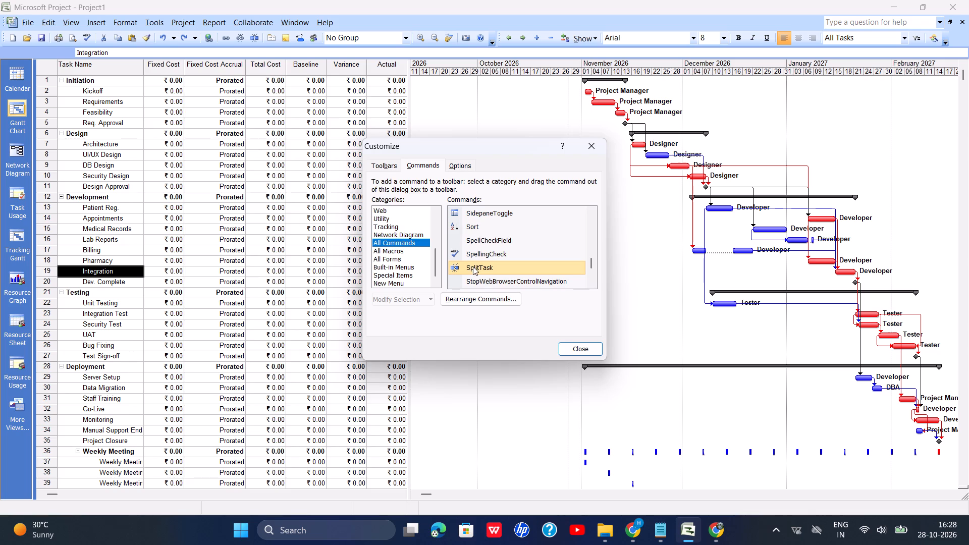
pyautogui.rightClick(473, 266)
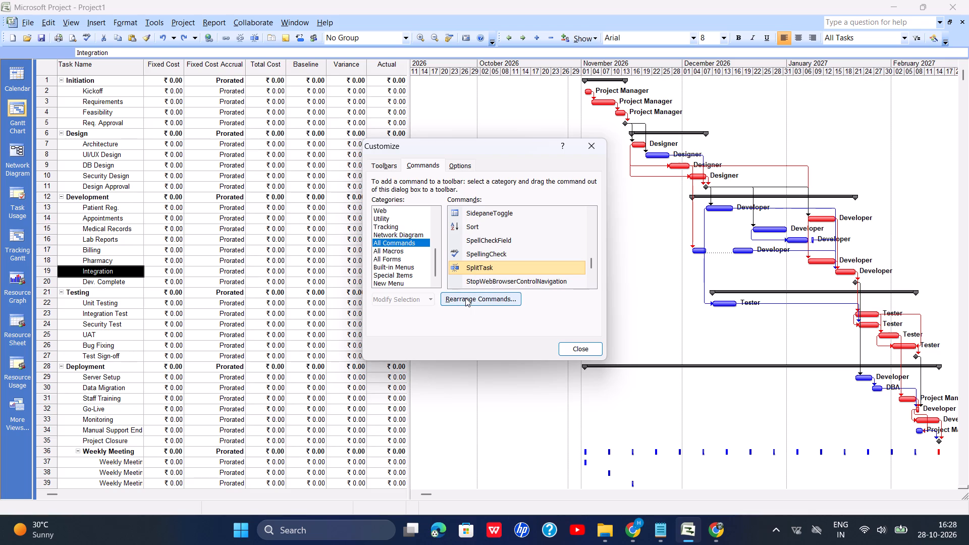
# Open Rearrange Commands, examine the available menu bar choices, and close it without changes.
pyautogui.click(465, 298)
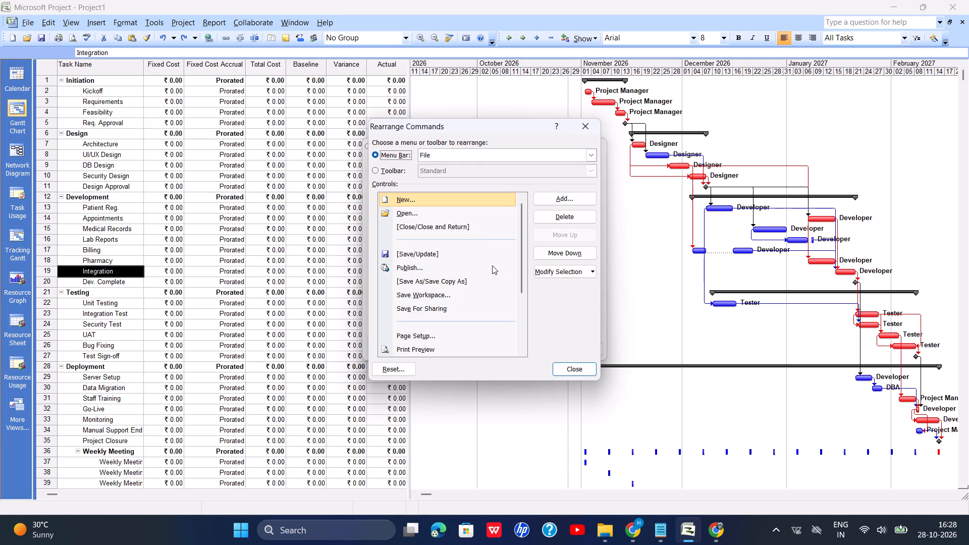
pyautogui.click(439, 158)
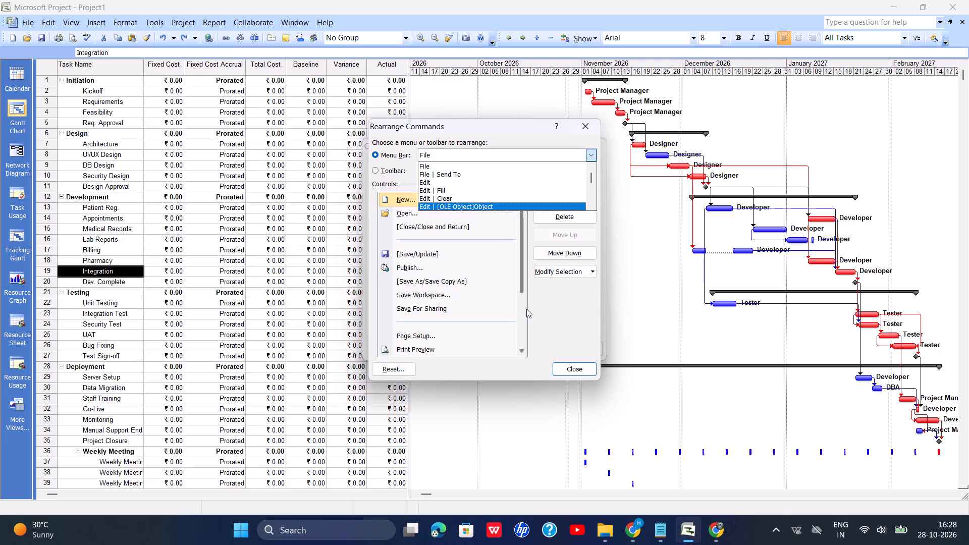
pyautogui.click(544, 306)
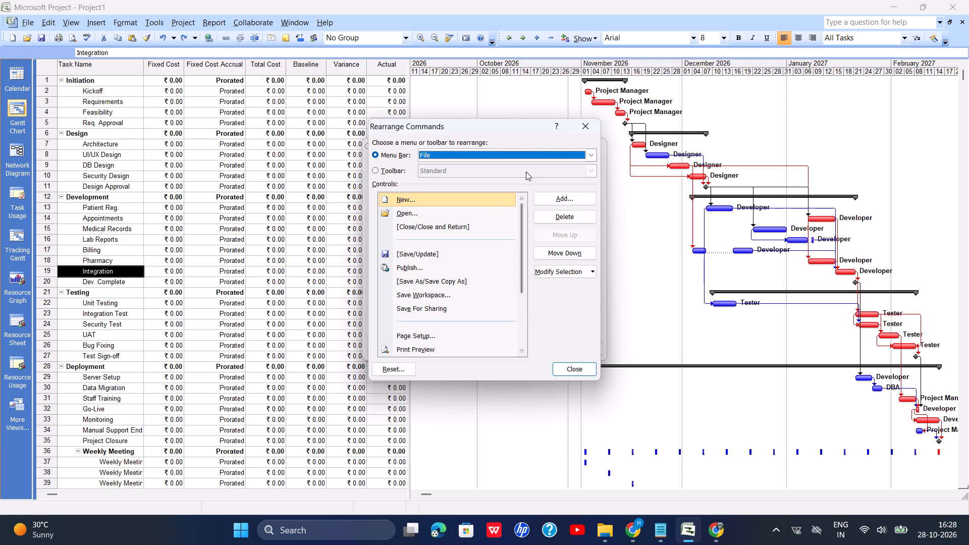
pyautogui.click(573, 129)
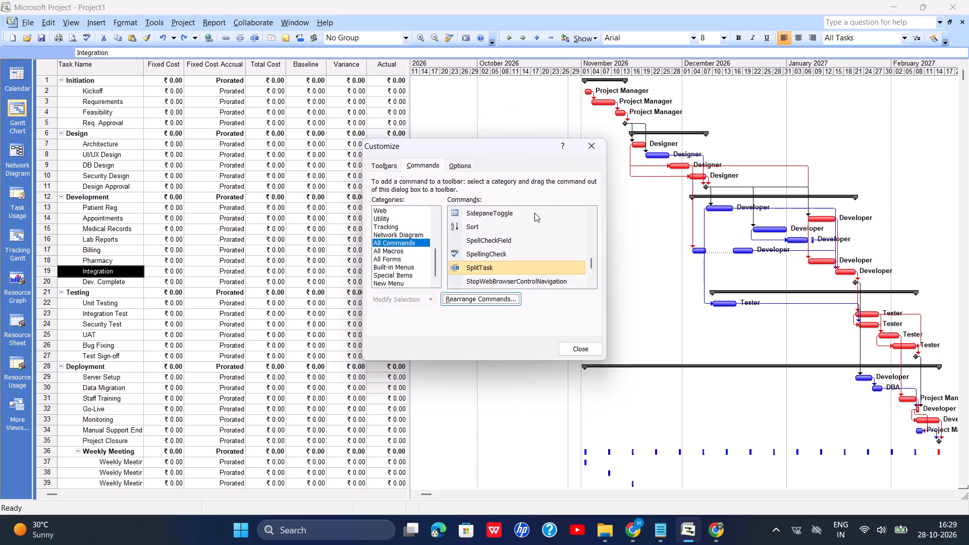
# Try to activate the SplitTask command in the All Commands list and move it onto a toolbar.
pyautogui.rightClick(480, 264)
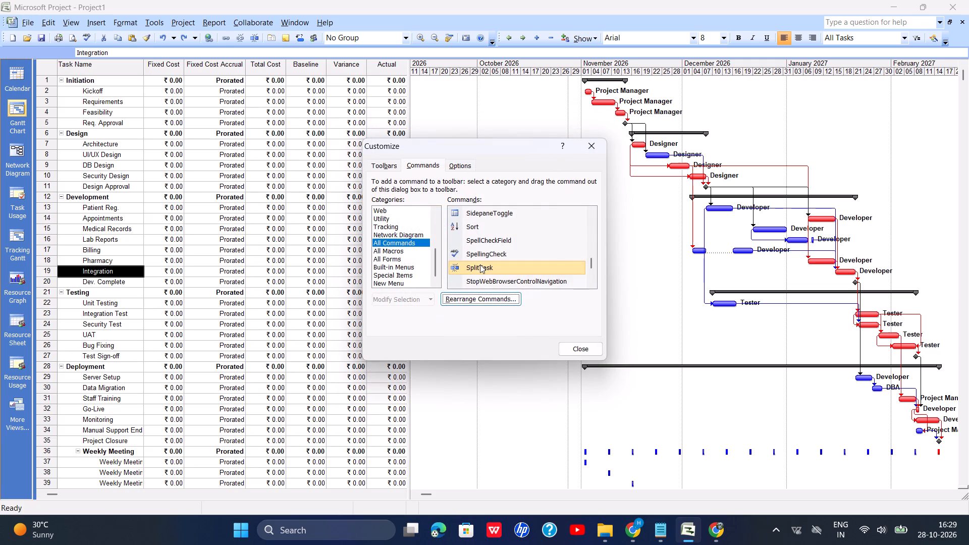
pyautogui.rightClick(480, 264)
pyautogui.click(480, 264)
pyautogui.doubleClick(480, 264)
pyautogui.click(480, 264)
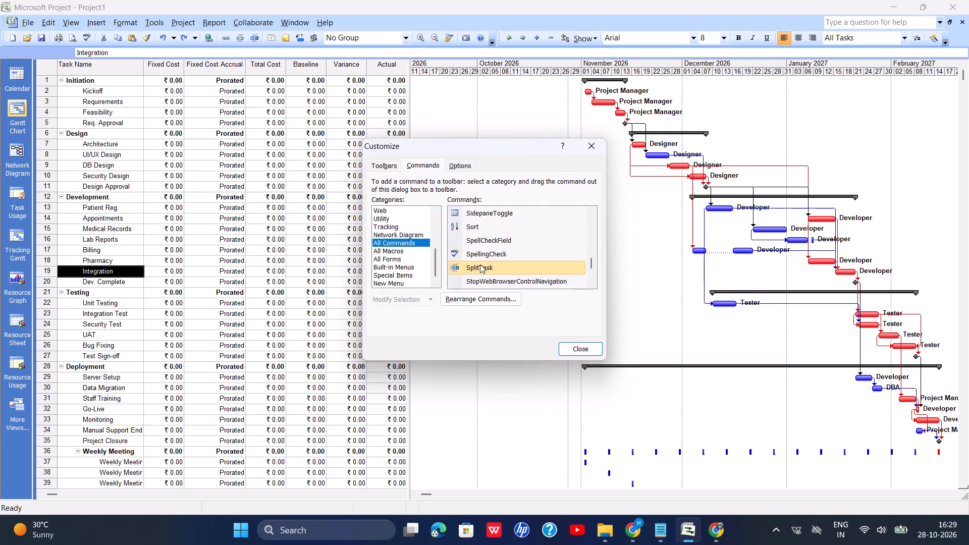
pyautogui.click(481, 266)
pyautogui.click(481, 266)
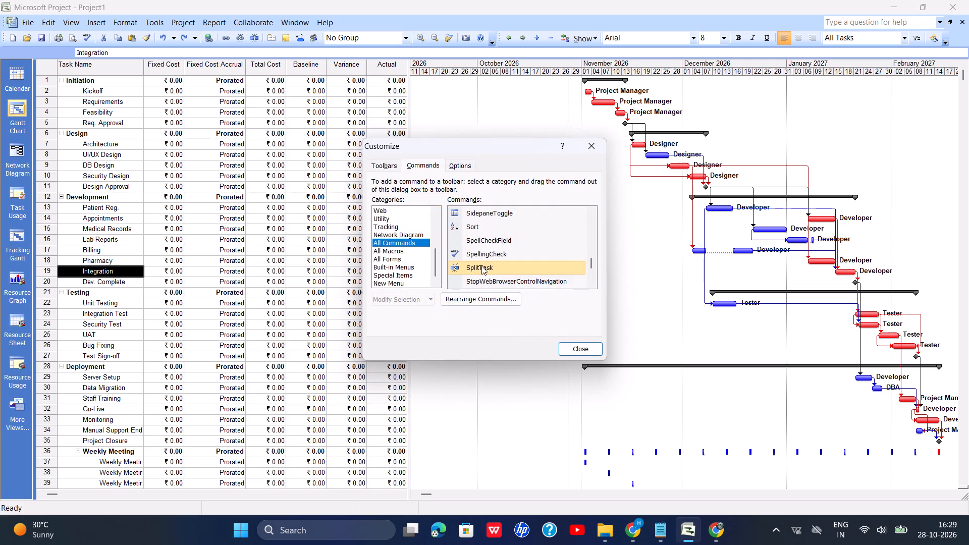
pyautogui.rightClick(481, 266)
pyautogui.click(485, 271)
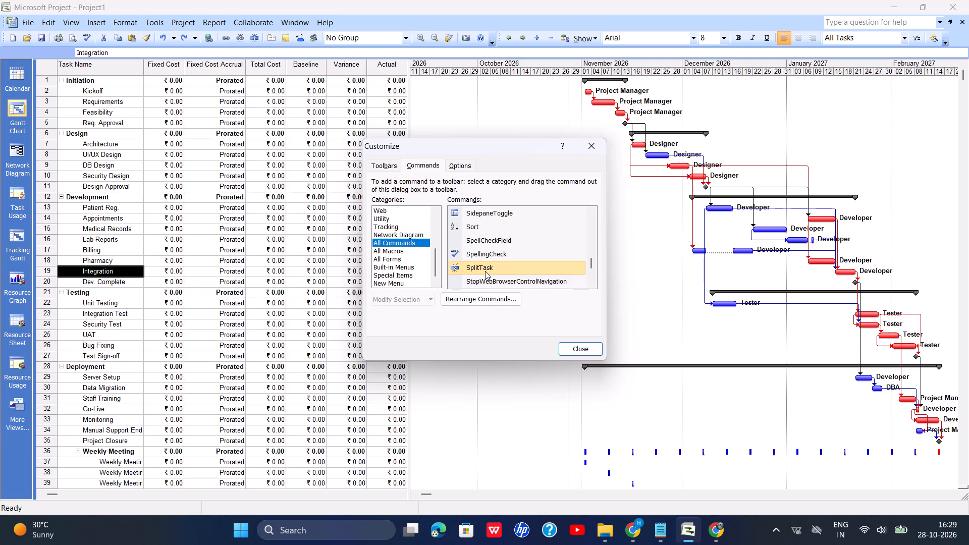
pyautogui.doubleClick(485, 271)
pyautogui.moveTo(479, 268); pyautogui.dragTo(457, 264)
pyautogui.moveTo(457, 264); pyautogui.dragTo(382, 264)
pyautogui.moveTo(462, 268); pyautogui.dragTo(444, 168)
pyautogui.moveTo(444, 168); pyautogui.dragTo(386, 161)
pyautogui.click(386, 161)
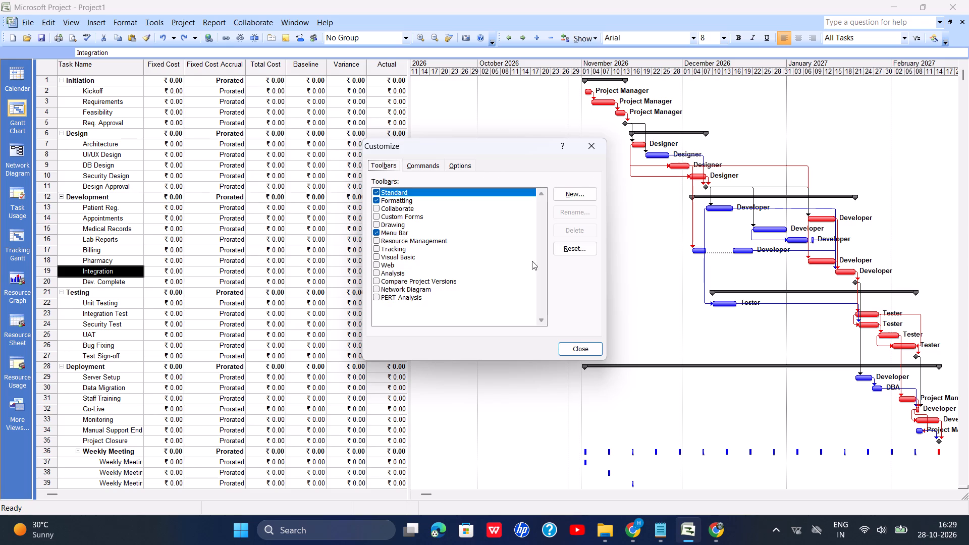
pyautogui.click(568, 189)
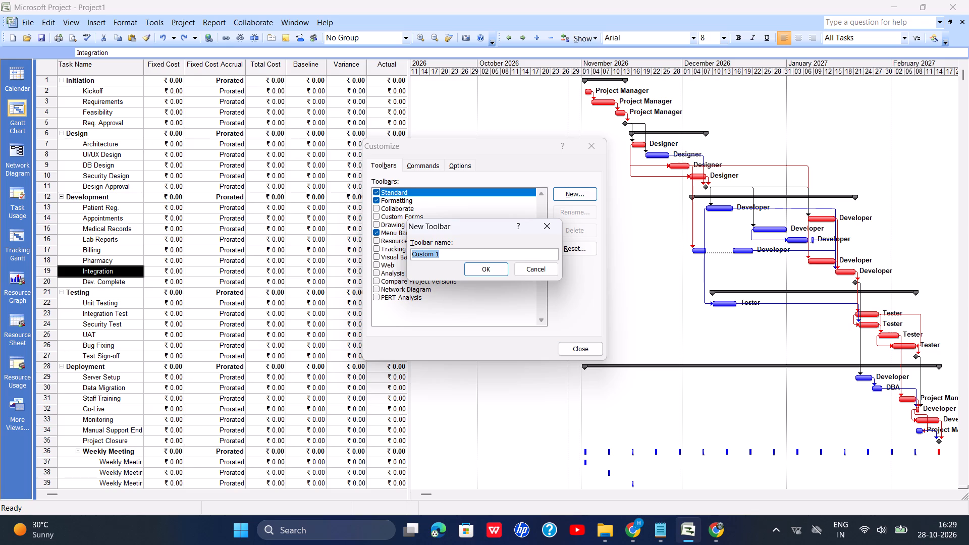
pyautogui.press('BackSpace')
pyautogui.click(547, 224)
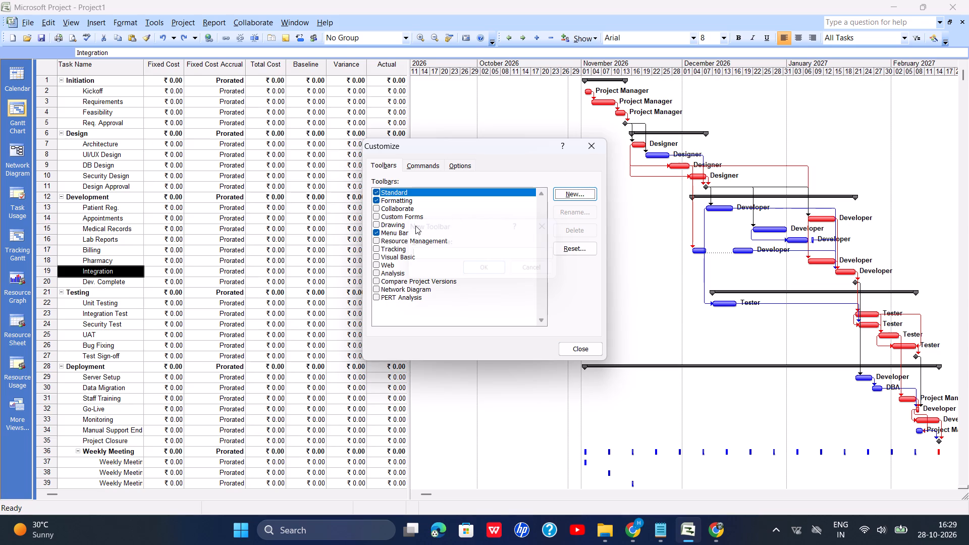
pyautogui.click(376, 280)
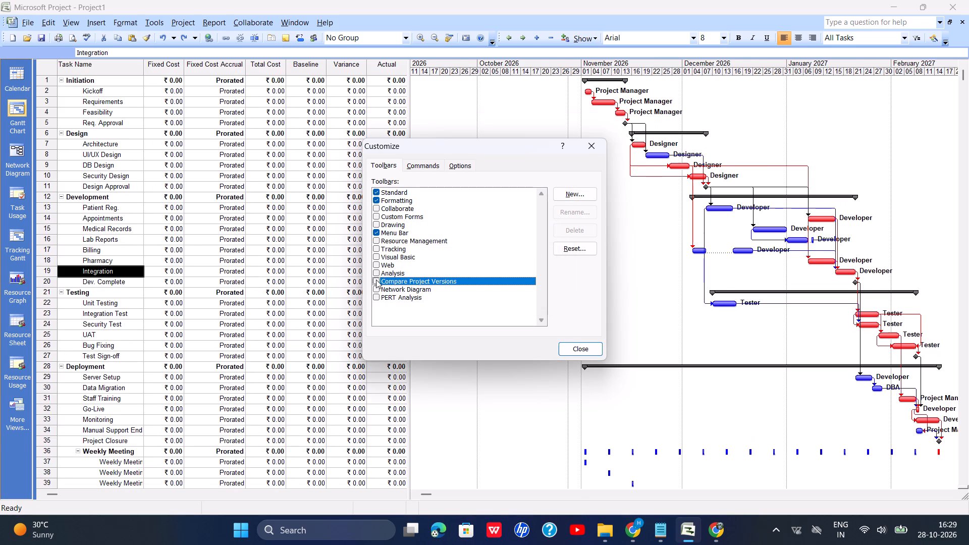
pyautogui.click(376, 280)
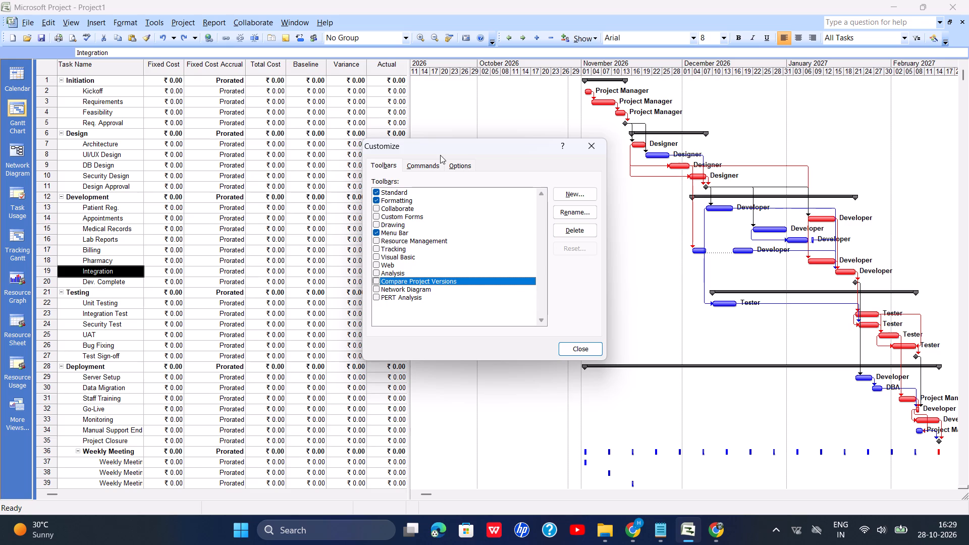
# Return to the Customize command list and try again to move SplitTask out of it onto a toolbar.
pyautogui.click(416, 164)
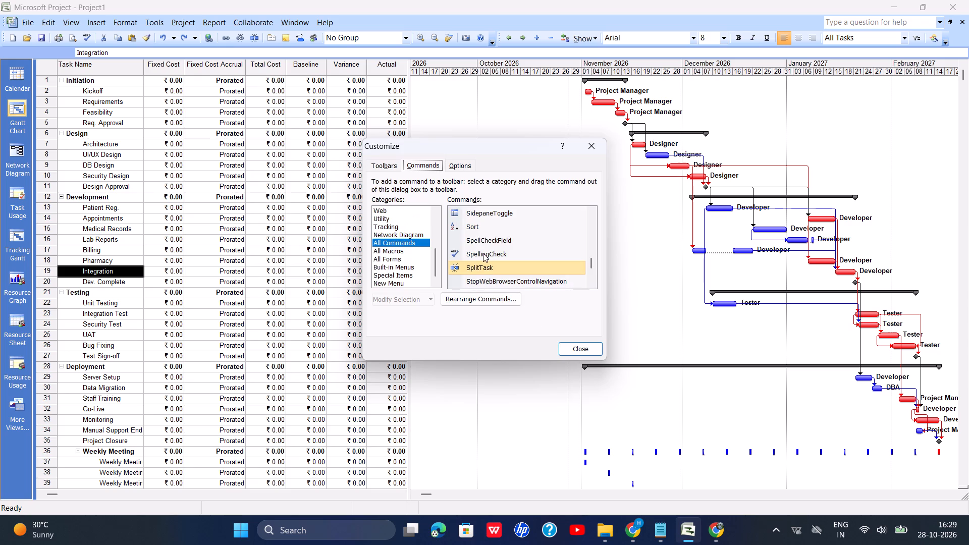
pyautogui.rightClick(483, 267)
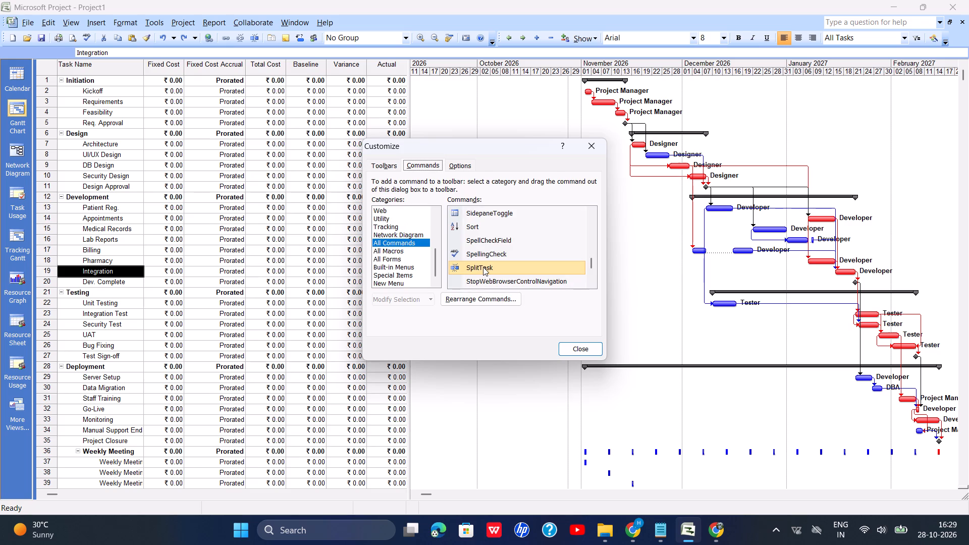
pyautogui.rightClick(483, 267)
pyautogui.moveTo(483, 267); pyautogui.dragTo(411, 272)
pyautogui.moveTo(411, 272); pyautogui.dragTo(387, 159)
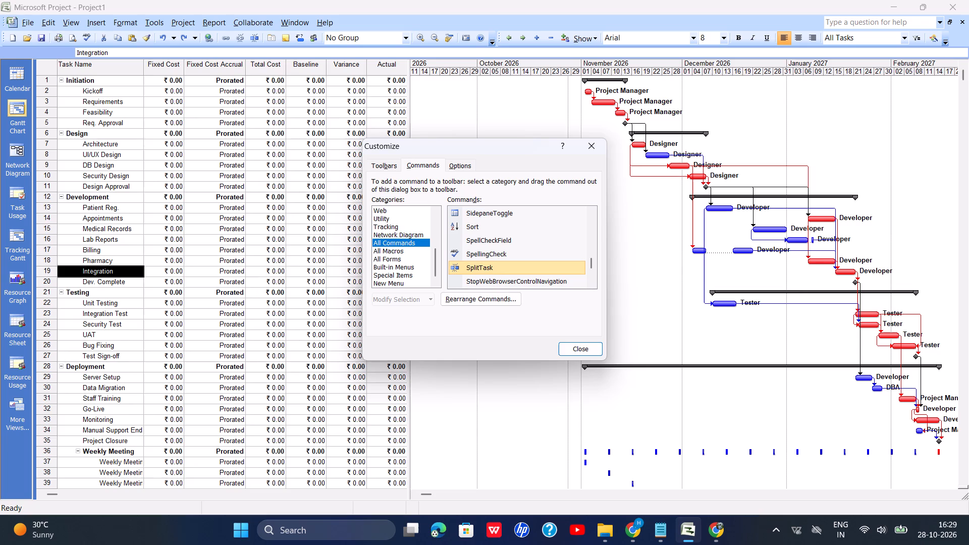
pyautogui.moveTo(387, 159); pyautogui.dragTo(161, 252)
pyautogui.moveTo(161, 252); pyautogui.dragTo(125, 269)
pyautogui.click(726, 539)
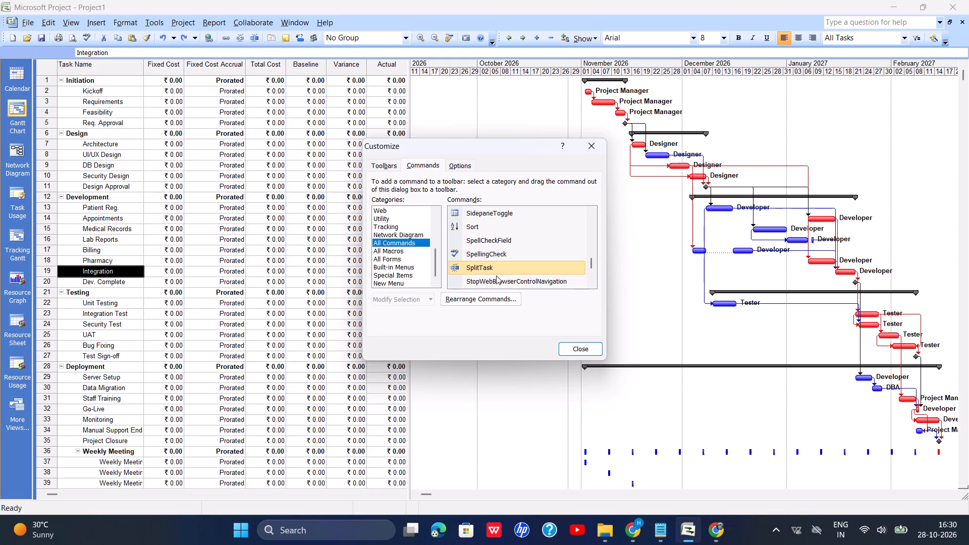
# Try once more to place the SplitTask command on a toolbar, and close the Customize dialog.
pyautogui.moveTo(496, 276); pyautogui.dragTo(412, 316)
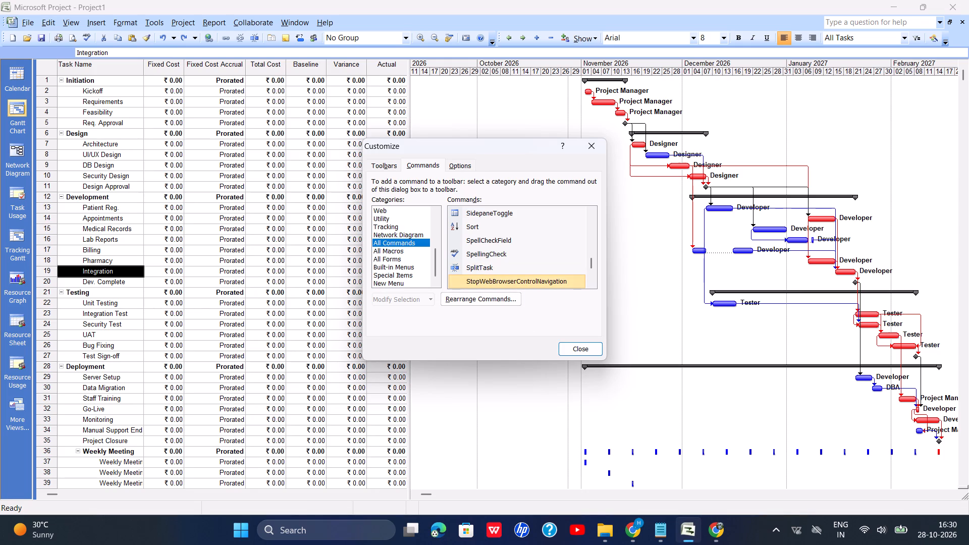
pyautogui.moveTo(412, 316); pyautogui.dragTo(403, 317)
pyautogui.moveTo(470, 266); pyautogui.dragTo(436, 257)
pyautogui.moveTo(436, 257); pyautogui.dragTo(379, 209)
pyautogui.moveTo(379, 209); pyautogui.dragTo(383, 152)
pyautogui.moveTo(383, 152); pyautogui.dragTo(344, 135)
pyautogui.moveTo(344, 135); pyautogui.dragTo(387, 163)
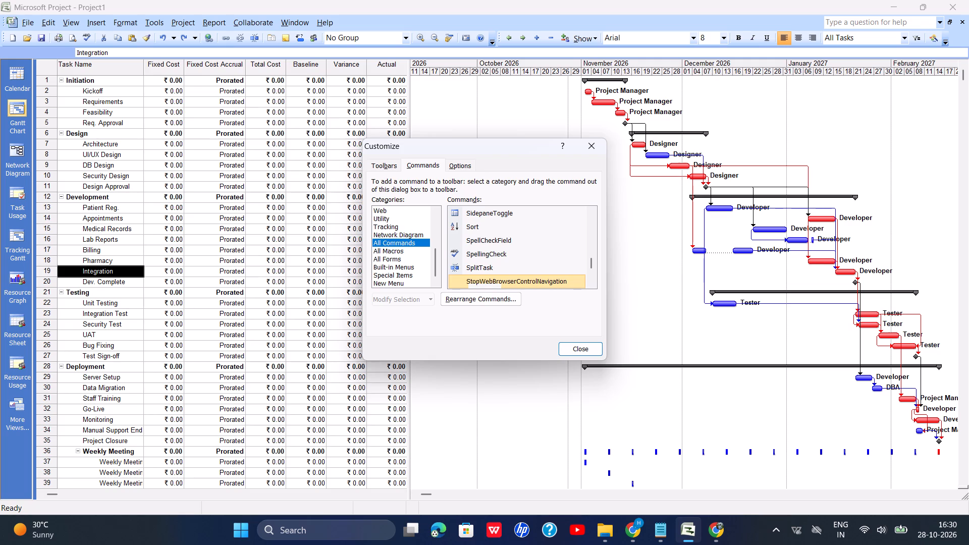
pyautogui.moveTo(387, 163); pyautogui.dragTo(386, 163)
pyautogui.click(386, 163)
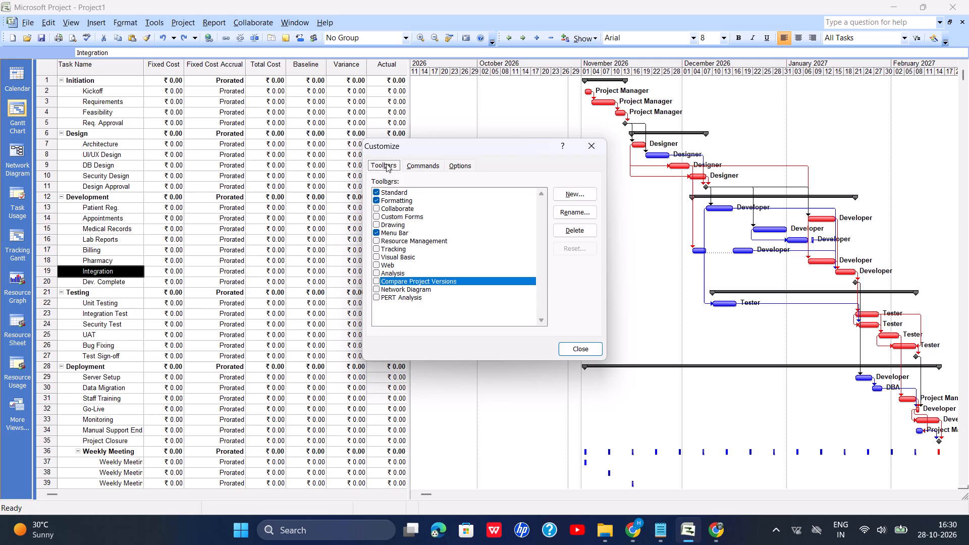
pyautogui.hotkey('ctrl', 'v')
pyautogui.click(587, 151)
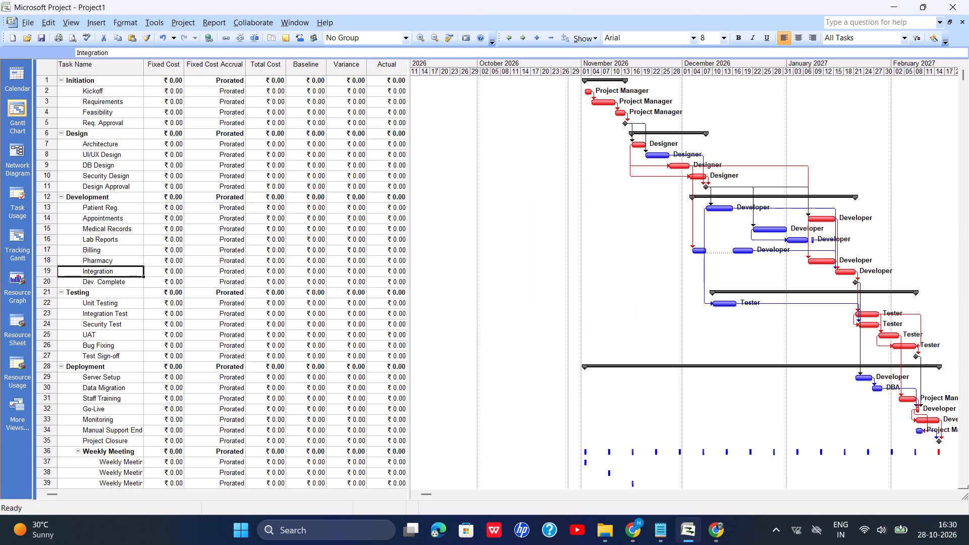
# Switch the Gantt Chart's table from Cost to Entry.
pyautogui.click(25, 20)
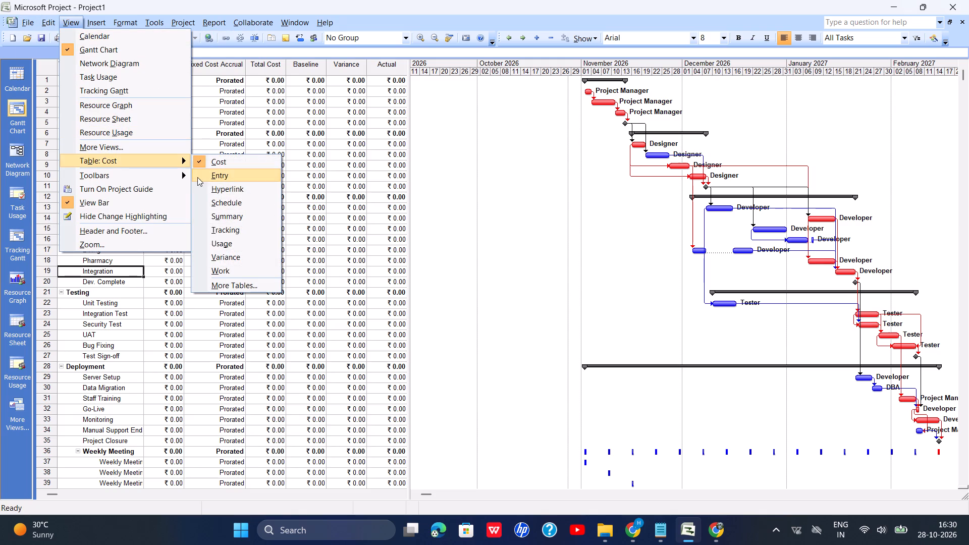
pyautogui.click(209, 177)
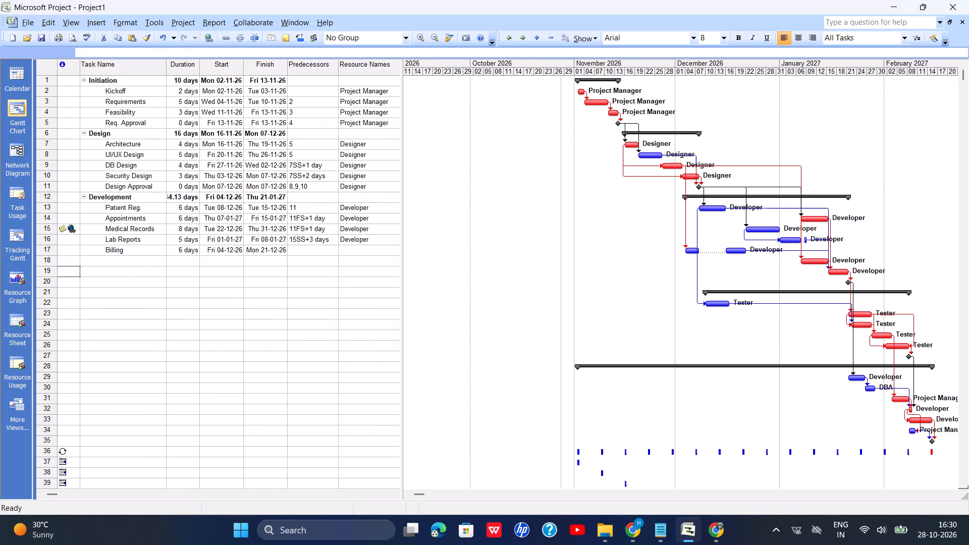
pyautogui.scroll(1, 200, 264)
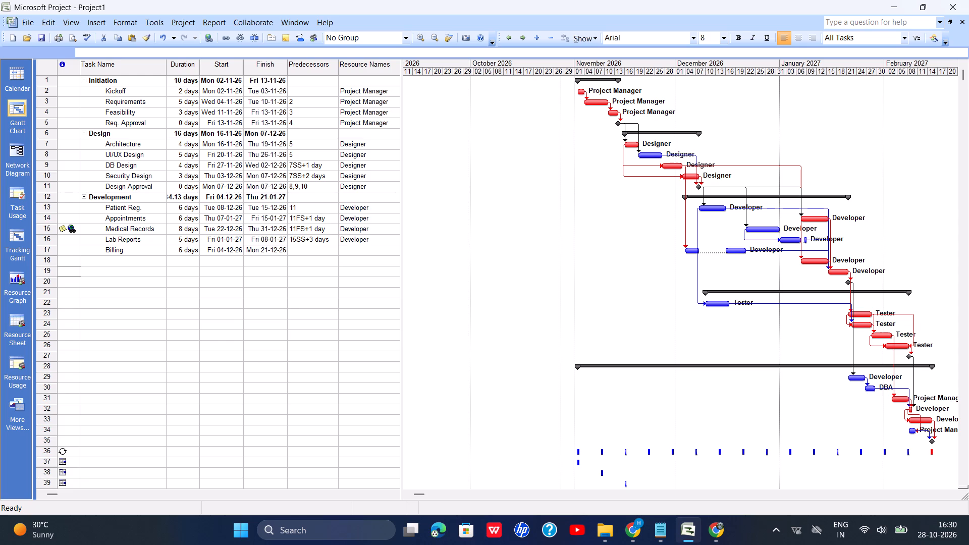
# Select the Integration task and capture a full-screen screenshot of the Gantt chart with the Entry table.
pyautogui.click(125, 272)
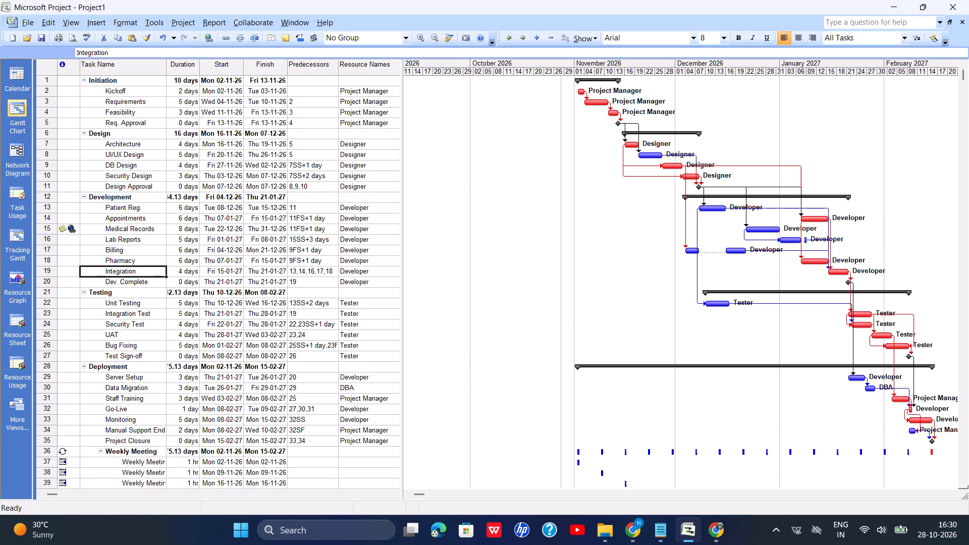
pyautogui.press('Print')
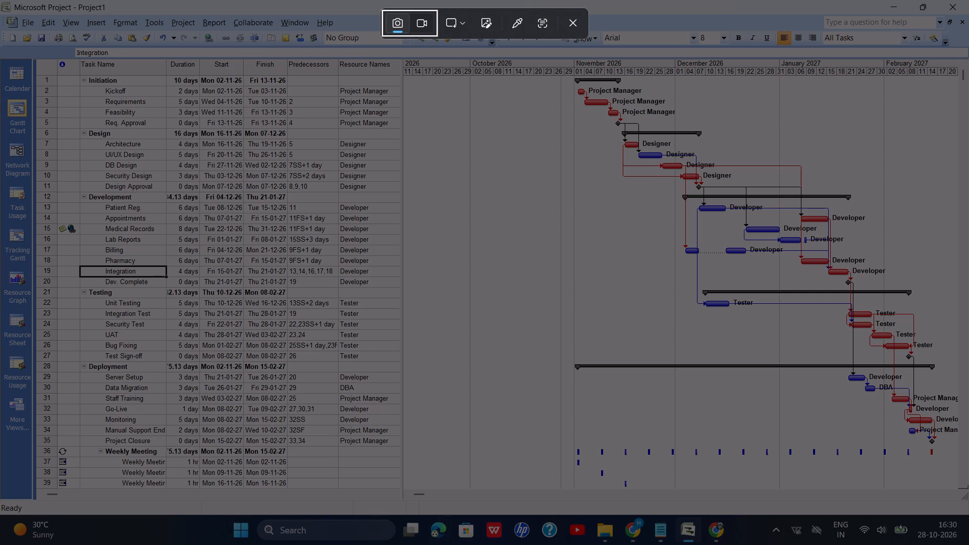
pyautogui.click(463, 25)
pyautogui.click(473, 64)
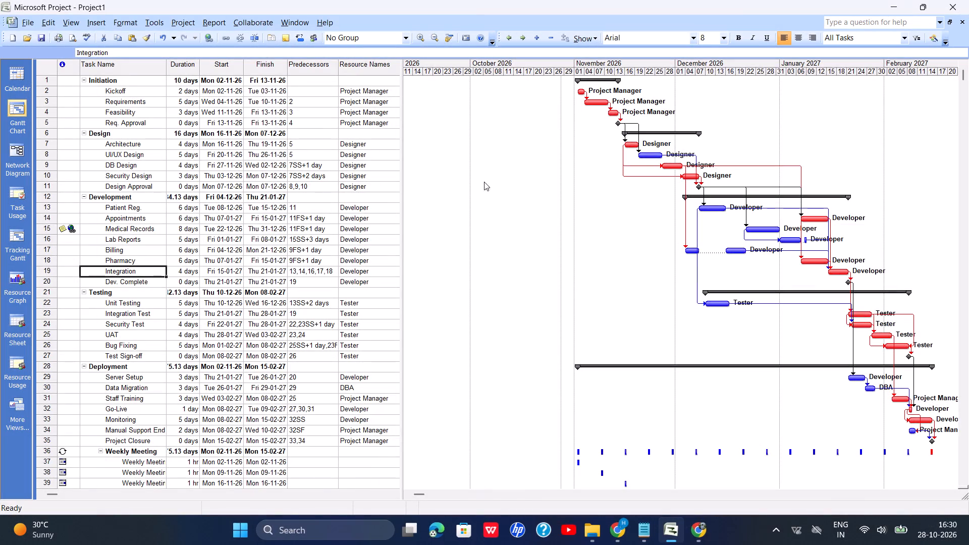
# Switch to the CA 2 project file form in Chrome, reload it, fill in the student's name and roll number, and choose group 1.
pyautogui.click(631, 528)
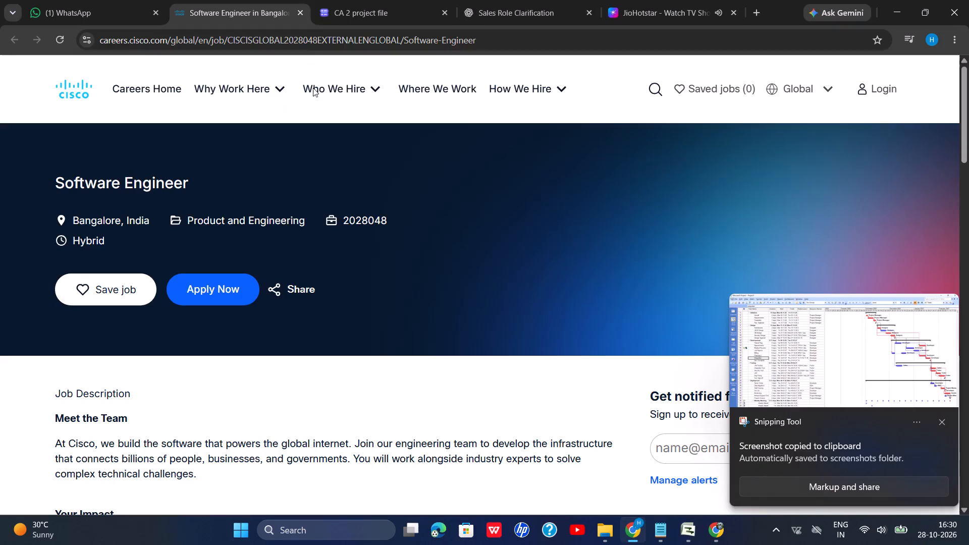
pyautogui.click(371, 0)
pyautogui.click(54, 37)
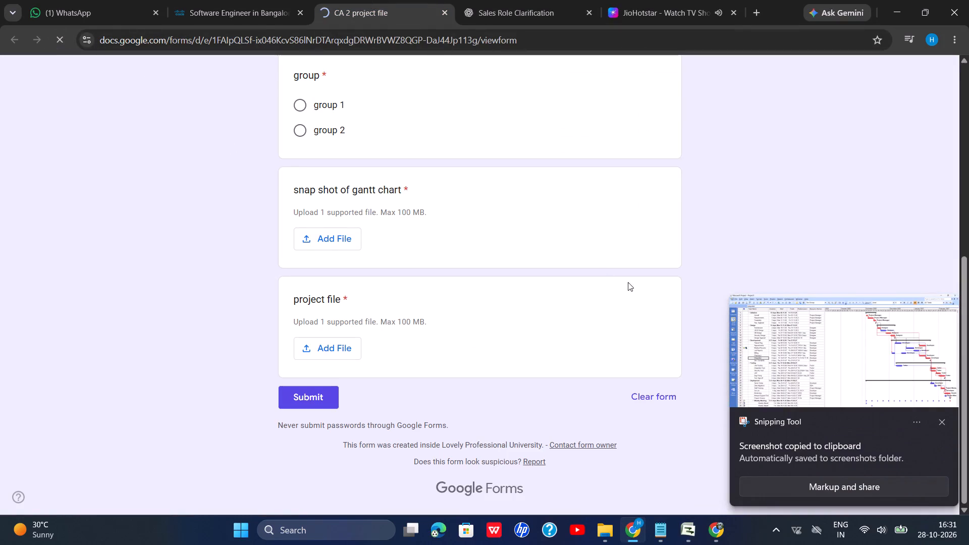
pyautogui.click(939, 420)
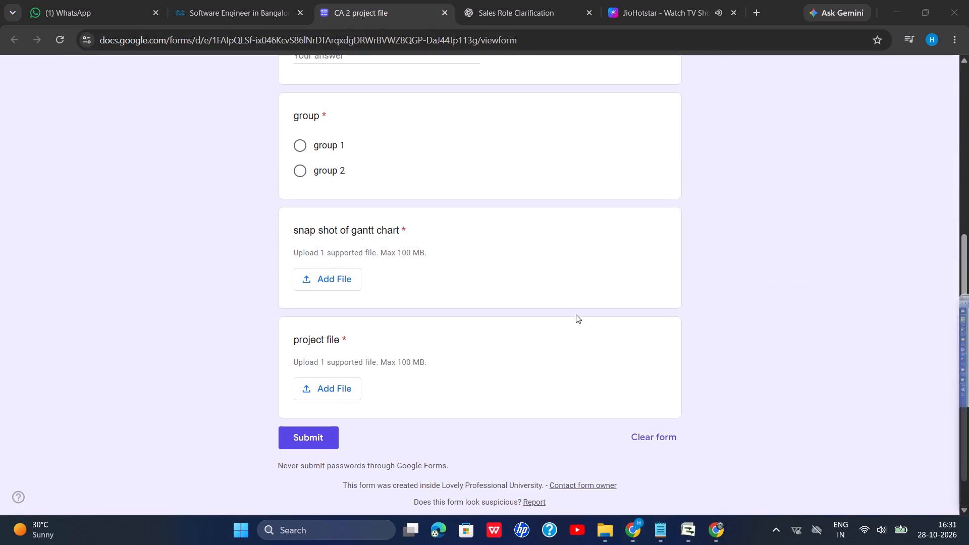
pyautogui.scroll(5, 572, 301)
pyautogui.click(322, 274)
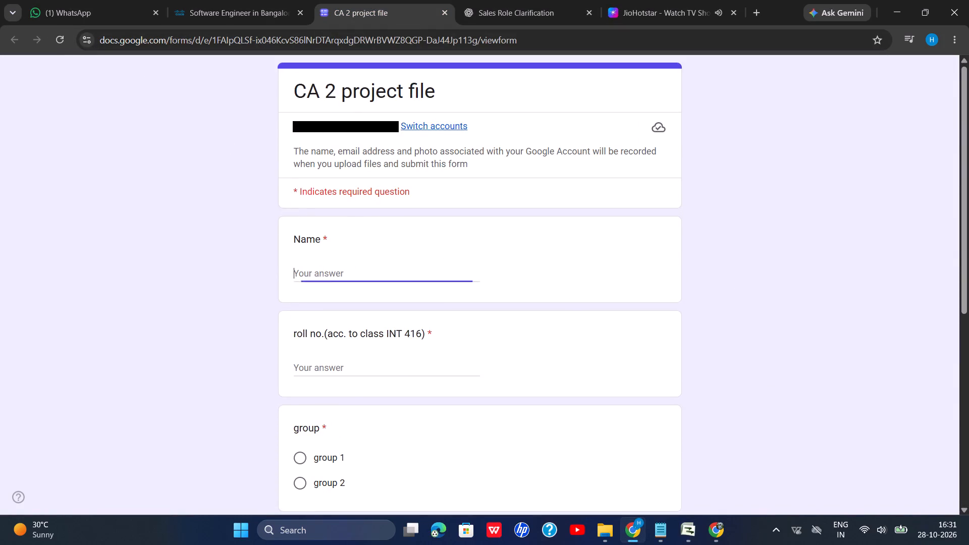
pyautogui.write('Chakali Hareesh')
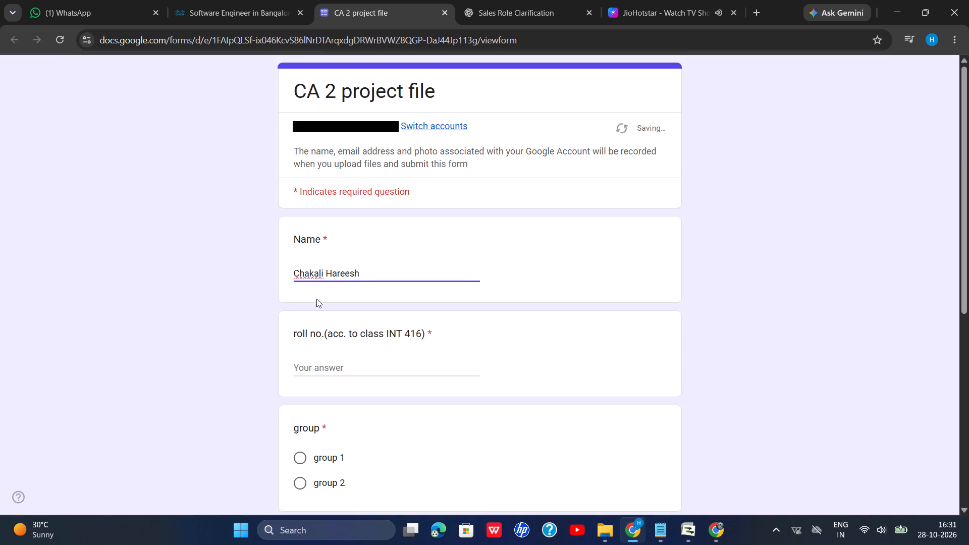
pyautogui.click(319, 359)
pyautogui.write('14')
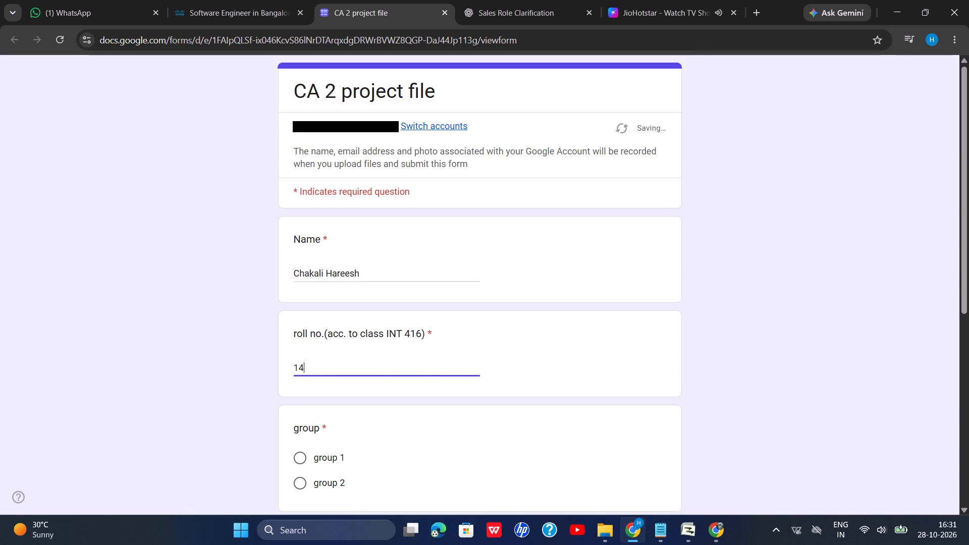
pyautogui.click(297, 459)
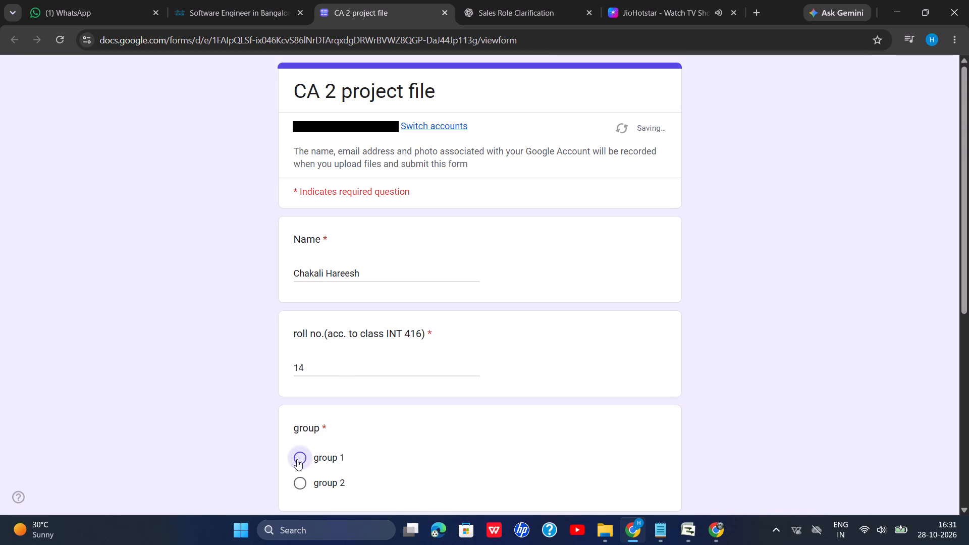
pyautogui.scroll(-2, 379, 415)
pyautogui.click(337, 407)
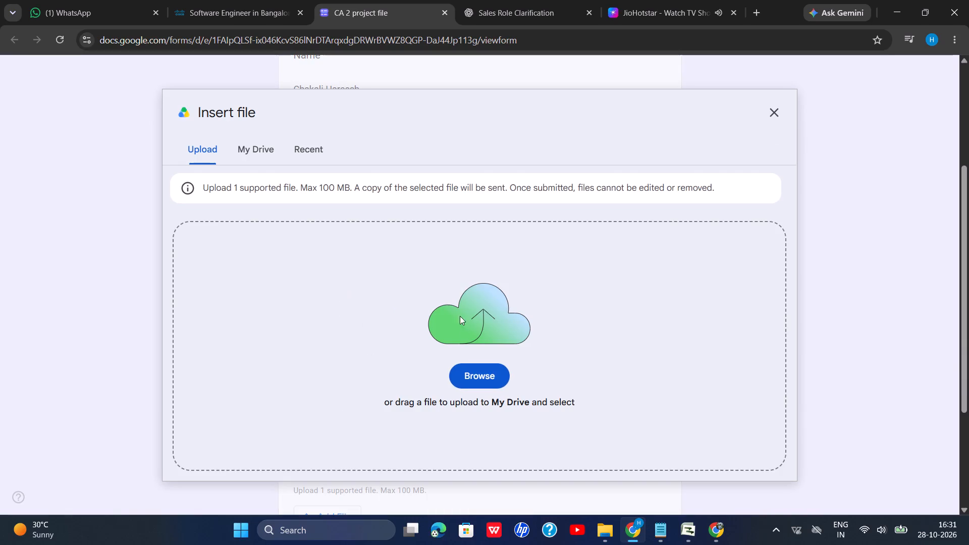
pyautogui.click(473, 377)
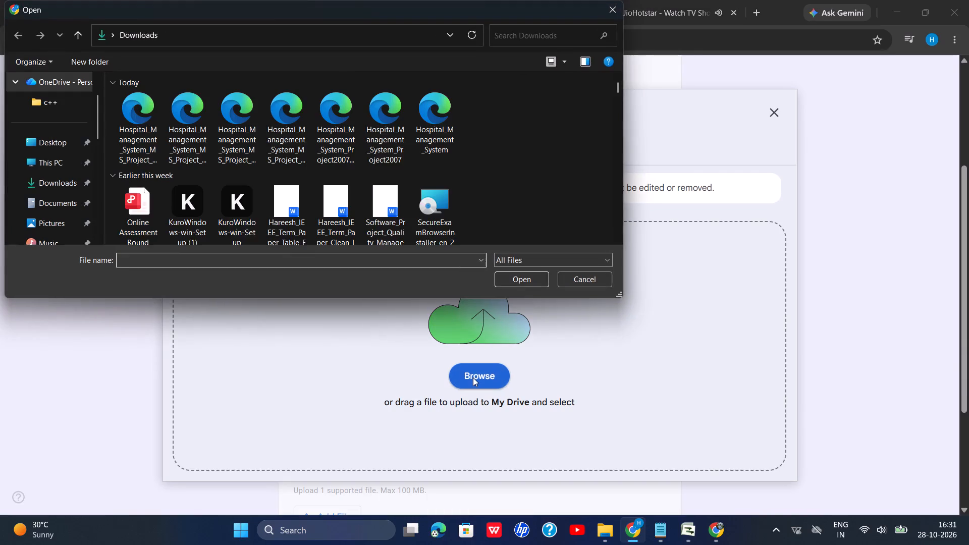
pyautogui.scroll(-1, 47, 206)
pyautogui.click(44, 104)
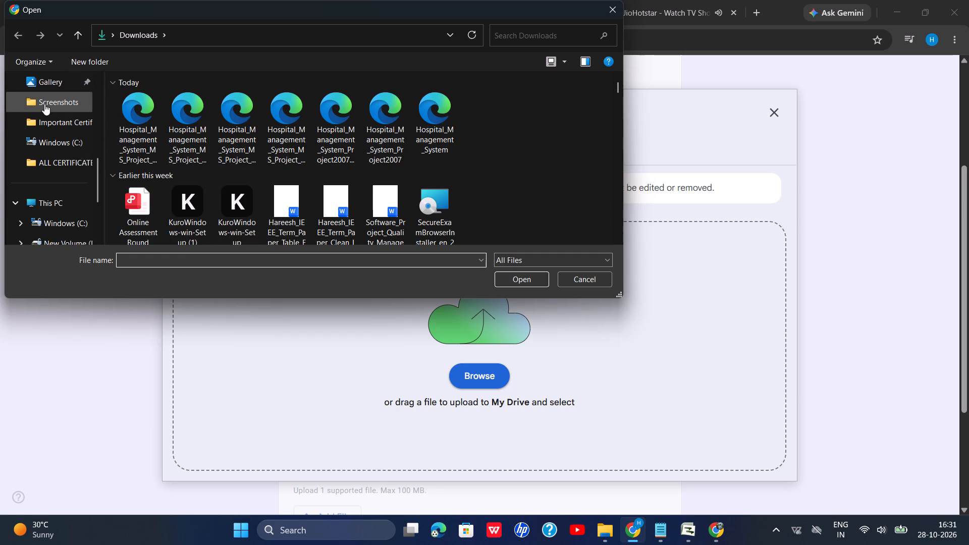
pyautogui.scroll(-20, 146, 163)
pyautogui.scroll(-8, 146, 163)
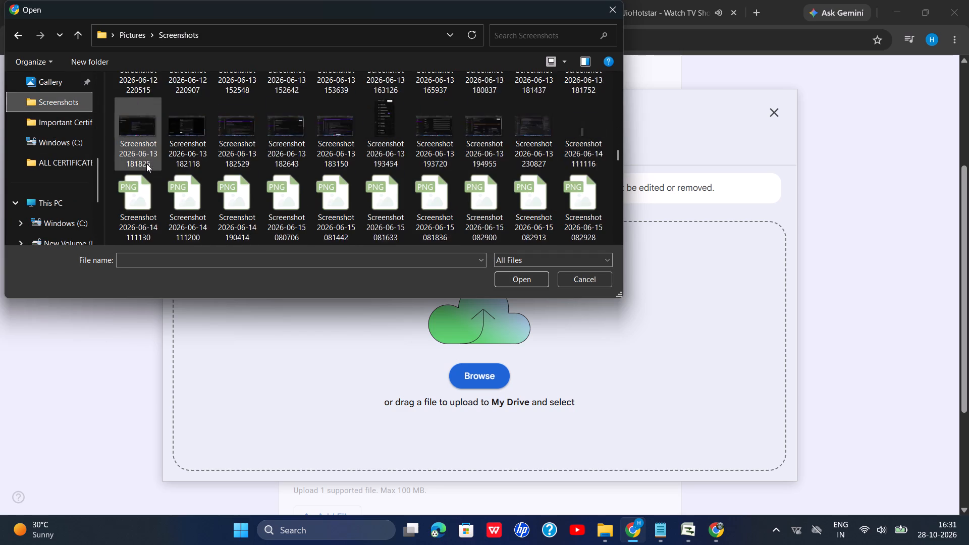
pyautogui.scroll(-20, 146, 163)
pyautogui.scroll(-5, 146, 163)
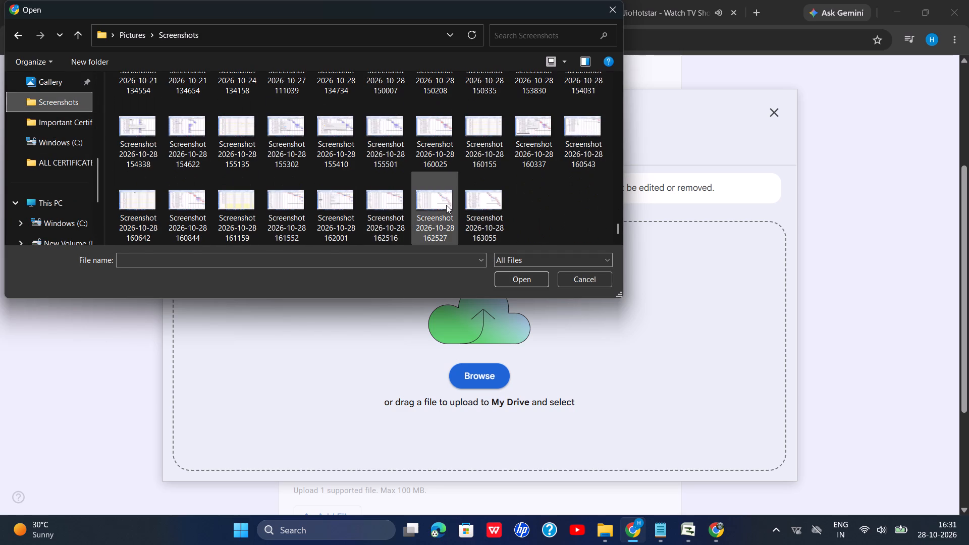
pyautogui.click(482, 194)
pyautogui.click(516, 276)
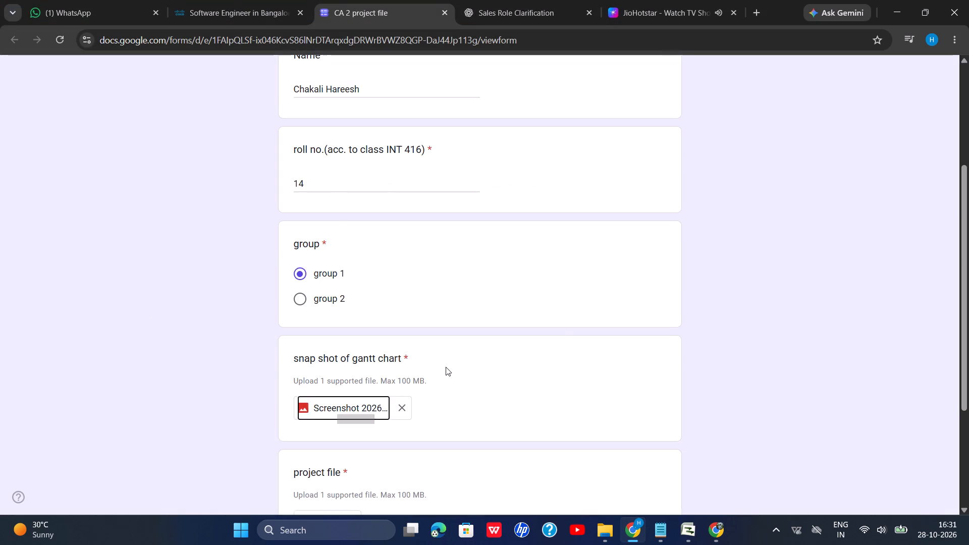
# Open Word and create a blank document.
pyautogui.scroll(-2, 446, 367)
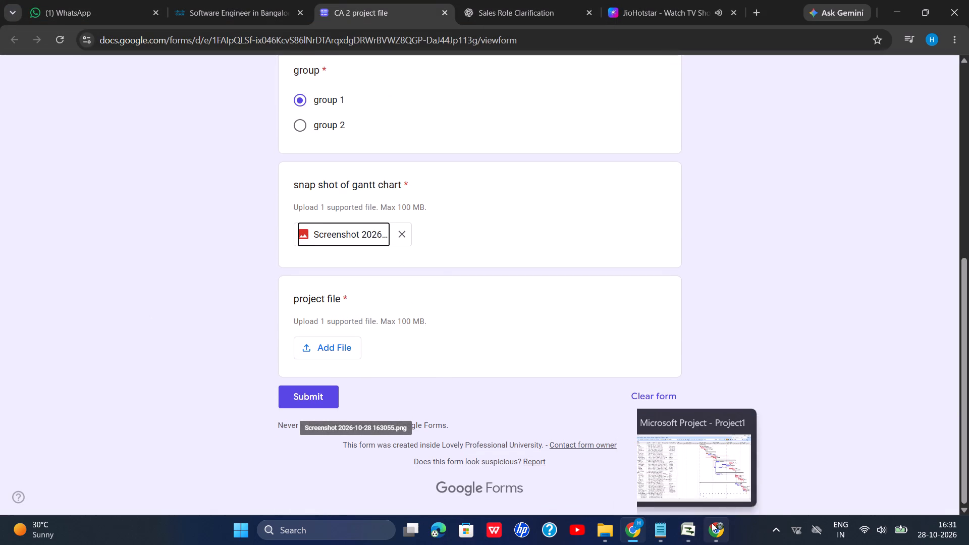
pyautogui.click(247, 533)
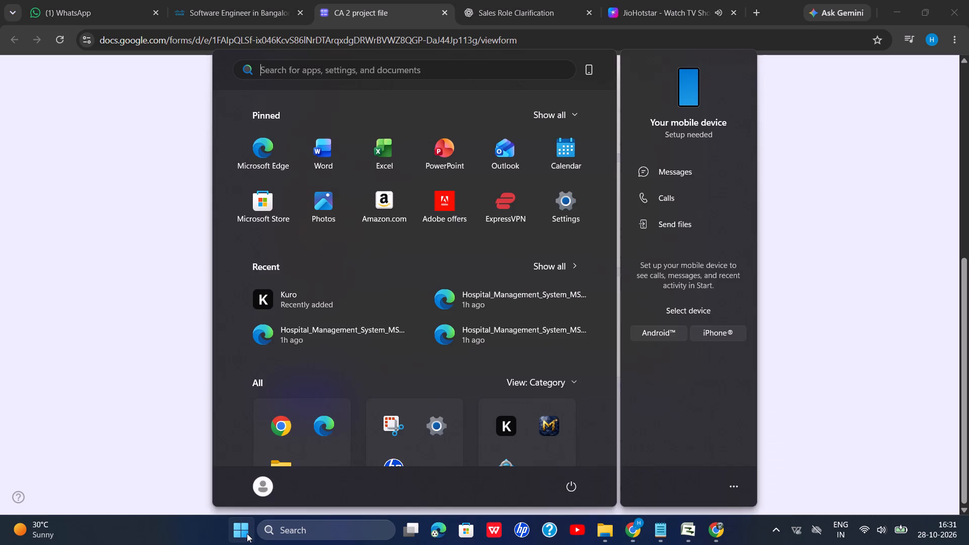
pyautogui.click(314, 149)
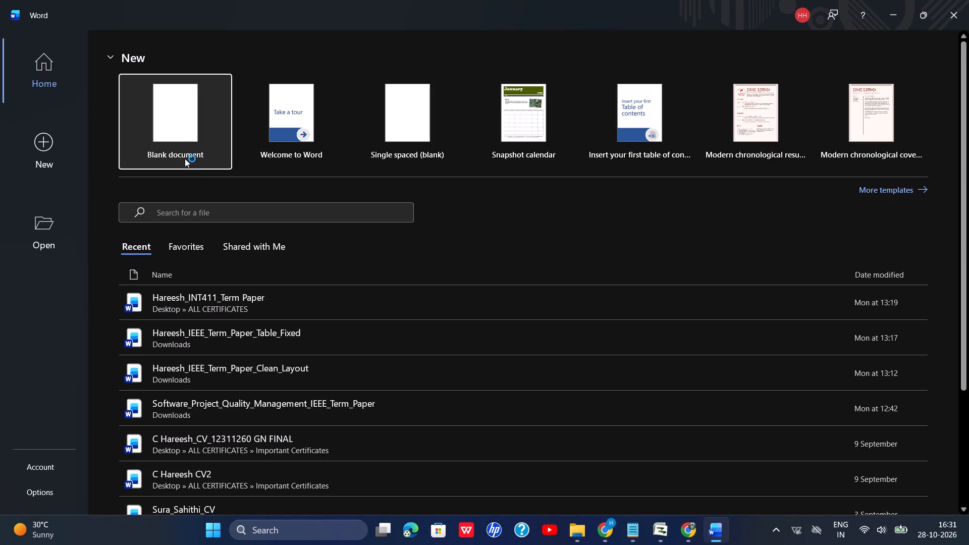
pyautogui.click(177, 139)
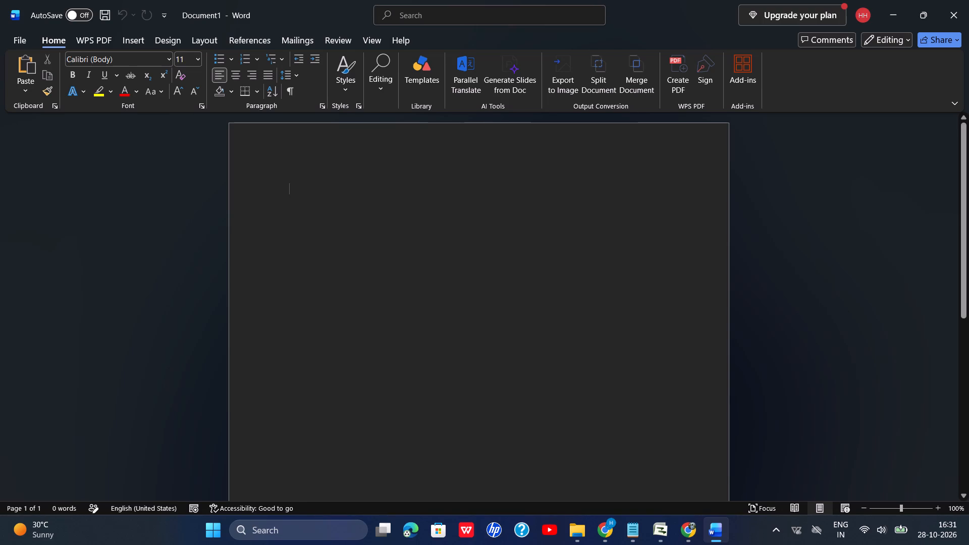
# Enter a "Name :" line with the student's name at the top of the document.
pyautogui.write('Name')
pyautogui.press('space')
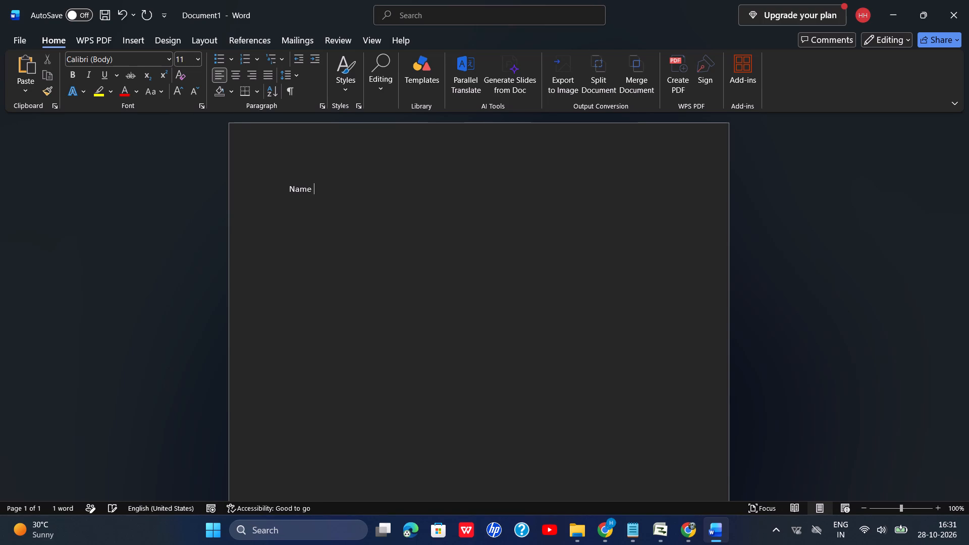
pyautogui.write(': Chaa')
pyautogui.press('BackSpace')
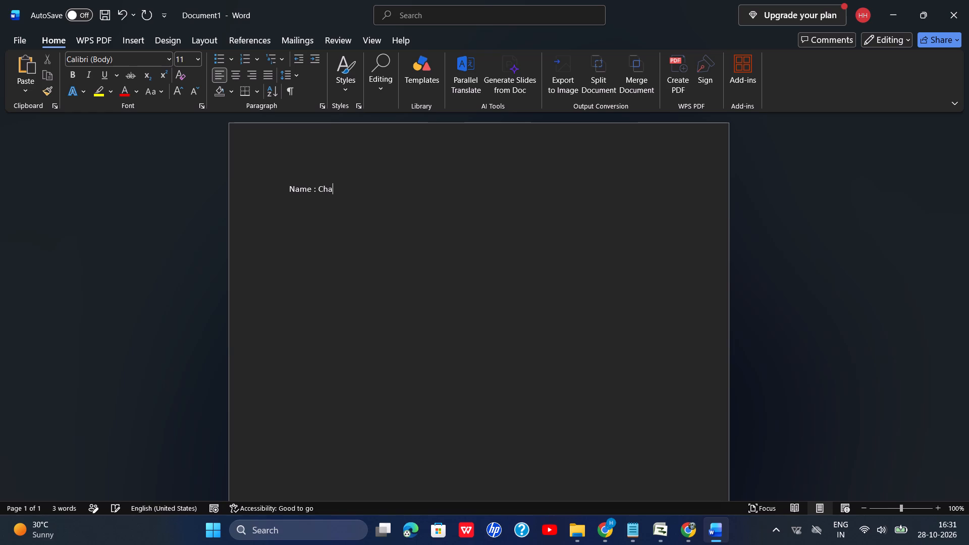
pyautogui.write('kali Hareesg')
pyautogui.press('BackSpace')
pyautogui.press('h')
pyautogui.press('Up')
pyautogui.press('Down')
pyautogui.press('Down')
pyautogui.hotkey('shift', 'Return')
# Add "Reg No:" and "Roll No:" lines with the student's numbers below the name, followed by an empty paragraph.
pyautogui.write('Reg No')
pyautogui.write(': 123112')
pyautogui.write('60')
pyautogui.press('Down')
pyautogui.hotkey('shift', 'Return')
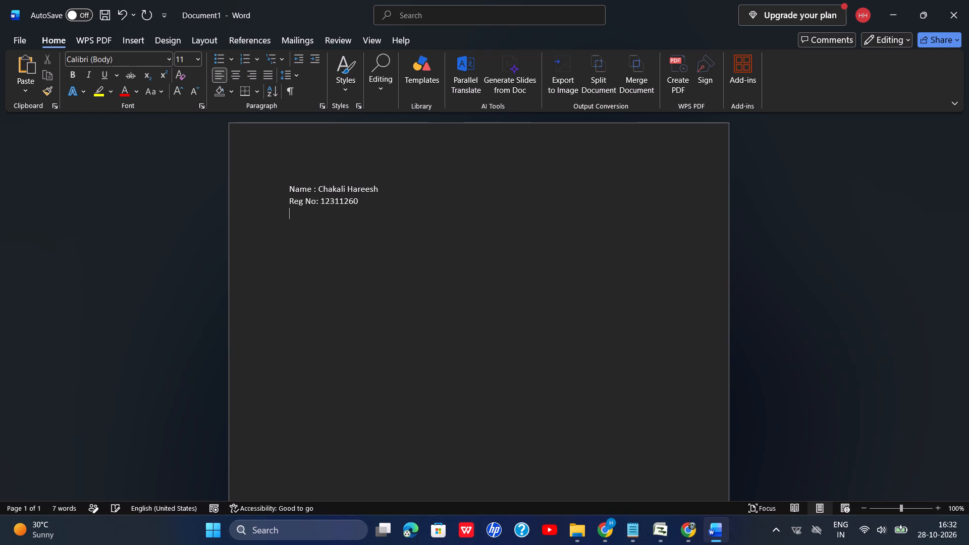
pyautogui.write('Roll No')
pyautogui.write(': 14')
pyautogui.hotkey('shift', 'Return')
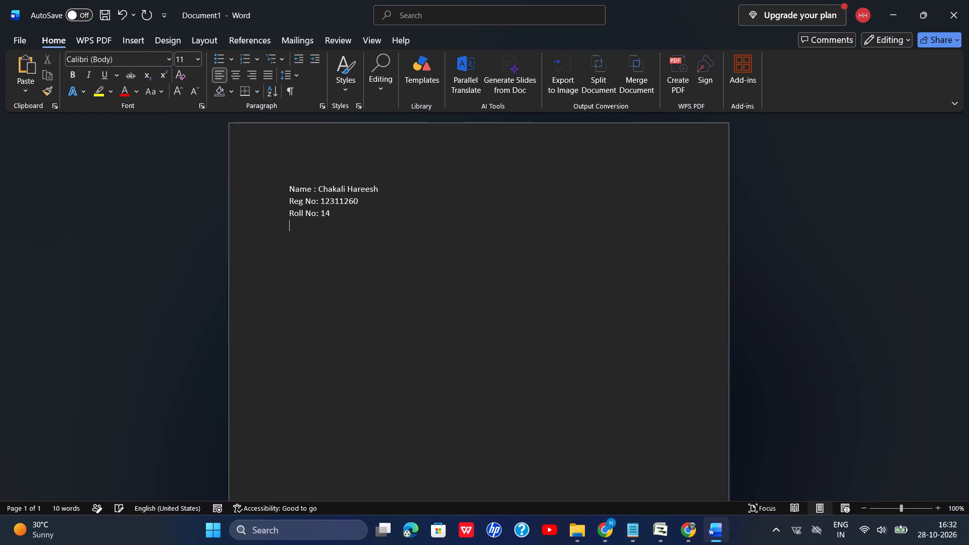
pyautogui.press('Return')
# Accept the grammar suggestion "Name:" for the first line and add a line break below the roll number.
pyautogui.click(300, 187)
pyautogui.rightClick(300, 187)
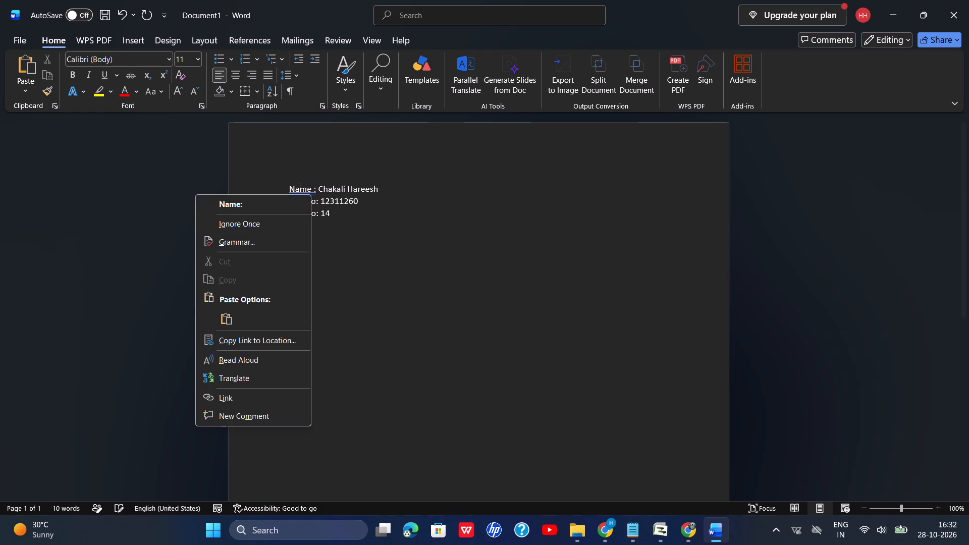
pyautogui.click(259, 205)
pyautogui.click(334, 221)
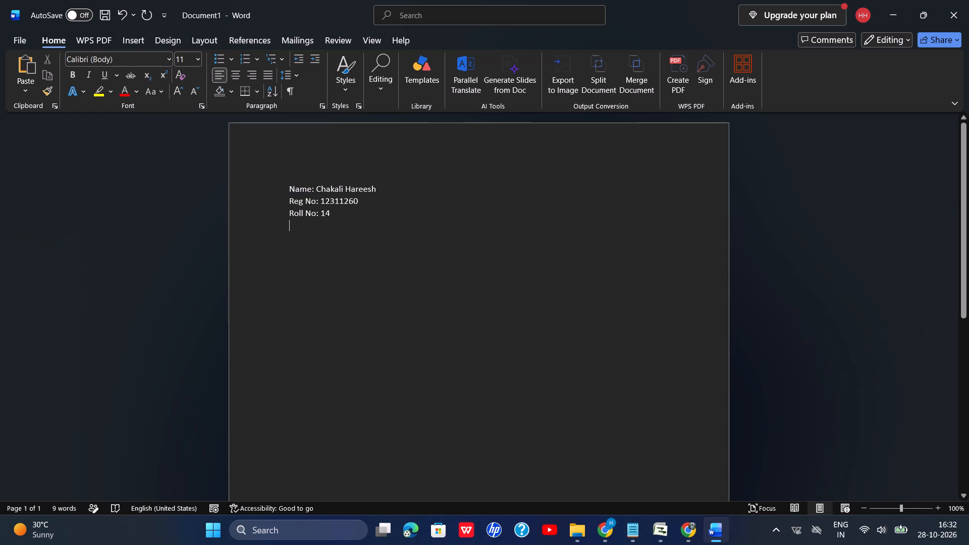
pyautogui.hotkey('shift', 'Return')
pyautogui.click(687, 529)
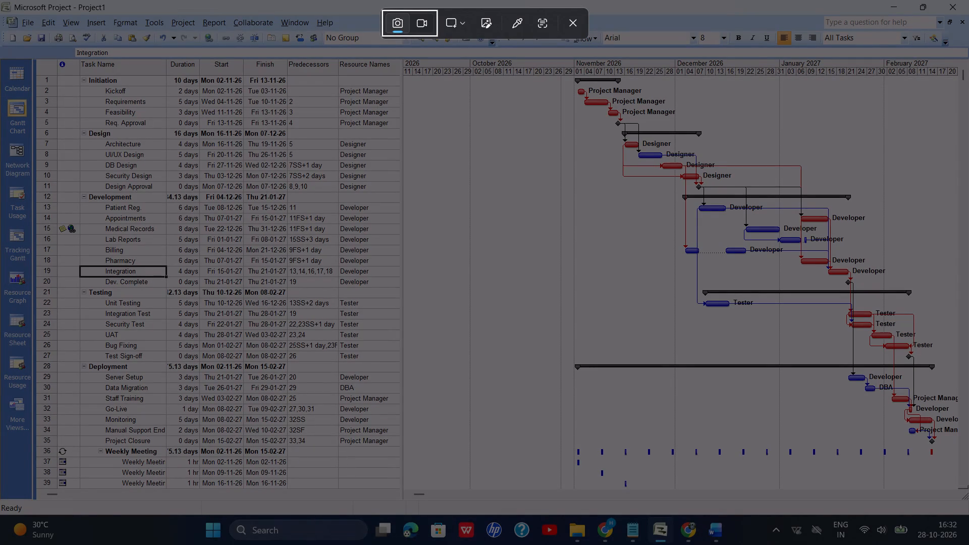
pyautogui.moveTo(58, 142); pyautogui.dragTo(295, 305)
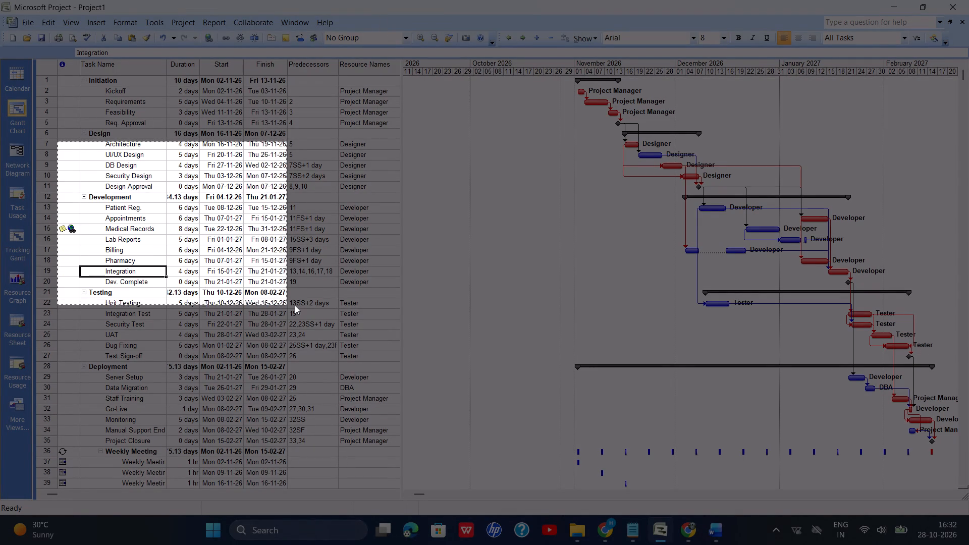
pyautogui.moveTo(295, 305); pyautogui.dragTo(378, 300)
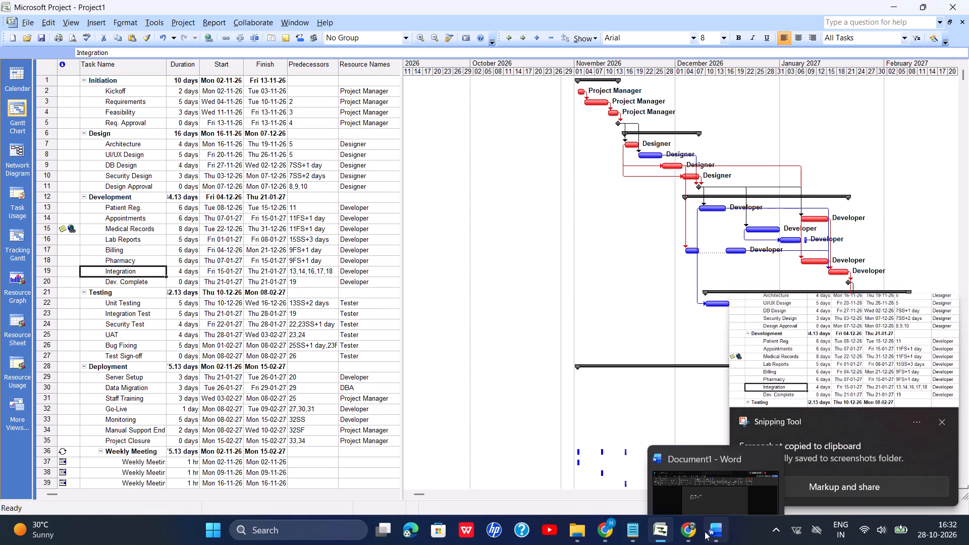
pyautogui.click(710, 531)
pyautogui.hotkey('ctrl', 'v')
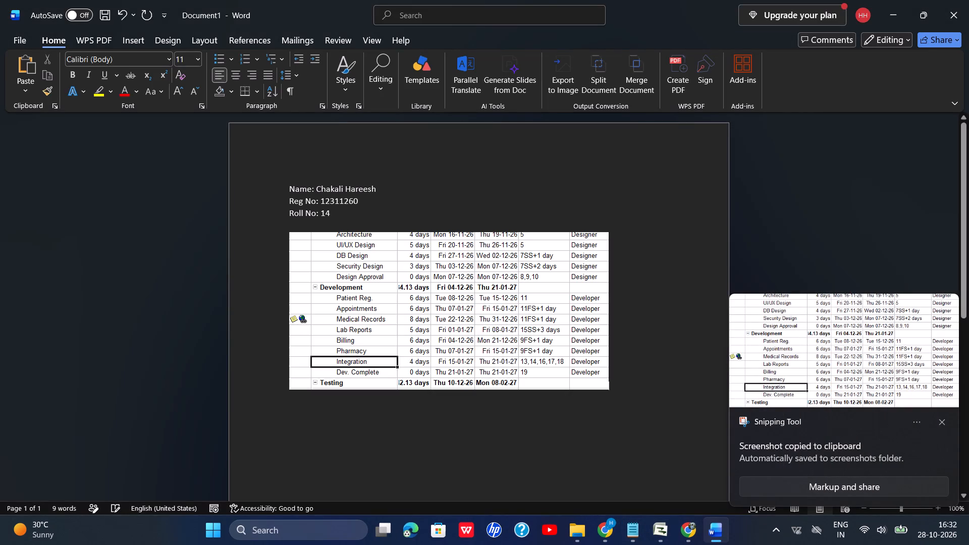
pyautogui.click(621, 371)
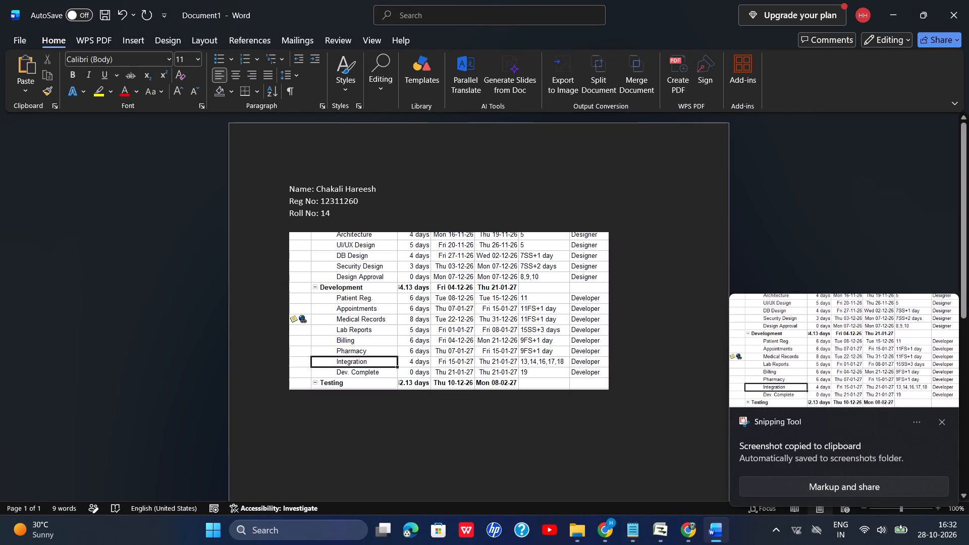
pyautogui.hotkey('shift', 'Return')
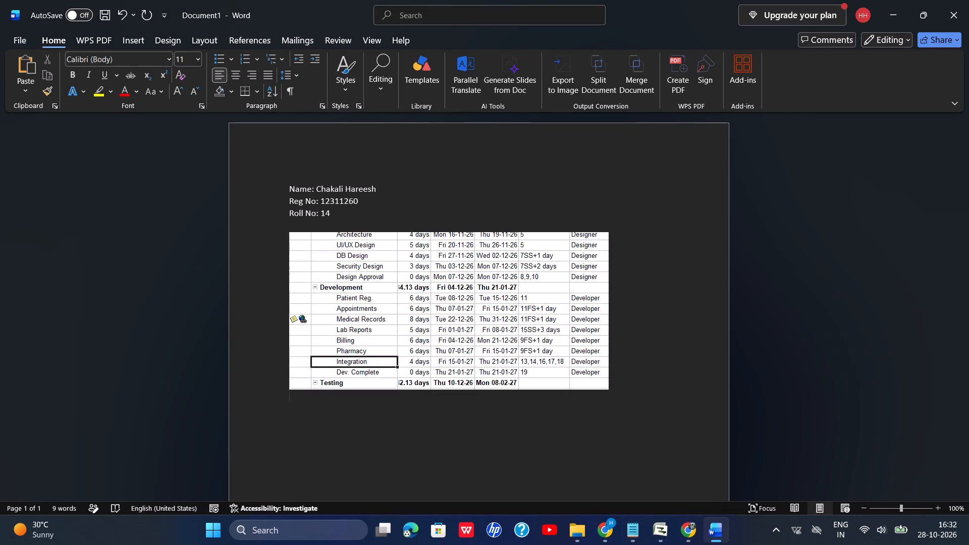
# Snip the Weekly Meeting rows of the Microsoft Project task table and paste them below the first picture in Word.
pyautogui.click(692, 524)
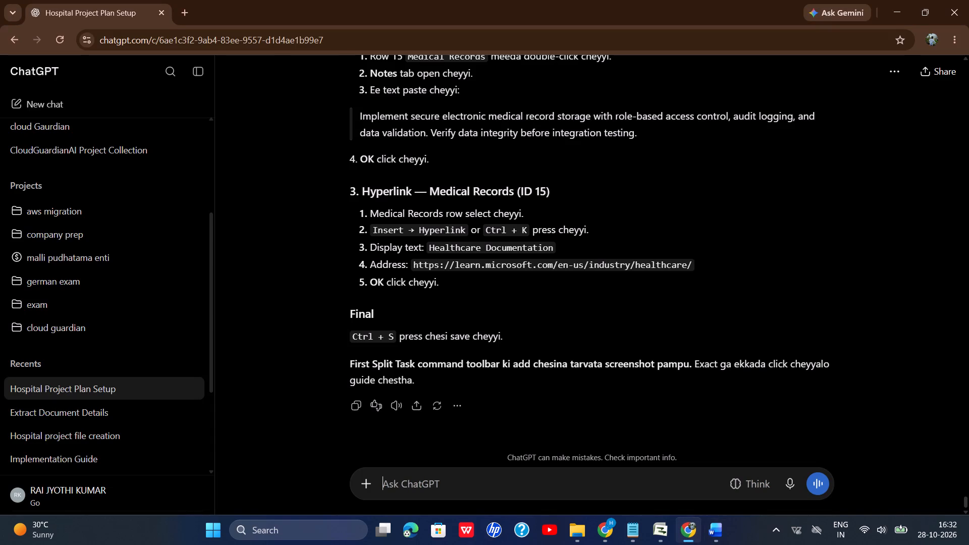
pyautogui.click(652, 530)
pyautogui.scroll(-1, 380, 328)
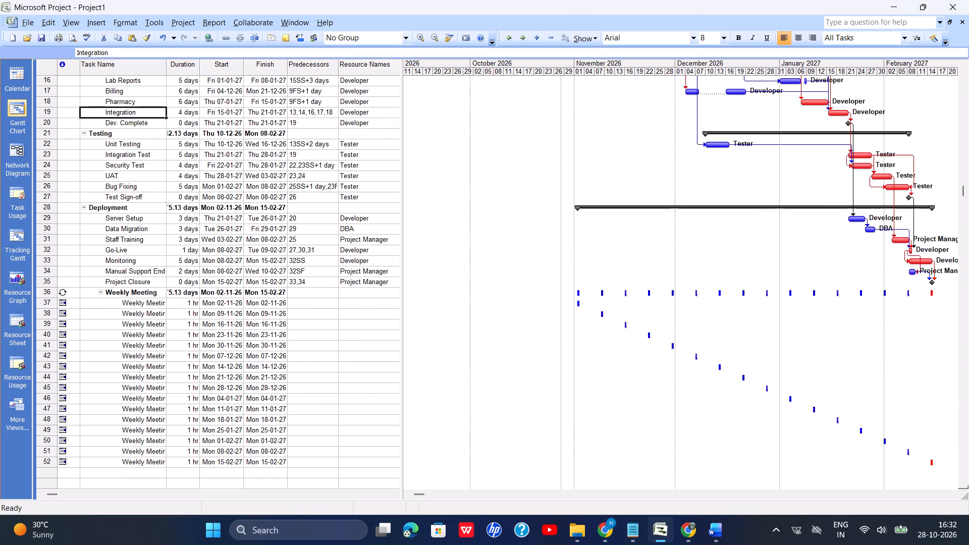
pyautogui.scroll(-1, 380, 328)
pyautogui.press('Print')
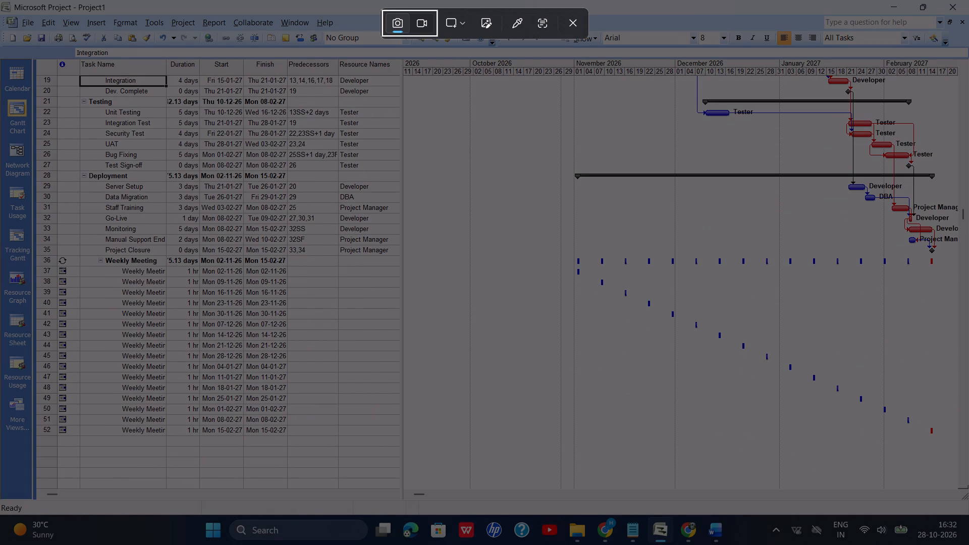
pyautogui.moveTo(50, 249); pyautogui.dragTo(334, 448)
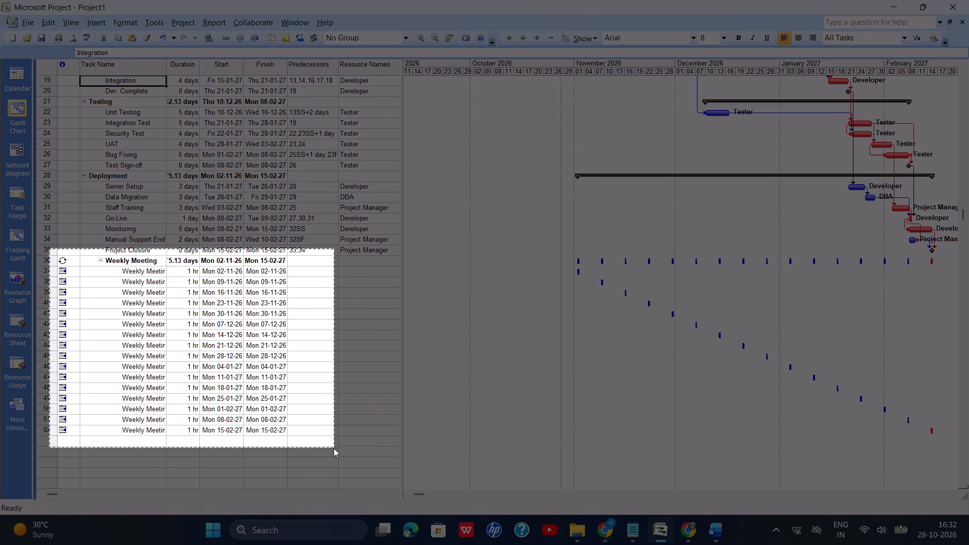
pyautogui.moveTo(334, 448); pyautogui.dragTo(342, 438)
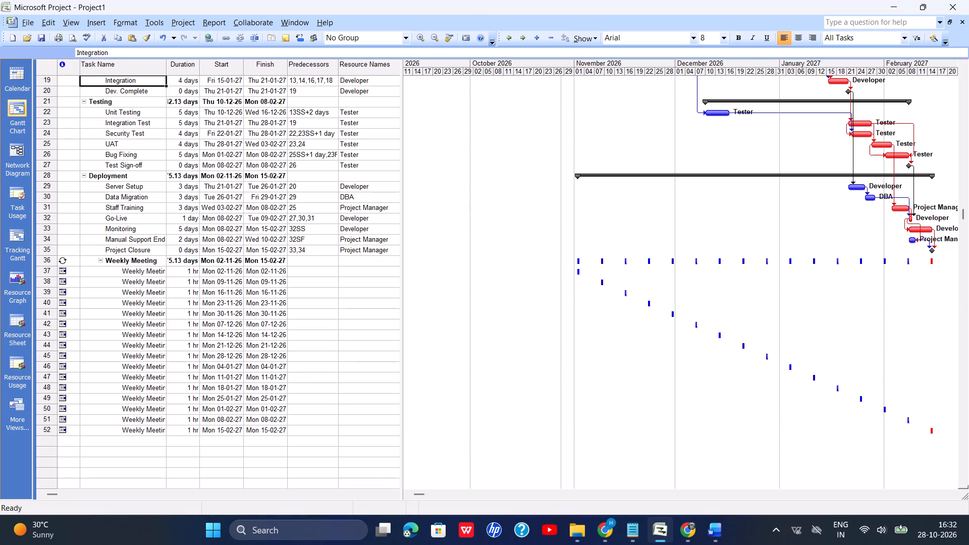
pyautogui.click(706, 528)
pyautogui.hotkey('ctrl', 'v')
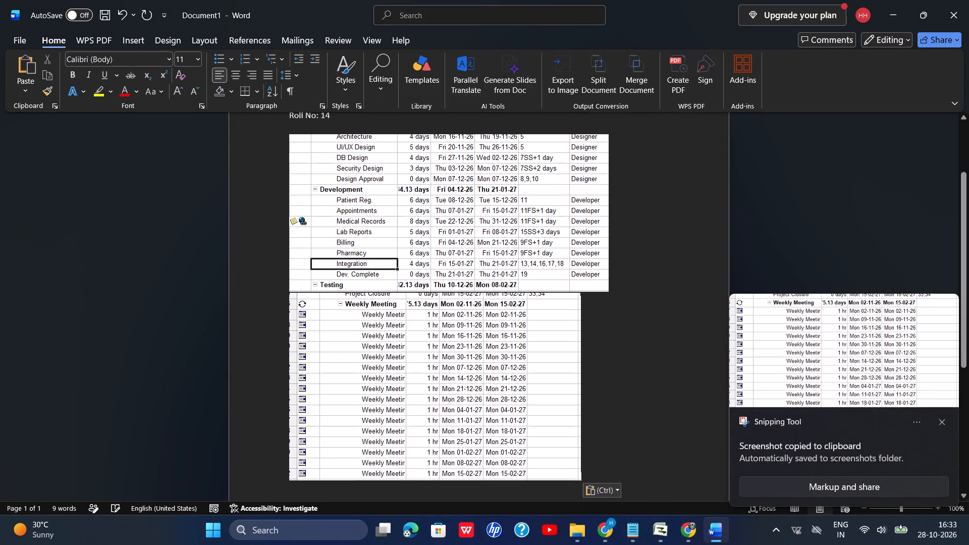
# Set the Weekly Meeting picture to square text wrapping and move it slightly down, leaving a gap below the first picture.
pyautogui.moveTo(537, 420); pyautogui.dragTo(539, 442)
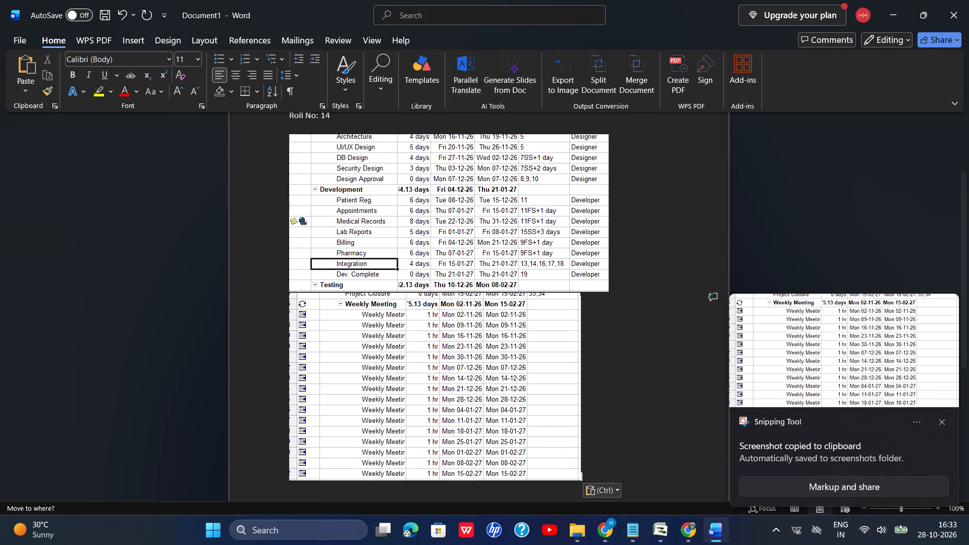
pyautogui.click(595, 305)
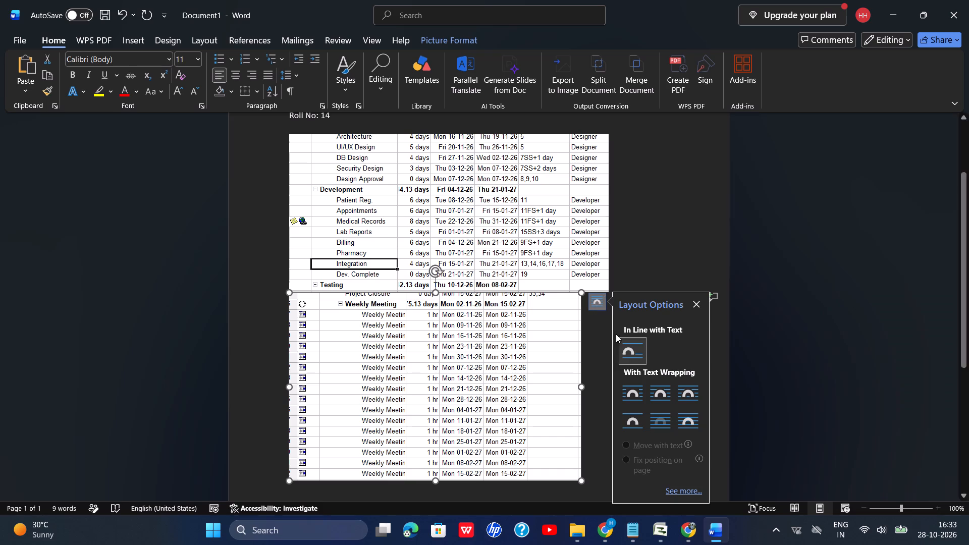
pyautogui.click(634, 386)
pyautogui.moveTo(521, 364); pyautogui.dragTo(521, 375)
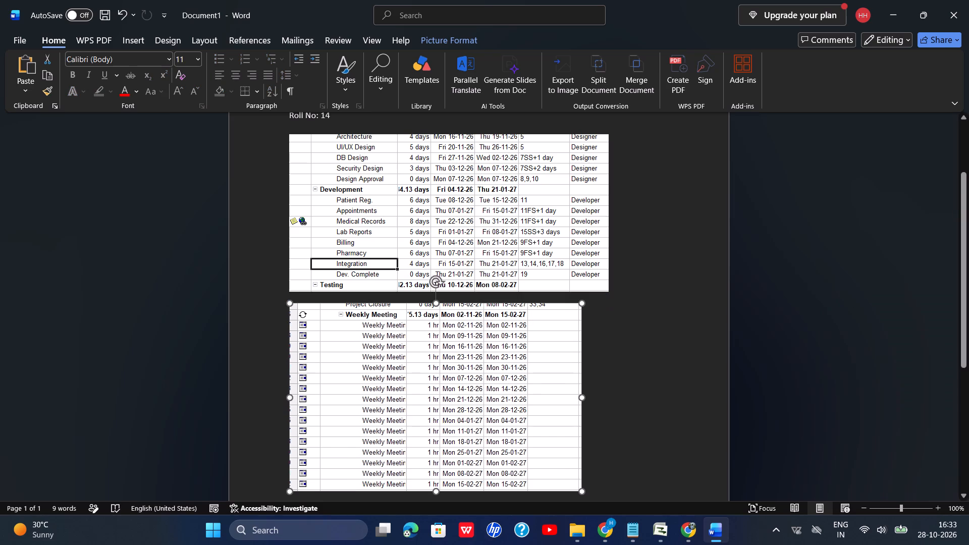
pyautogui.moveTo(521, 375); pyautogui.dragTo(541, 385)
pyautogui.click(659, 356)
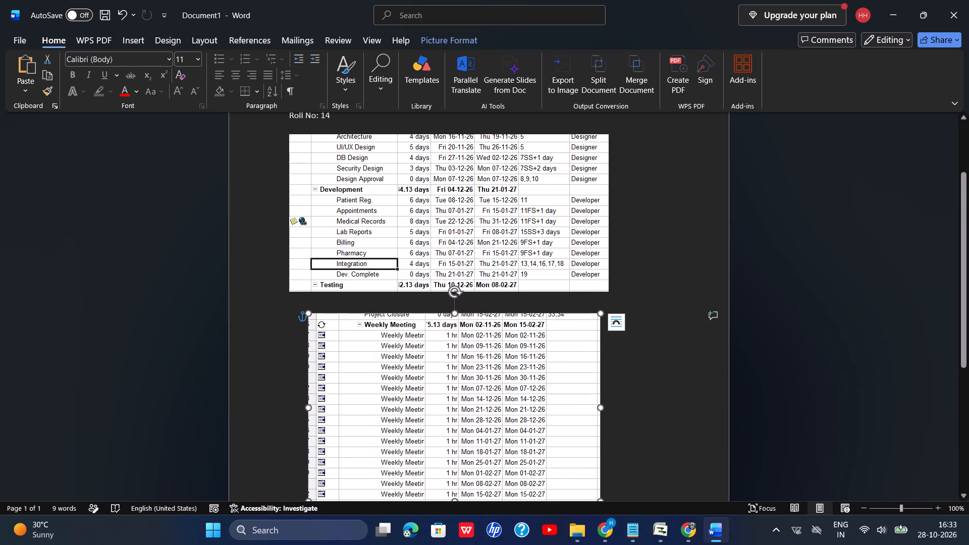
# Switch Microsoft Project to the Task Usage view and capture a full-screen screenshot from the first task.
pyautogui.click(686, 544)
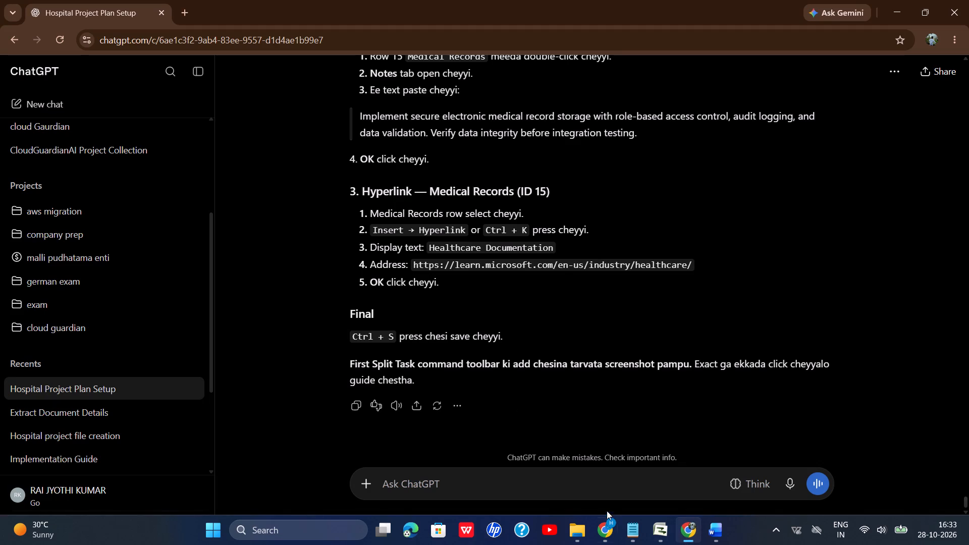
pyautogui.click(668, 540)
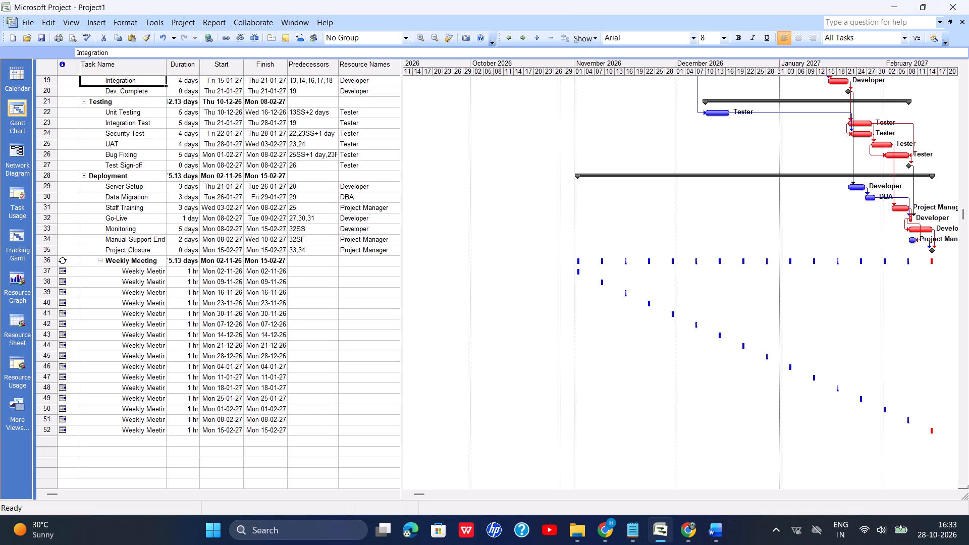
pyautogui.scroll(2, 154, 215)
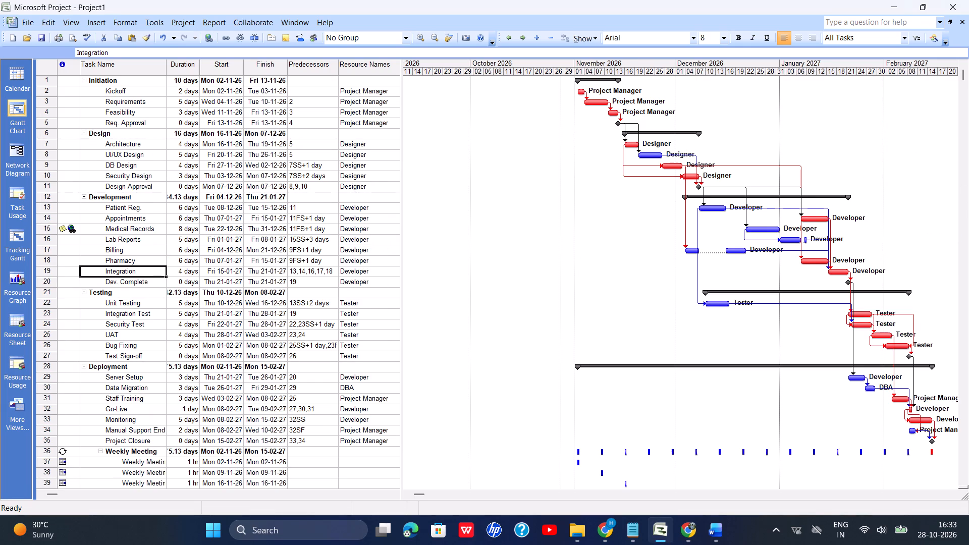
pyautogui.scroll(1, 158, 263)
pyautogui.click(16, 142)
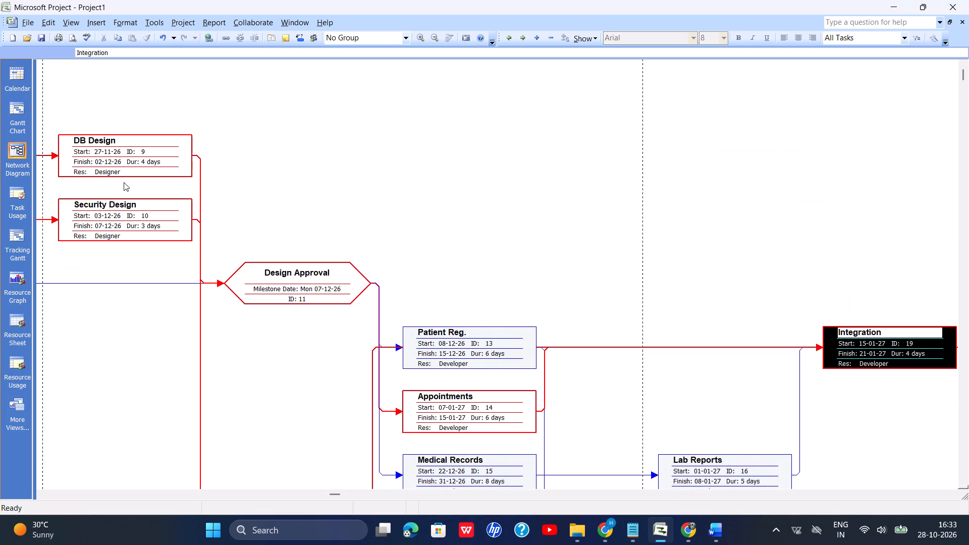
pyautogui.scroll(-1, 200, 219)
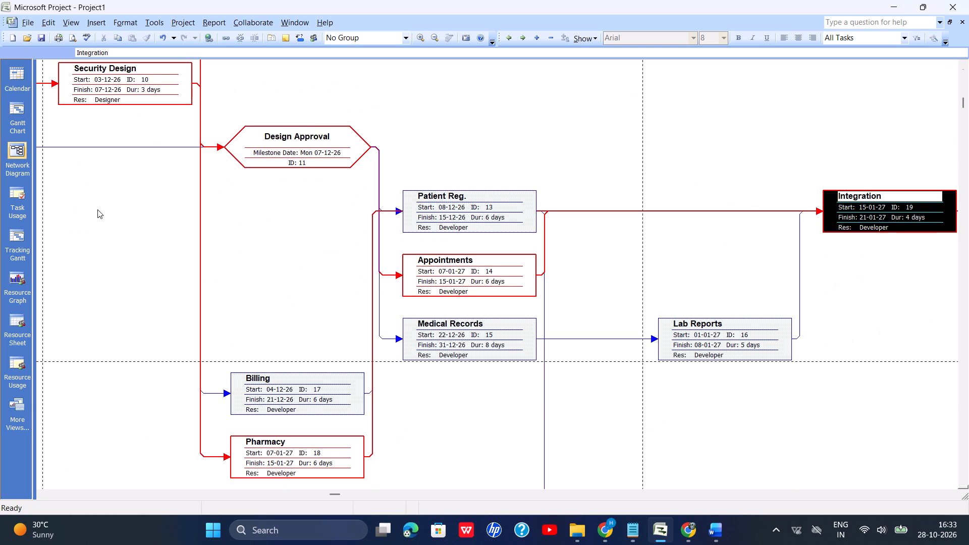
pyautogui.click(22, 193)
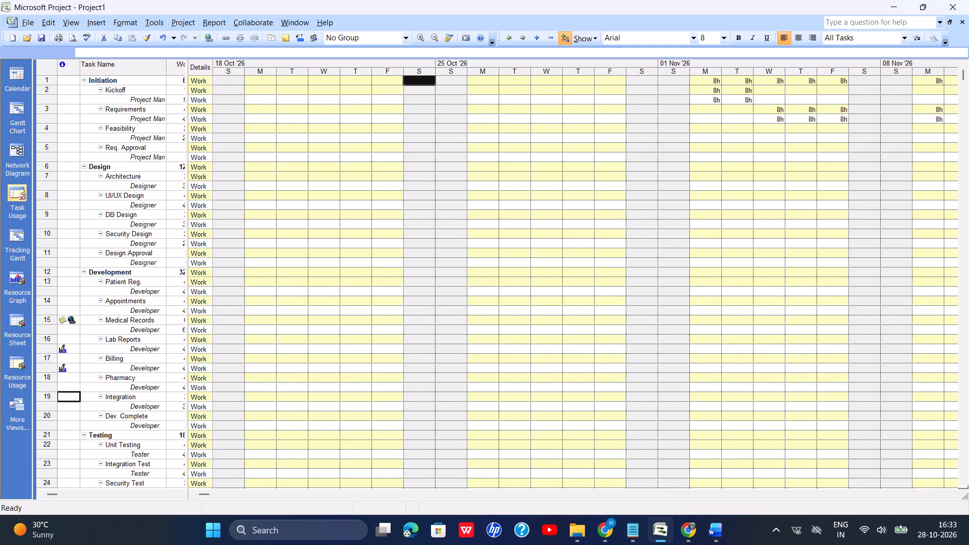
pyautogui.scroll(1, 164, 237)
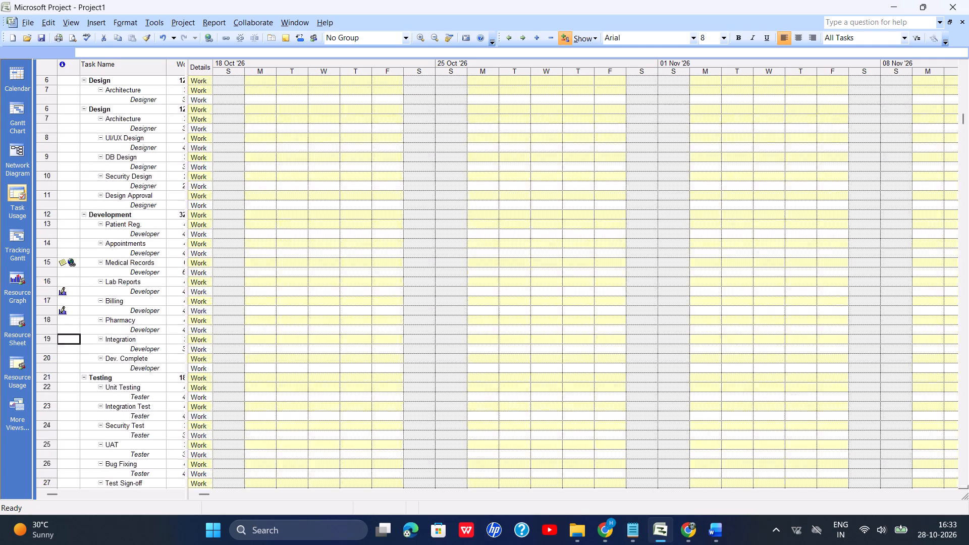
pyautogui.scroll(1, 164, 237)
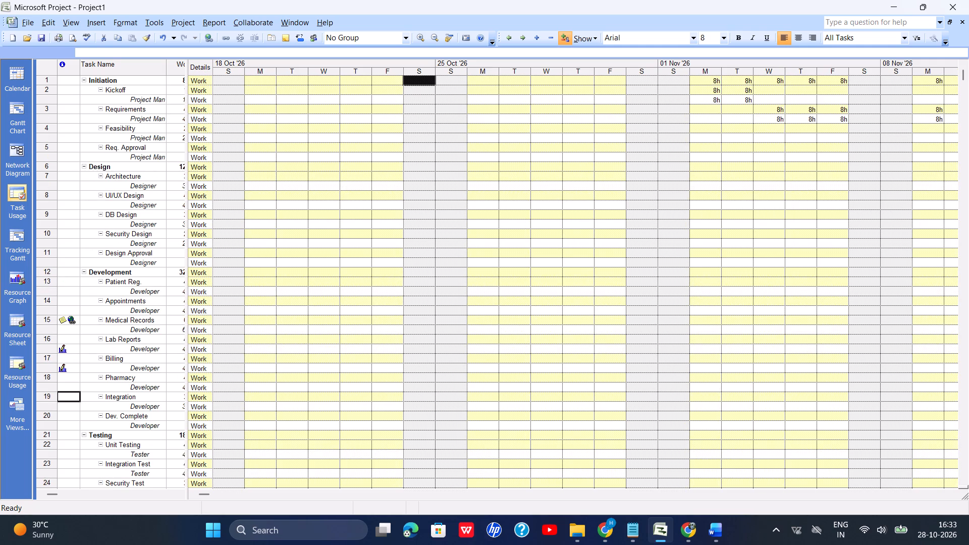
pyautogui.press('Print')
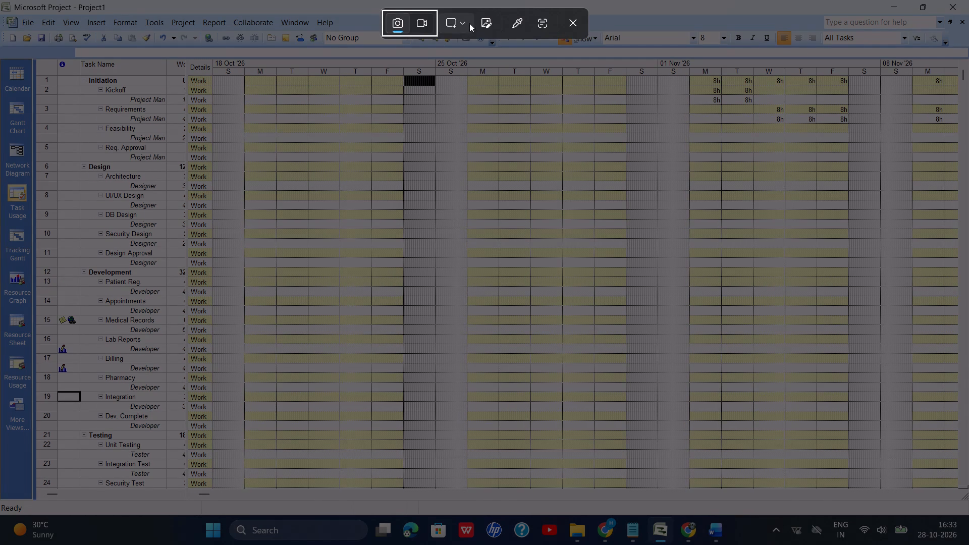
pyautogui.click(469, 23)
pyautogui.click(466, 72)
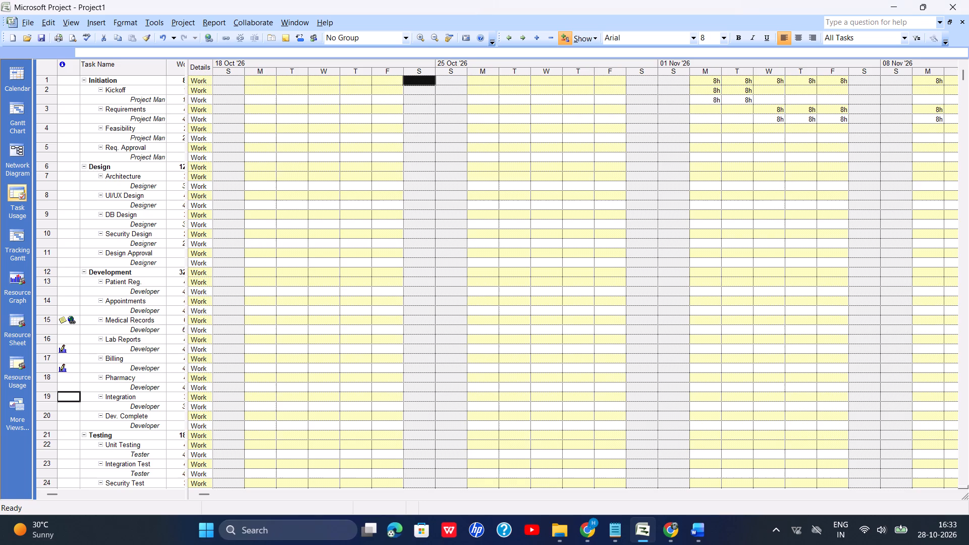
# Add line breaks past the Weekly Meeting picture in Word and paste the Task Usage screenshot below it.
pyautogui.click(706, 527)
pyautogui.scroll(-1, 515, 449)
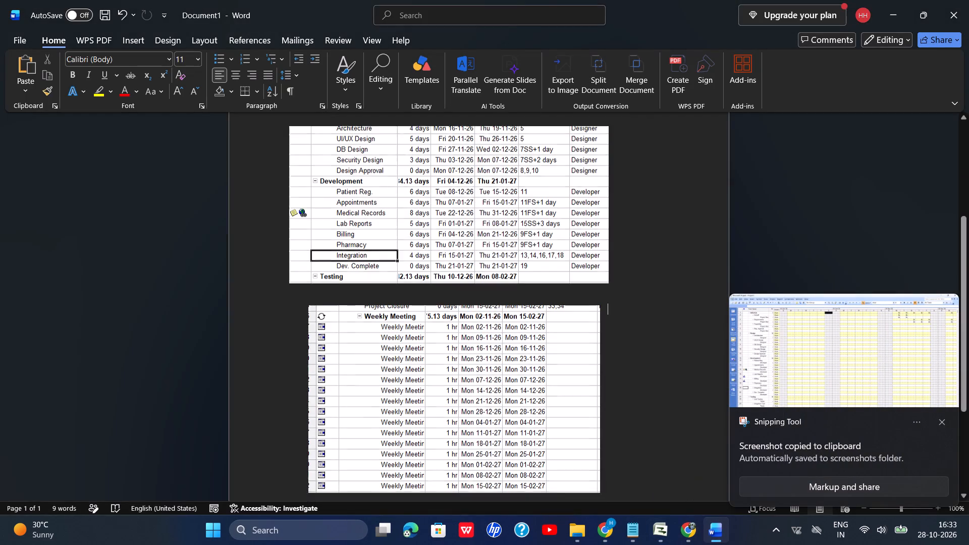
pyautogui.scroll(-1, 515, 449)
pyautogui.hotkey('shift', 'Return')
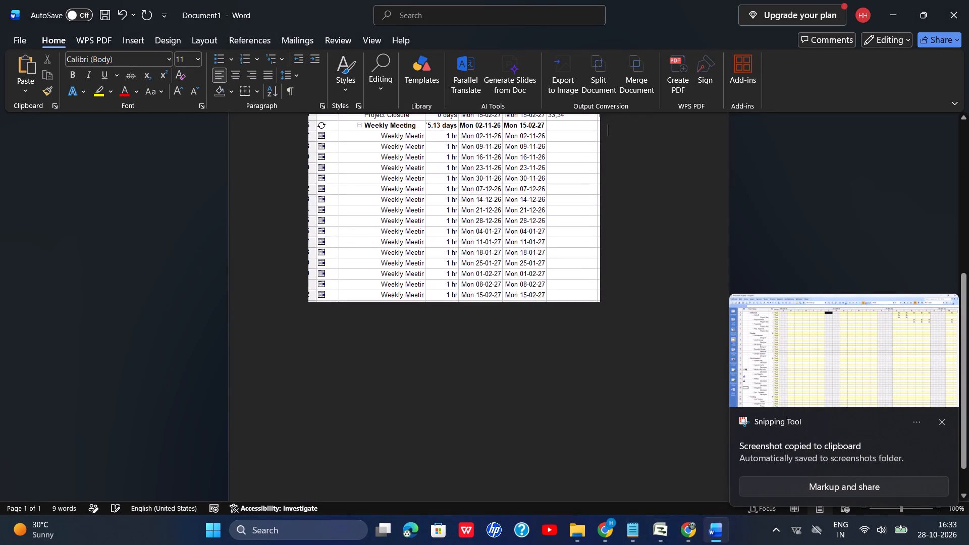
pyautogui.hotkey('shift', 'Return')
pyautogui.hotkey('shift', 'Return')
pyautogui.hotkey('shift', 'Return')
pyautogui.hotkey('shift', 'Return')
pyautogui.hotkey('shift', 'Return')
pyautogui.hotkey('shift', 'Return')
pyautogui.hotkey('shift', 'Return')
pyautogui.hotkey('shift', 'Return')
pyautogui.hotkey('shift', 'Return')
pyautogui.hotkey('shift', 'Return')
pyautogui.hotkey('shift', 'Return')
pyautogui.hotkey('shift', 'Return')
pyautogui.hotkey('shift', 'Return')
pyautogui.hotkey('shift', 'Return')
pyautogui.hotkey('shift', 'Return')
pyautogui.hotkey('shift', 'Return')
pyautogui.hotkey('shift', 'Return')
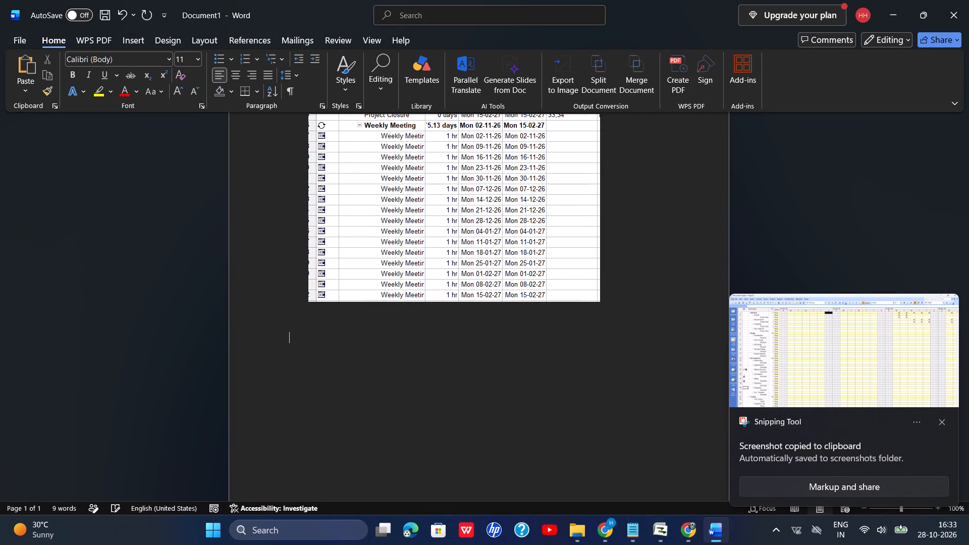
pyautogui.hotkey('ctrl', 'v')
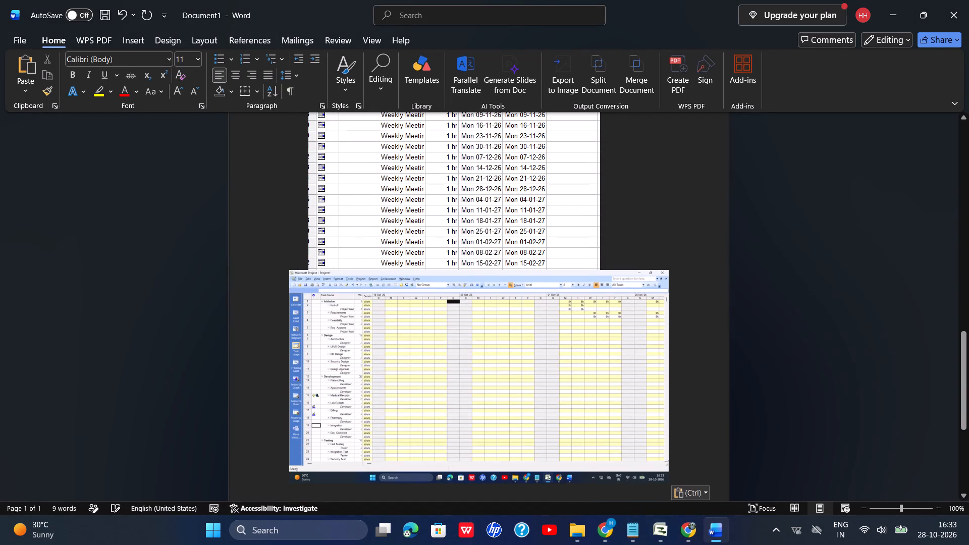
pyautogui.scroll(5, 498, 401)
pyautogui.scroll(-2, 498, 401)
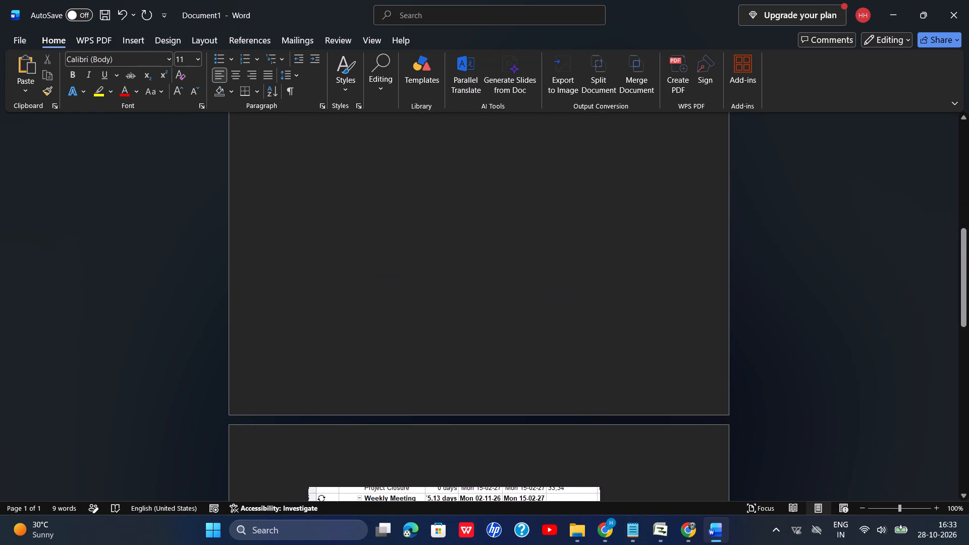
# Move the Weekly Meeting picture in Word up to page one, leaving a small gap below the first task-table picture.
pyautogui.scroll(-1, 467, 456)
pyautogui.moveTo(451, 435); pyautogui.dragTo(451, 256)
pyautogui.scroll(1, 451, 256)
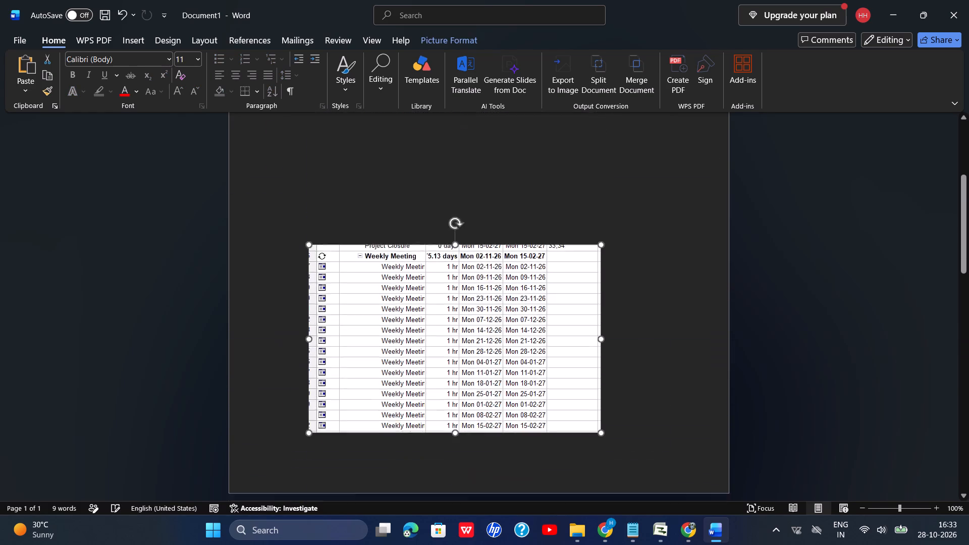
pyautogui.scroll(2, 451, 256)
pyautogui.moveTo(430, 421); pyautogui.dragTo(425, 283)
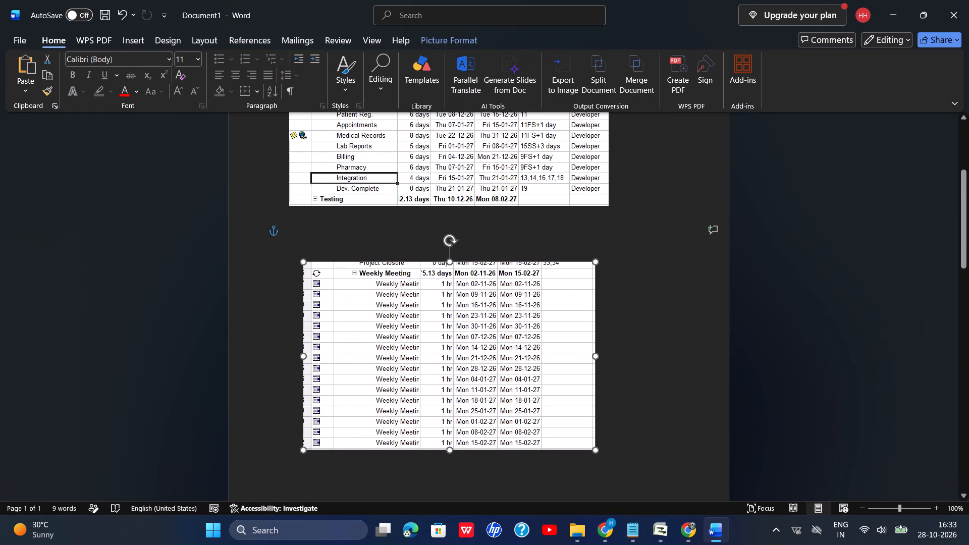
pyautogui.moveTo(425, 283); pyautogui.dragTo(423, 267)
pyautogui.scroll(-2, 484, 371)
pyautogui.click(463, 393)
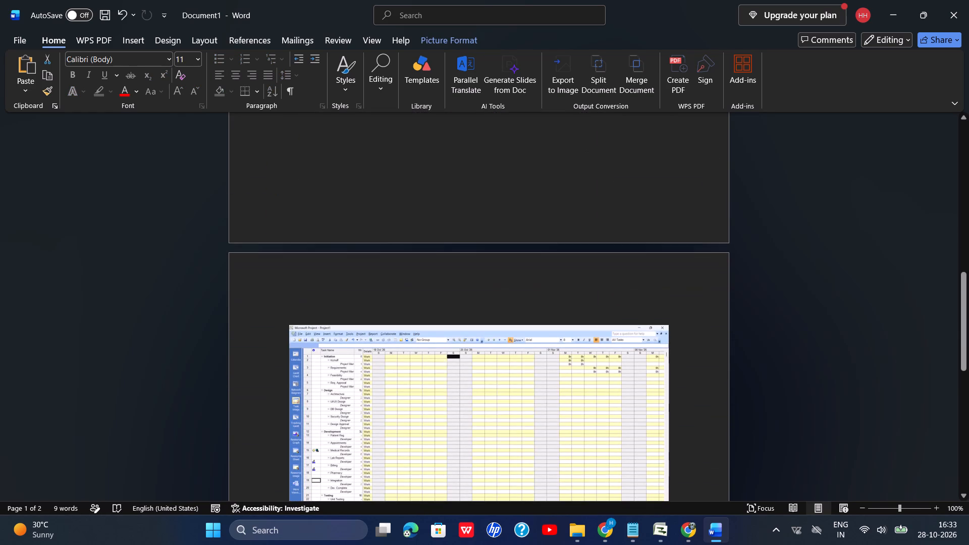
# Add two line breaks after the Task Usage screenshot on the second page.
pyautogui.scroll(-2, 463, 393)
pyautogui.click(682, 237)
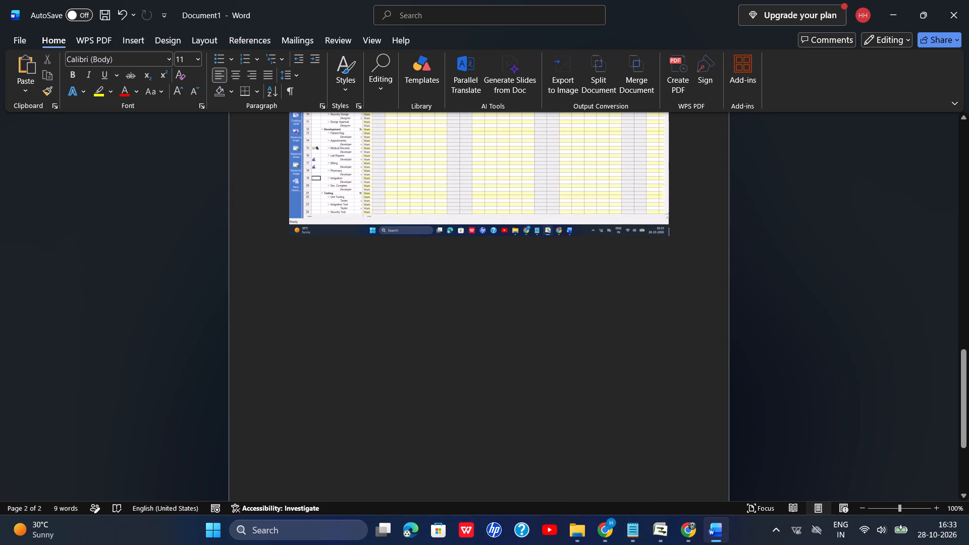
pyautogui.hotkey('shift', 'Return')
pyautogui.hotkey('shift', 'Return')
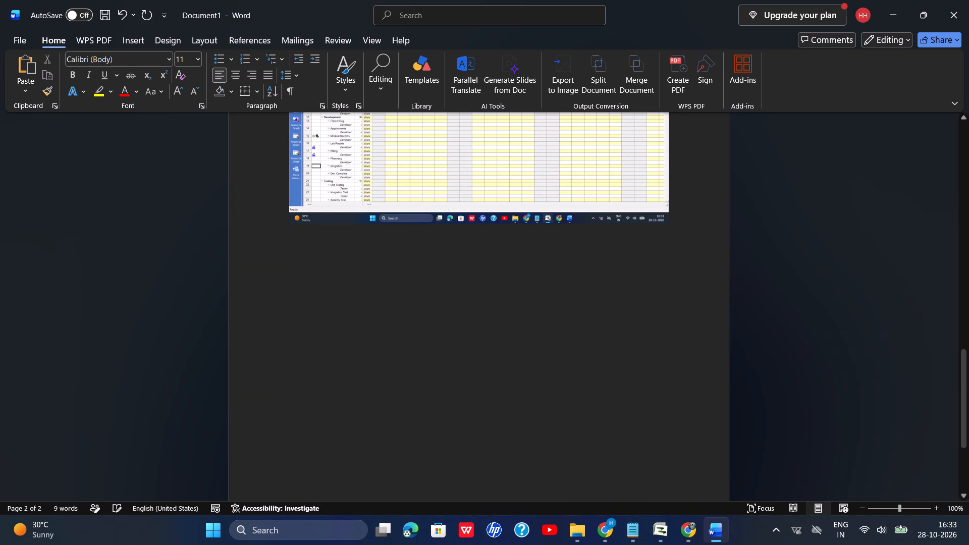
# View the Tracking Gantt in Microsoft Project and check the hospital assignment requirements in Notepad.
pyautogui.click(667, 530)
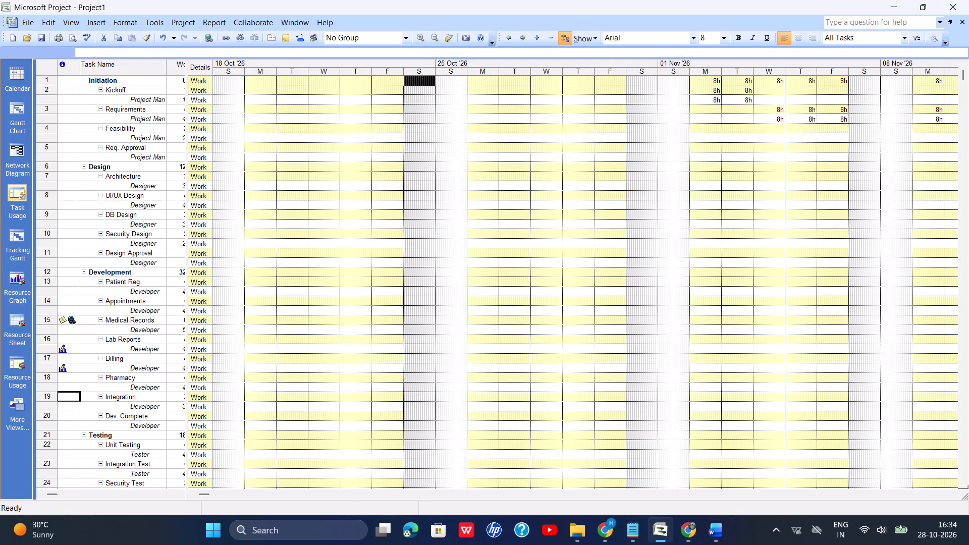
pyautogui.click(19, 233)
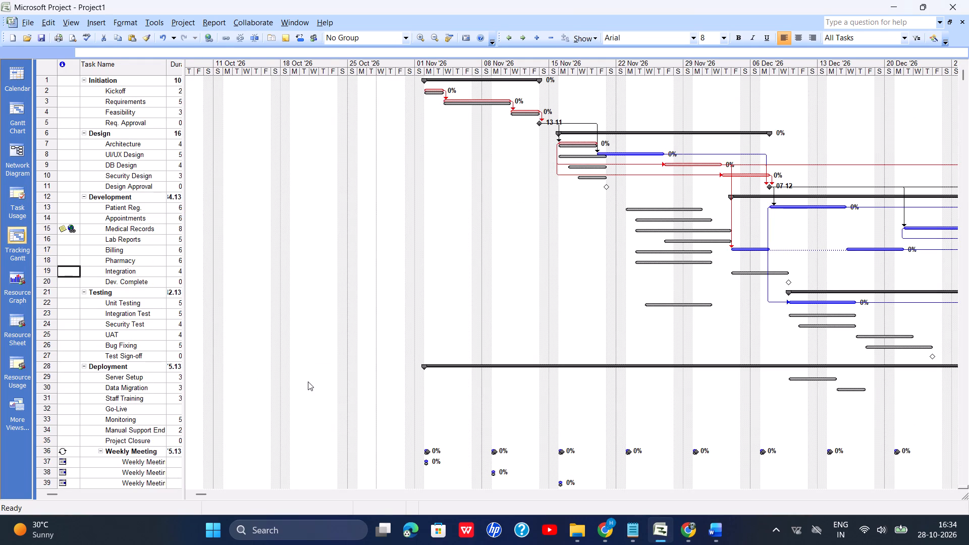
pyautogui.scroll(1, 308, 381)
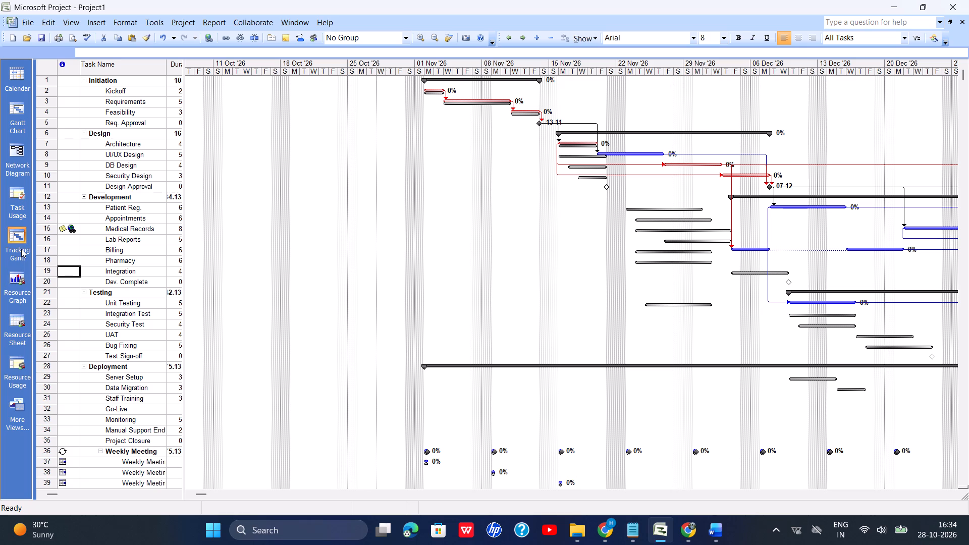
pyautogui.click(633, 525)
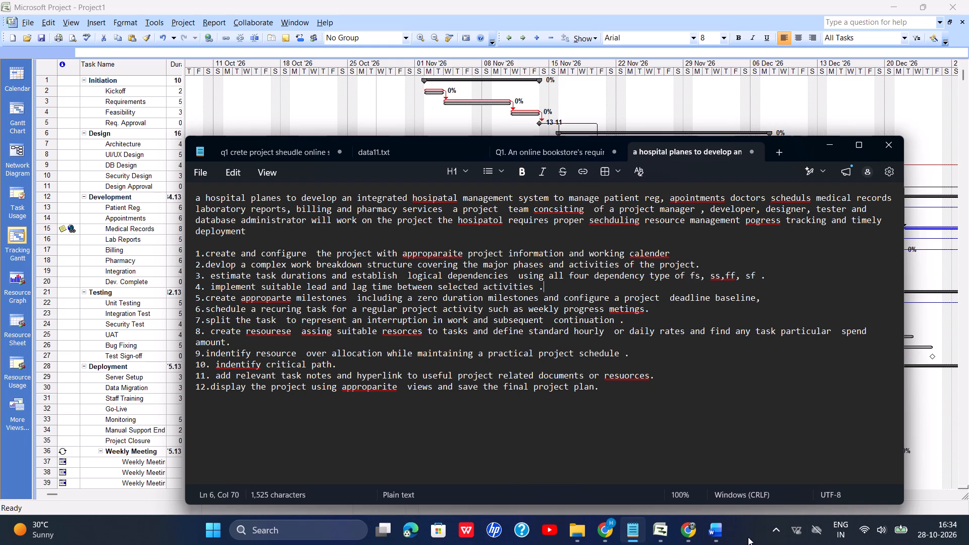
pyautogui.click(714, 525)
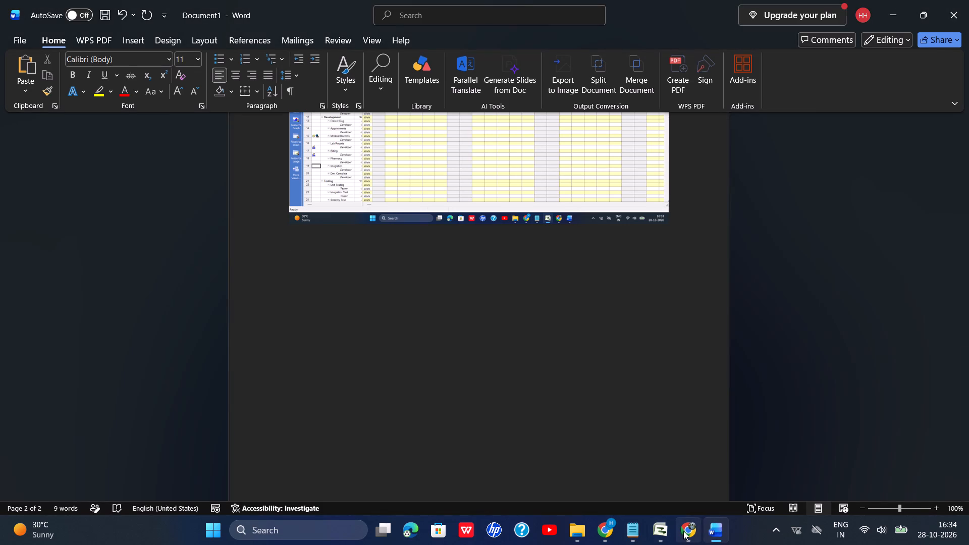
pyautogui.click(683, 531)
pyautogui.click(661, 532)
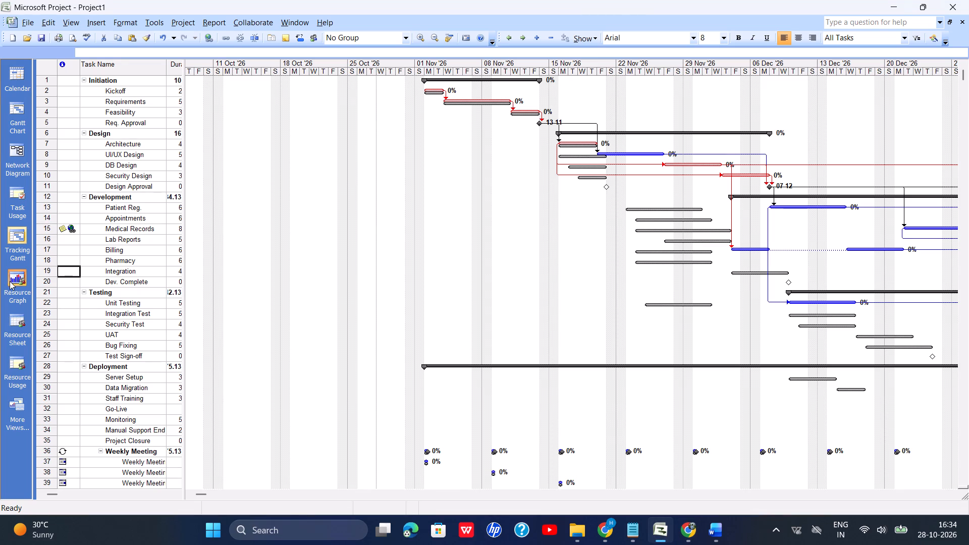
# Review the Resource Graph, Resource Sheet, Resource Usage, Task Usage and Network Diagram views of the project.
pyautogui.click(10, 281)
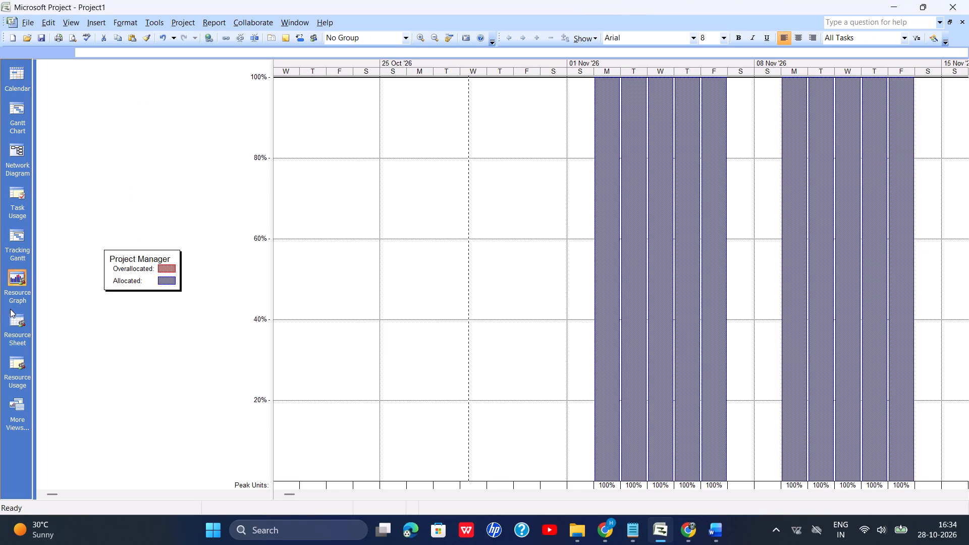
pyautogui.click(10, 319)
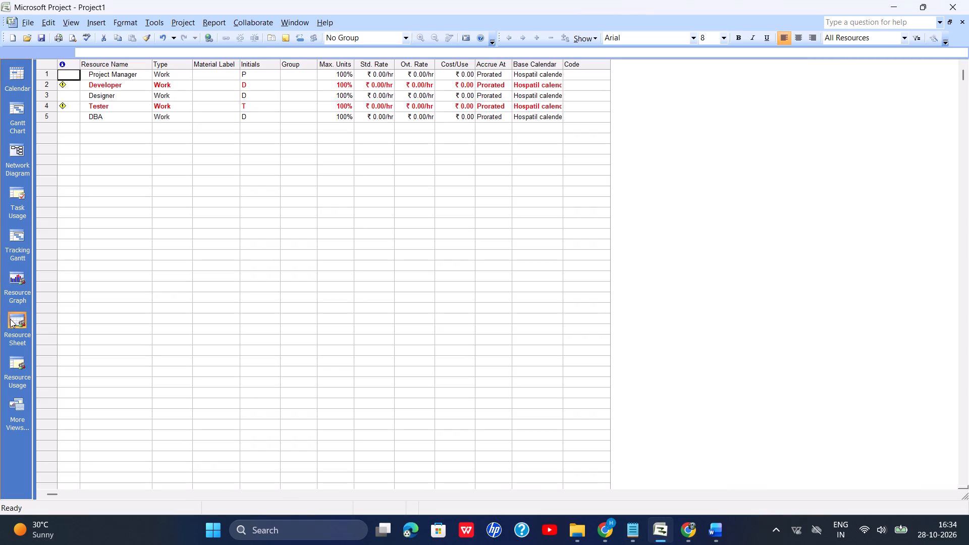
pyautogui.click(8, 357)
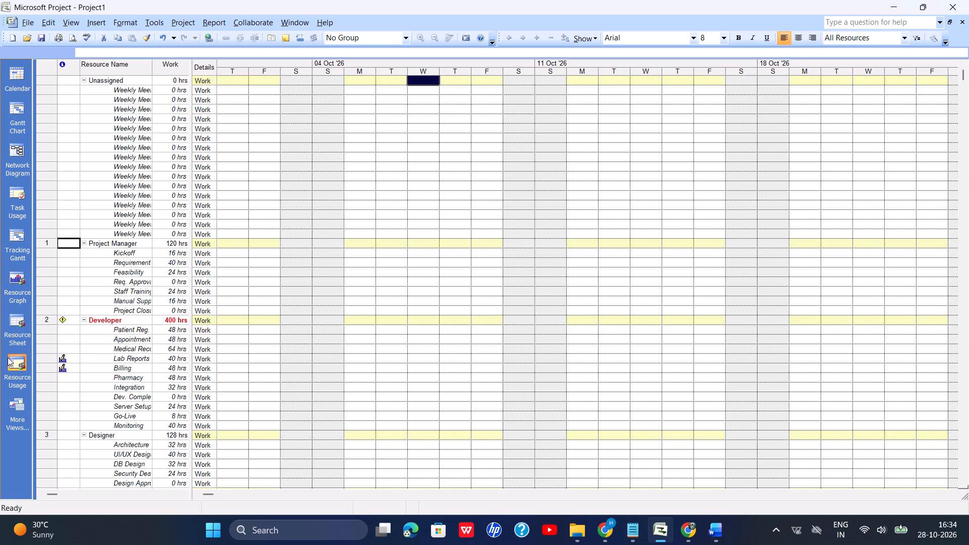
pyautogui.scroll(1, 104, 326)
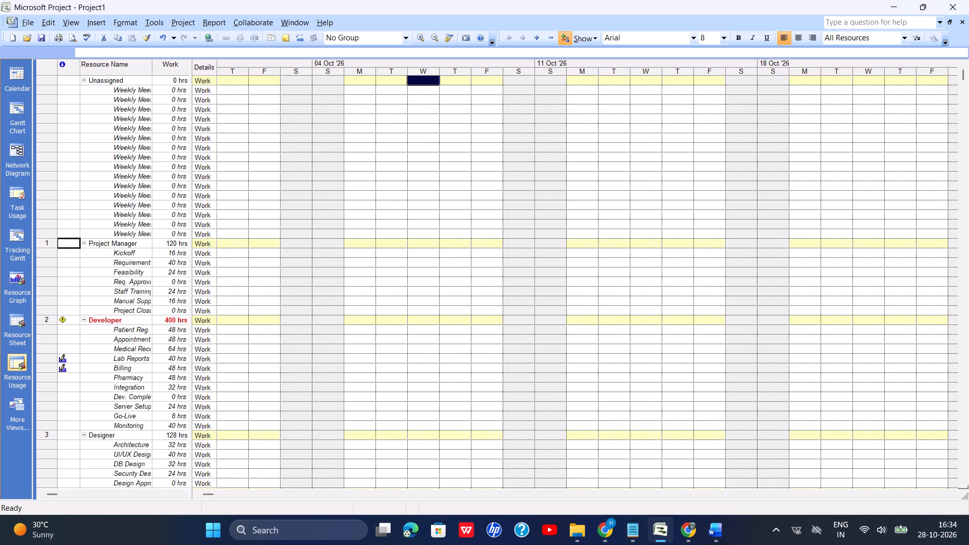
pyautogui.scroll(1, 104, 326)
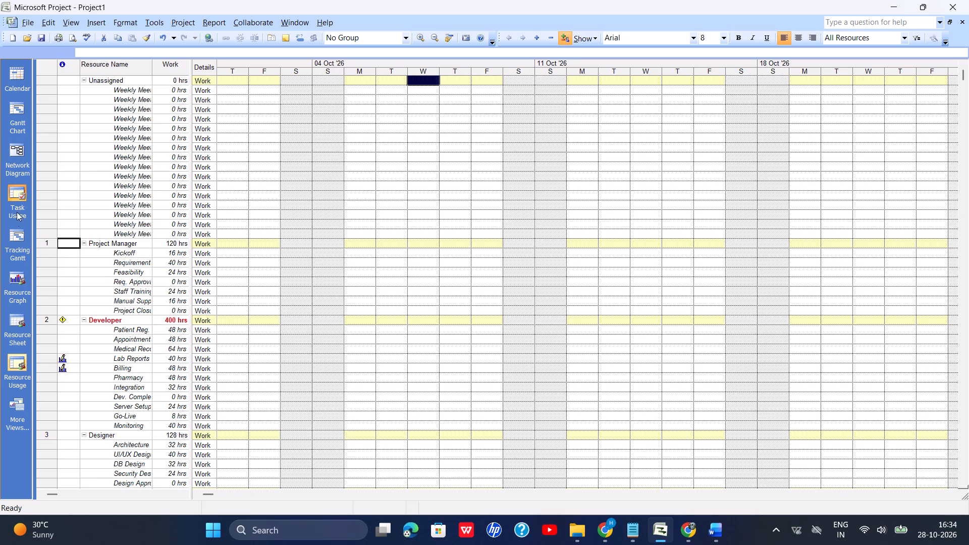
pyautogui.click(17, 190)
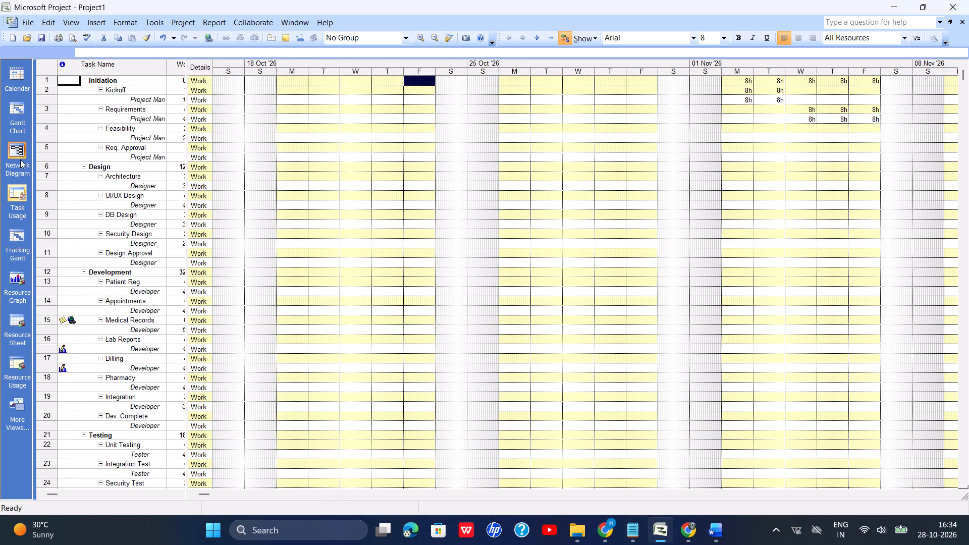
pyautogui.click(20, 154)
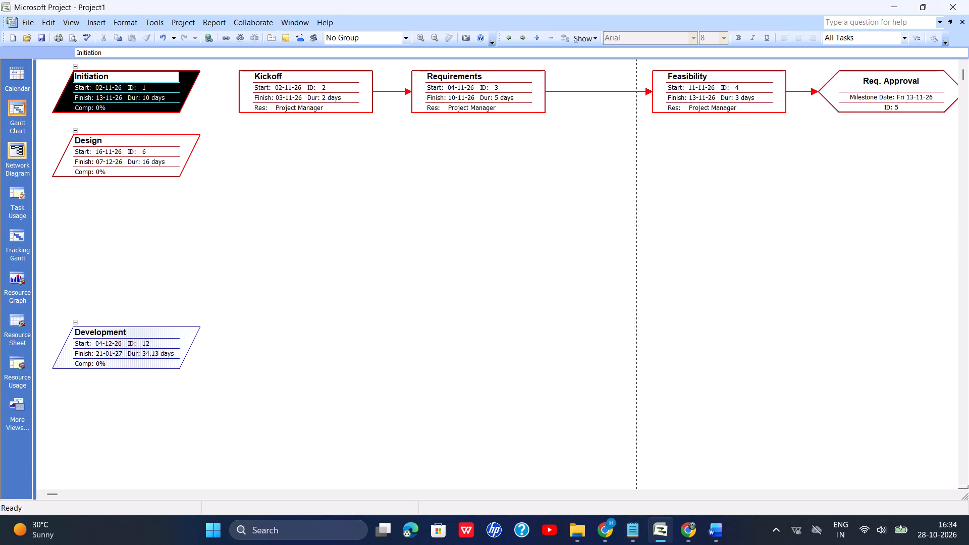
pyautogui.scroll(1, 64, 152)
pyautogui.scroll(-2, 76, 173)
pyautogui.scroll(7, 76, 173)
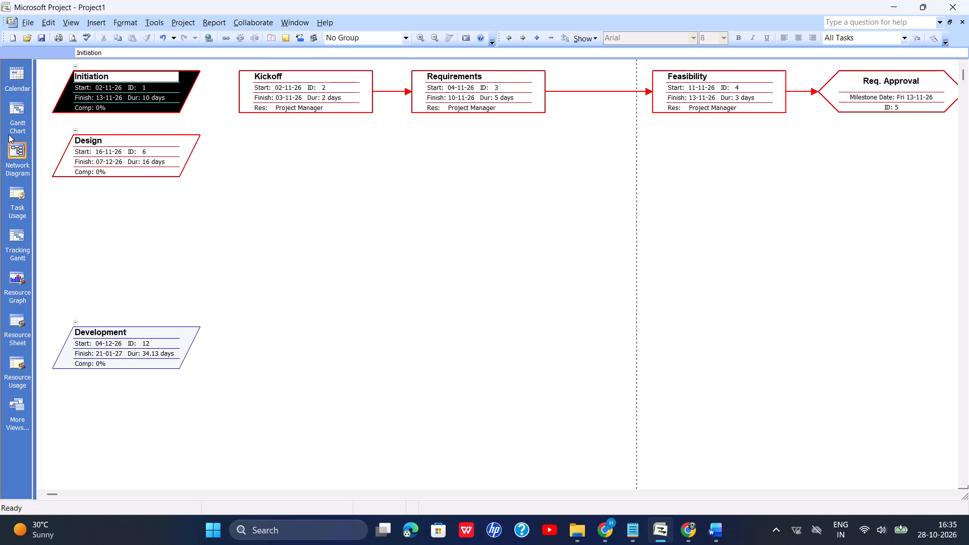
# Snip the bar chart area of Microsoft Project's Gantt Chart view and paste it below the Task Usage screenshot in Word.
pyautogui.click(12, 107)
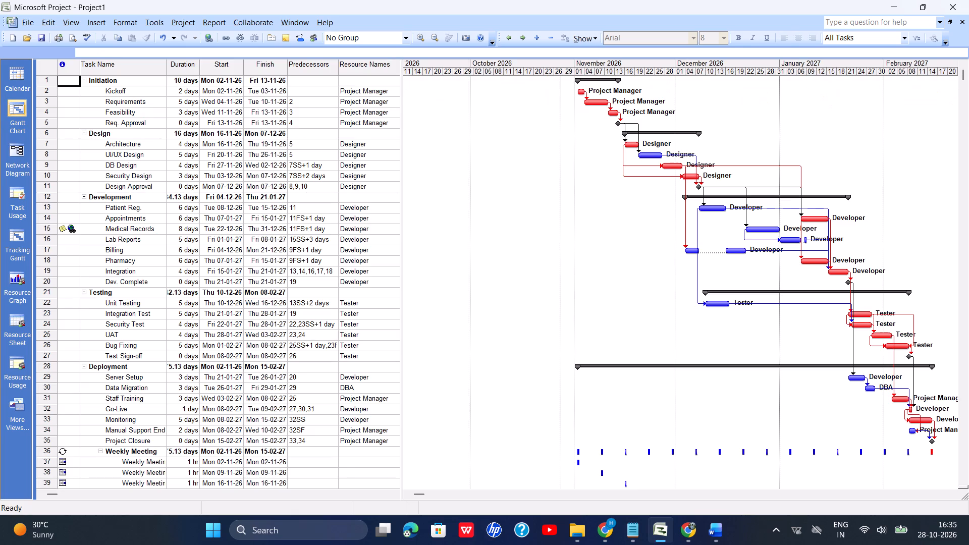
pyautogui.hscroll(-1, 307, 283)
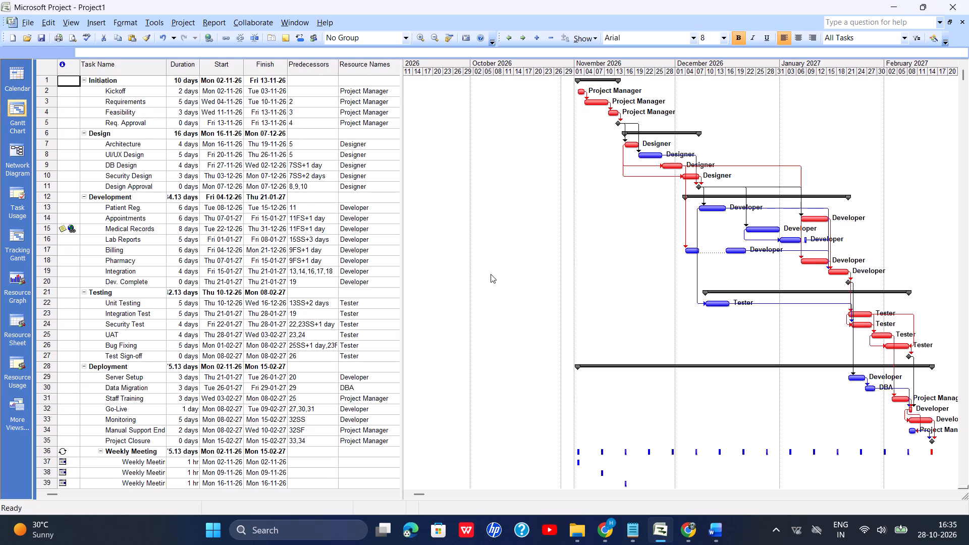
pyautogui.press('Print')
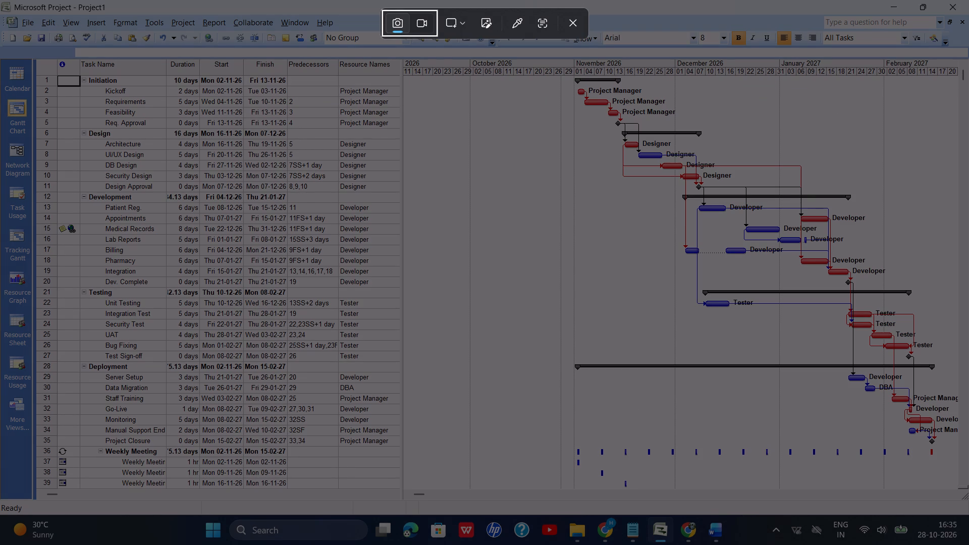
pyautogui.moveTo(427, 70); pyautogui.dragTo(847, 408)
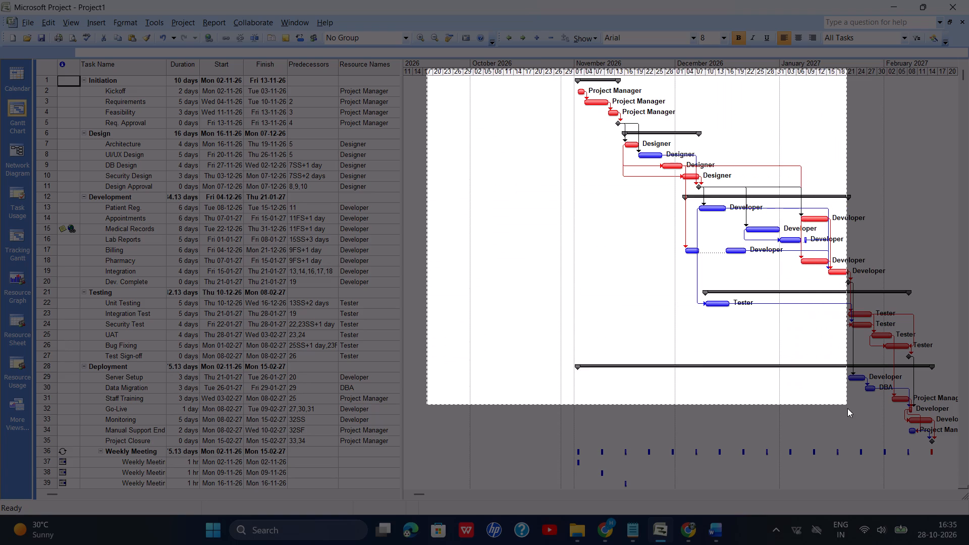
pyautogui.moveTo(847, 408); pyautogui.dragTo(968, 494)
pyautogui.click(708, 531)
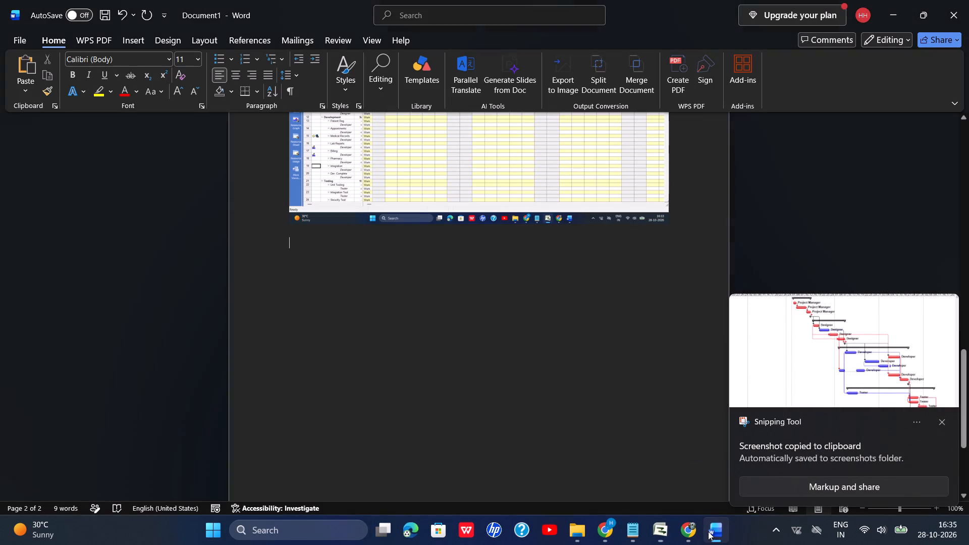
pyautogui.hotkey('ctrl', 'v')
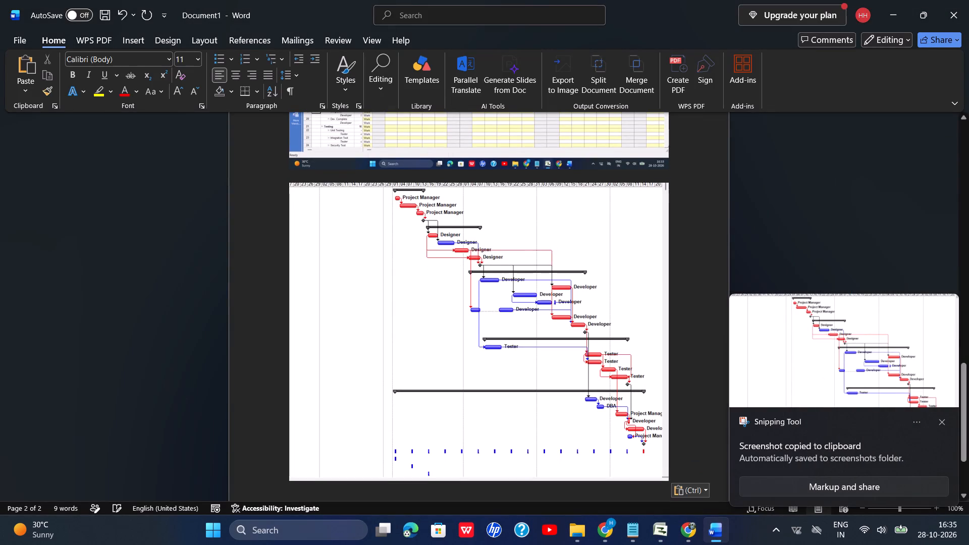
# Add two line breaks after the pasted Gantt bar chart picture.
pyautogui.scroll(-1, 615, 430)
pyautogui.click(678, 352)
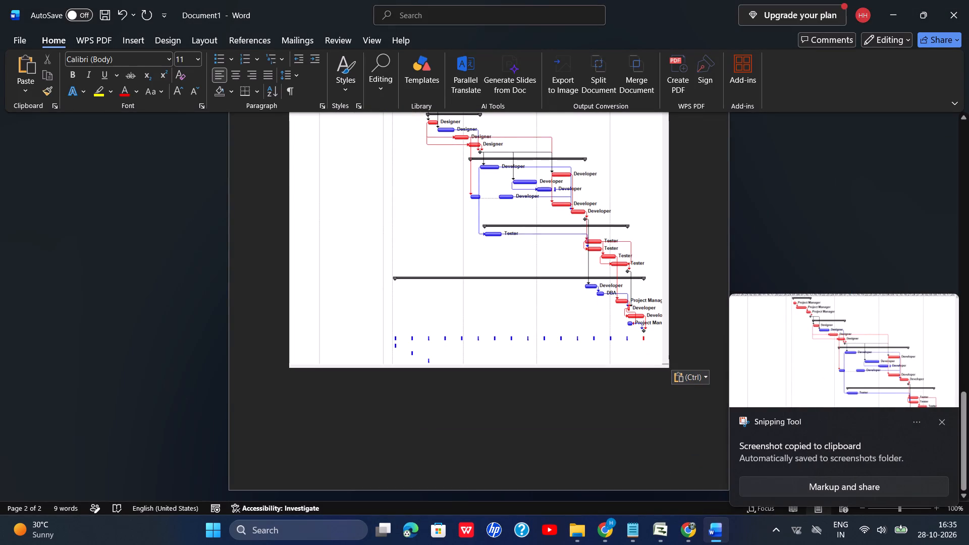
pyautogui.hotkey('shift', 'Return')
pyautogui.hotkey('shift', 'Return')
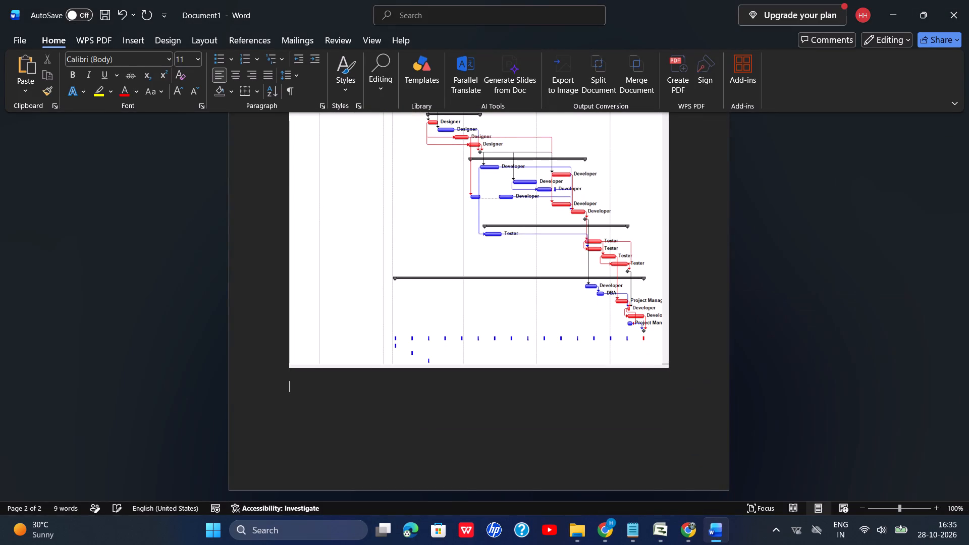
pyautogui.scroll(-1, 678, 352)
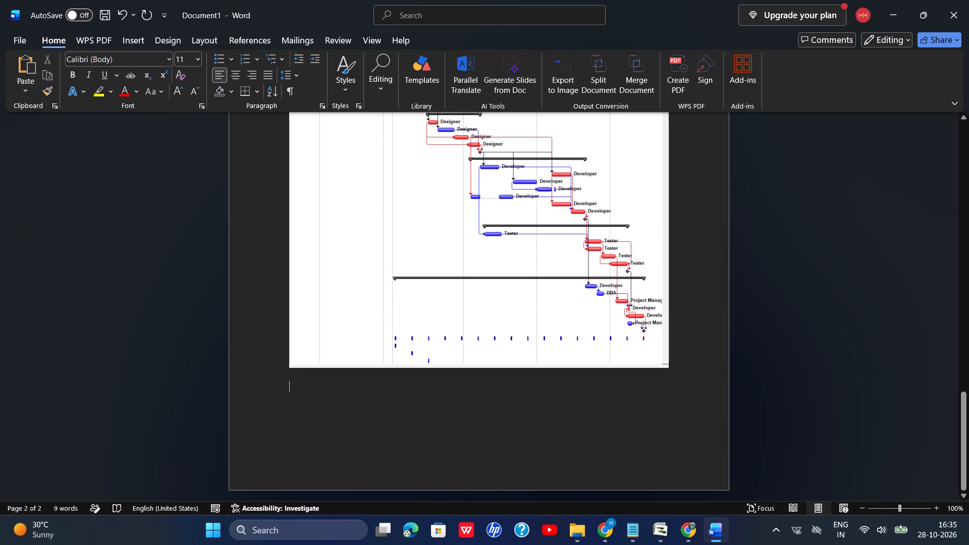
pyautogui.click(125, 44)
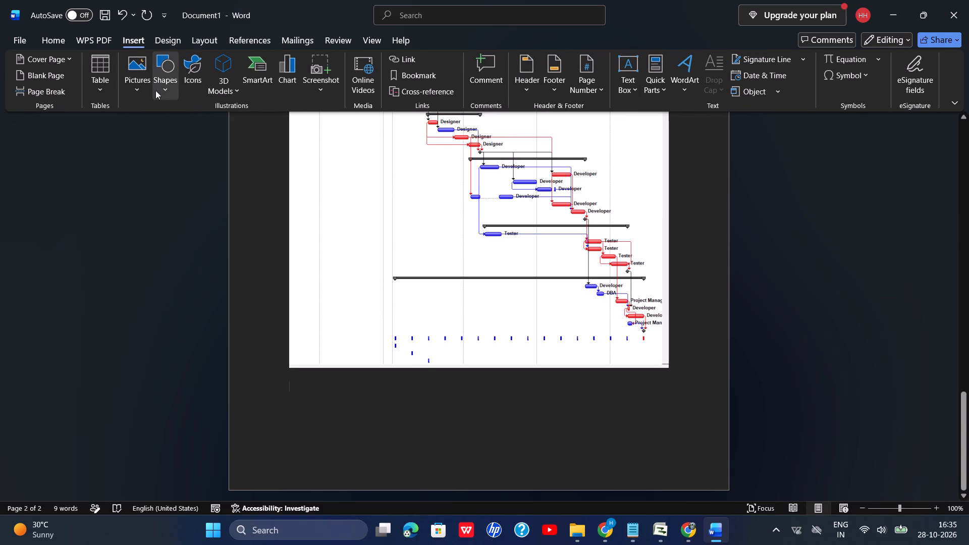
pyautogui.click(147, 90)
pyautogui.click(155, 129)
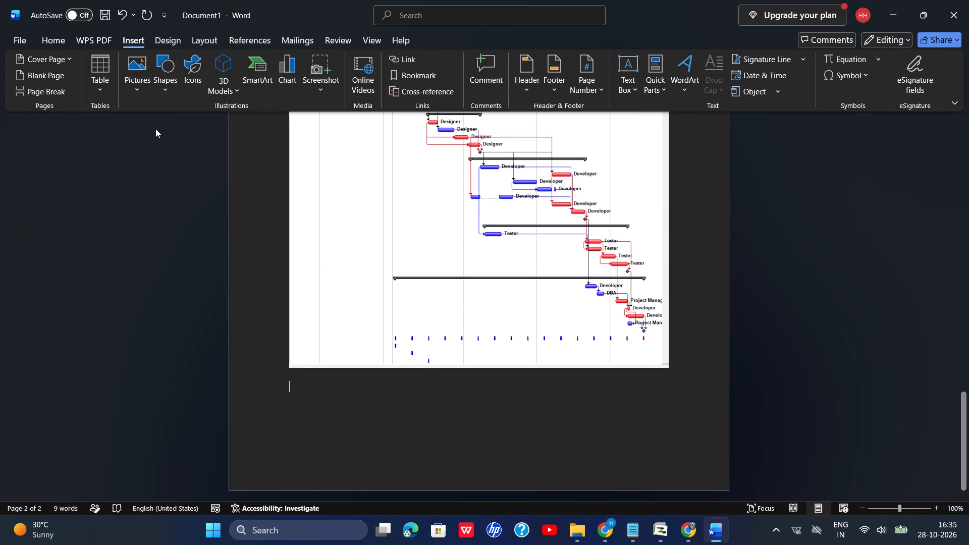
pyautogui.click(280, 76)
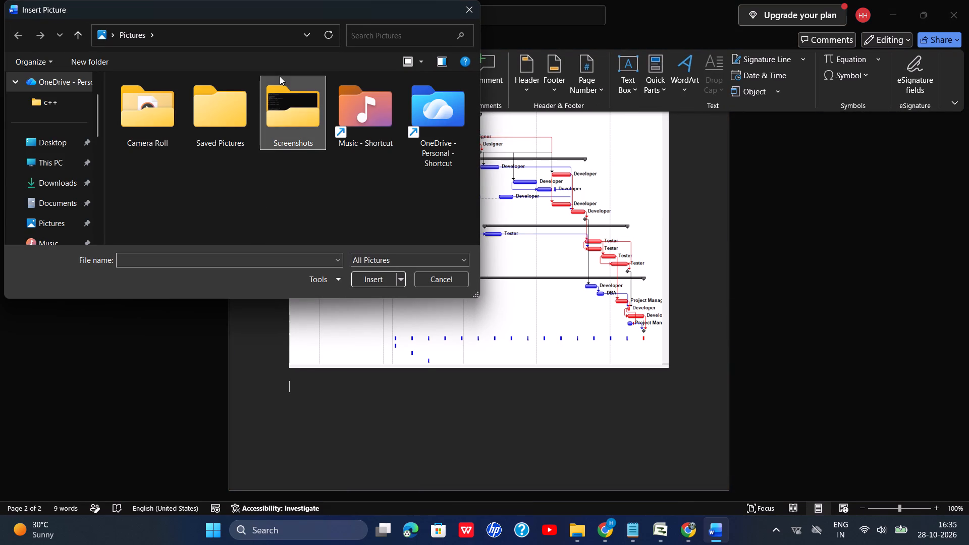
pyautogui.doubleClick(281, 92)
pyautogui.scroll(-10, 281, 132)
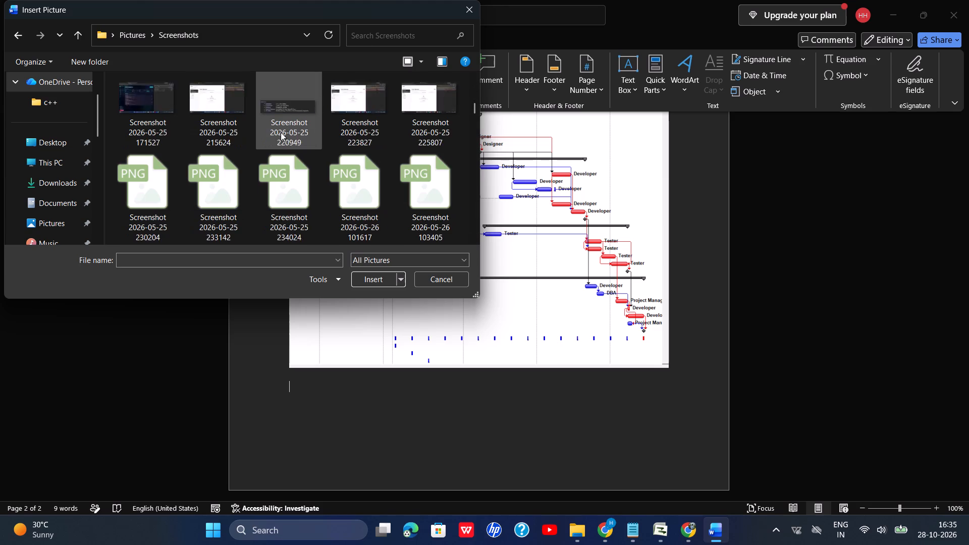
pyautogui.scroll(-20, 281, 132)
pyautogui.scroll(-16, 281, 132)
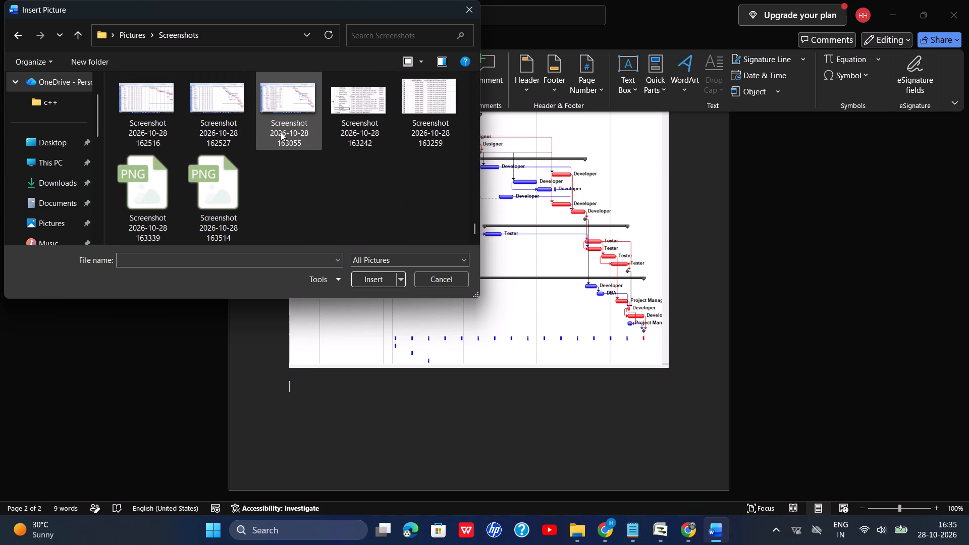
pyautogui.scroll(-6, 281, 132)
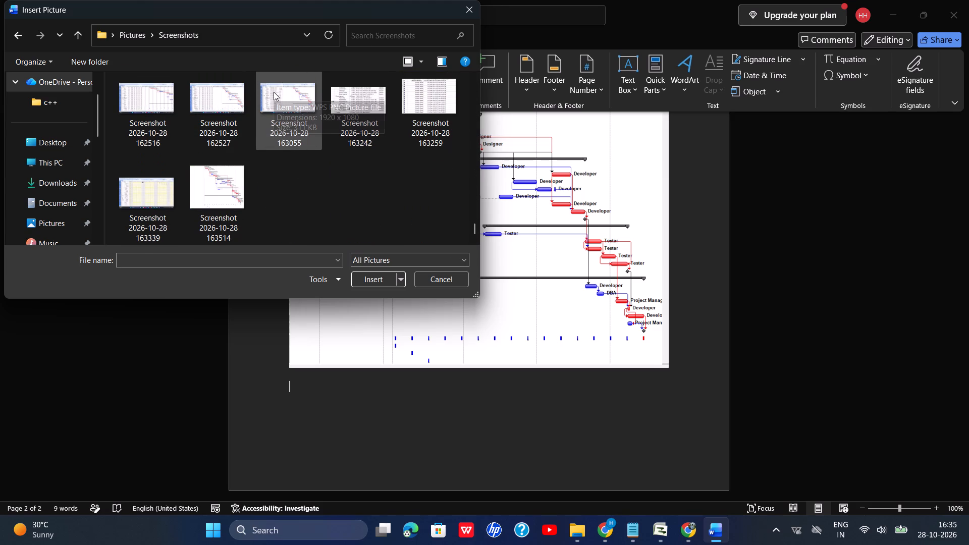
pyautogui.click(274, 92)
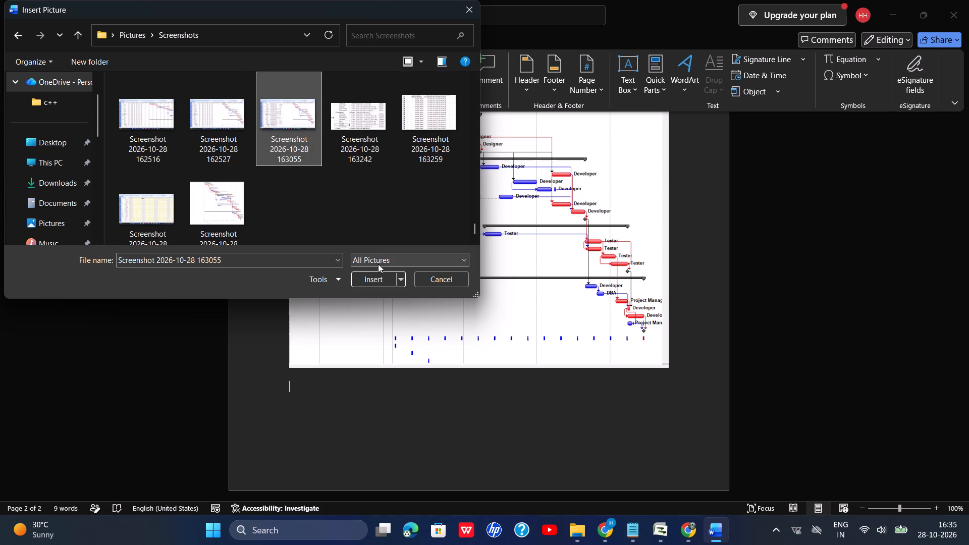
pyautogui.click(367, 276)
# Review the document's pages and inserted Microsoft Project screenshots from beginning to end.
pyautogui.scroll(1, 397, 302)
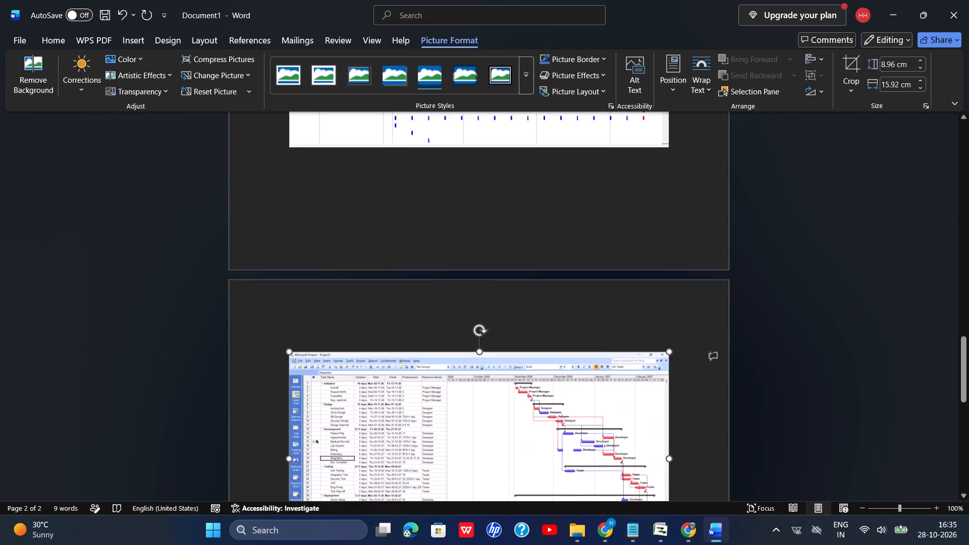
pyautogui.click(414, 340)
pyautogui.scroll(6, 414, 340)
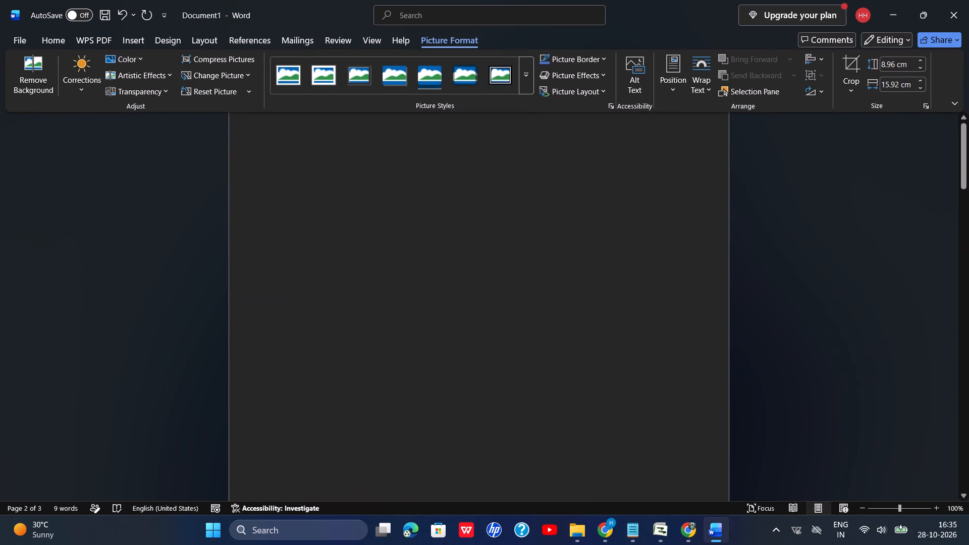
pyautogui.scroll(3, 414, 340)
pyautogui.scroll(-4, 414, 340)
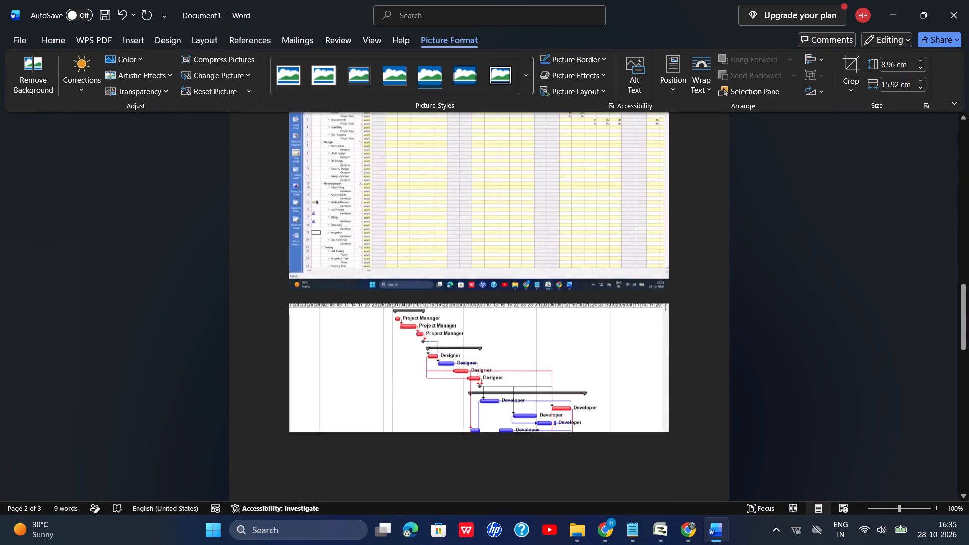
pyautogui.scroll(-6, 414, 340)
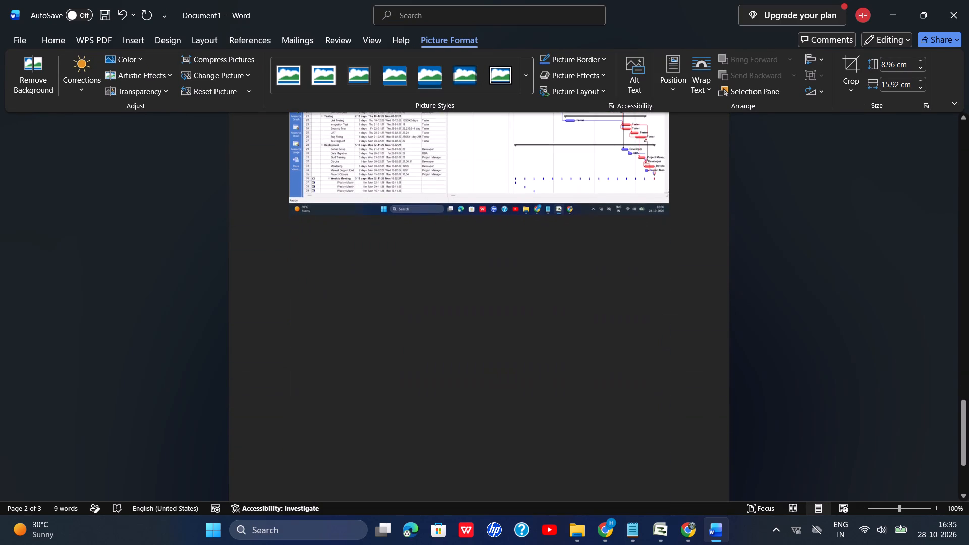
# Save the document to the Desktop as a Word Document named CA2 SPM.
pyautogui.click(19, 36)
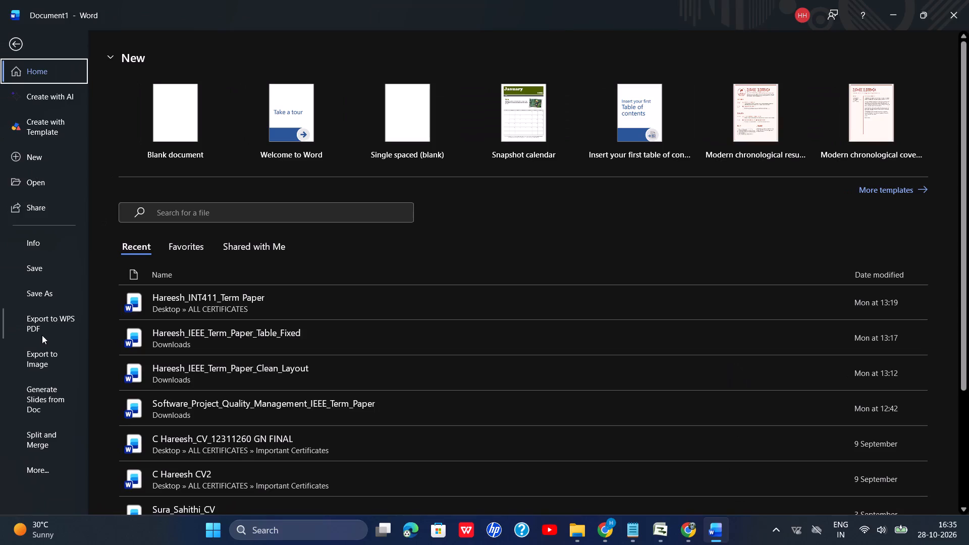
pyautogui.click(43, 297)
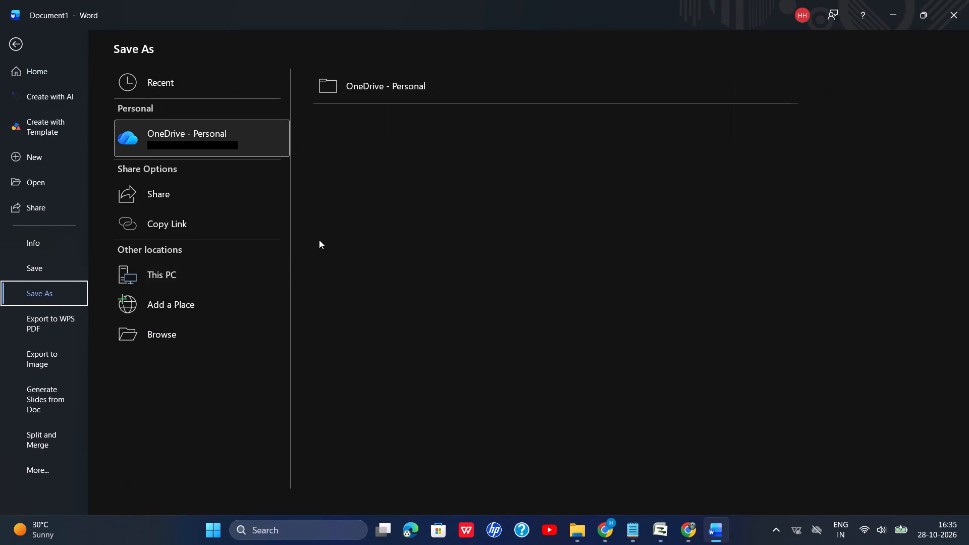
pyautogui.click(162, 326)
pyautogui.click(47, 179)
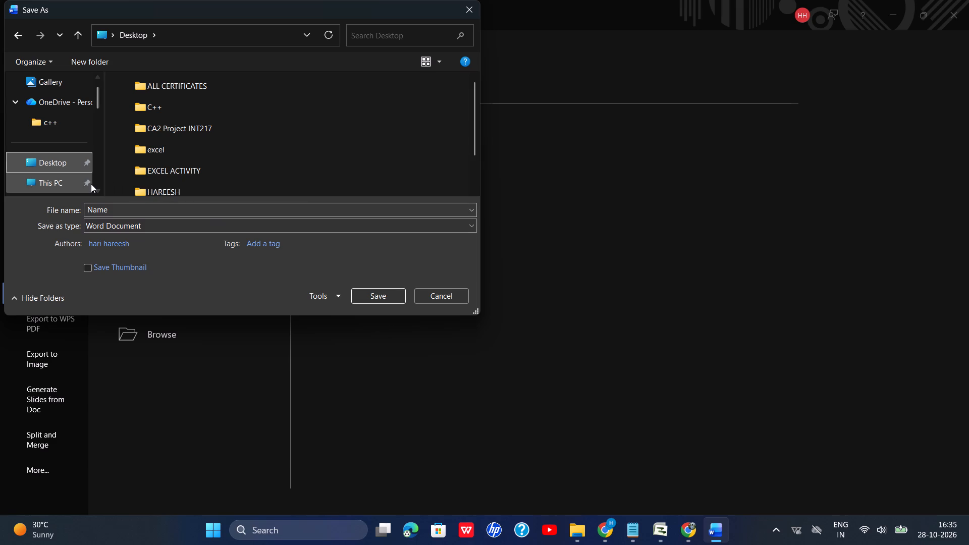
pyautogui.click(176, 208)
pyautogui.moveTo(176, 208); pyautogui.dragTo(4, 189)
pyautogui.press('BackSpace')
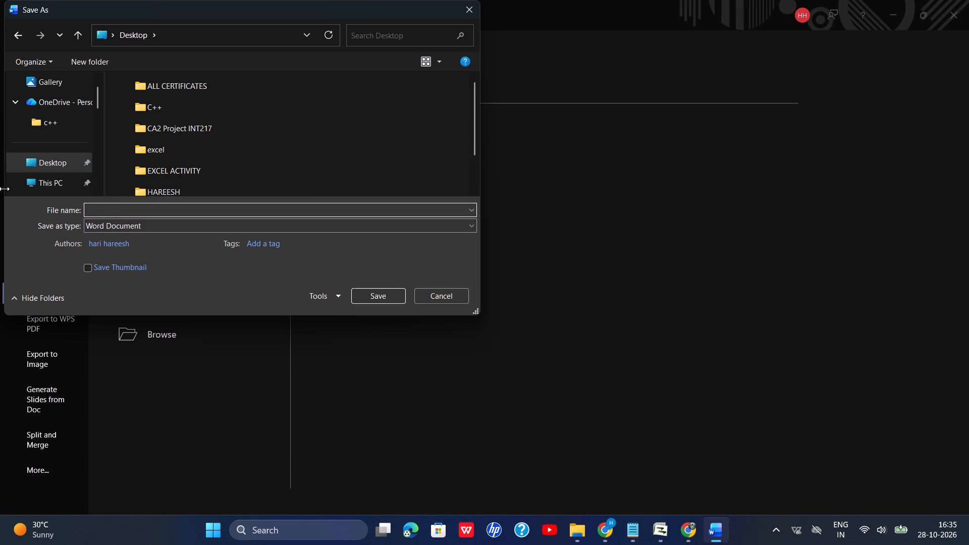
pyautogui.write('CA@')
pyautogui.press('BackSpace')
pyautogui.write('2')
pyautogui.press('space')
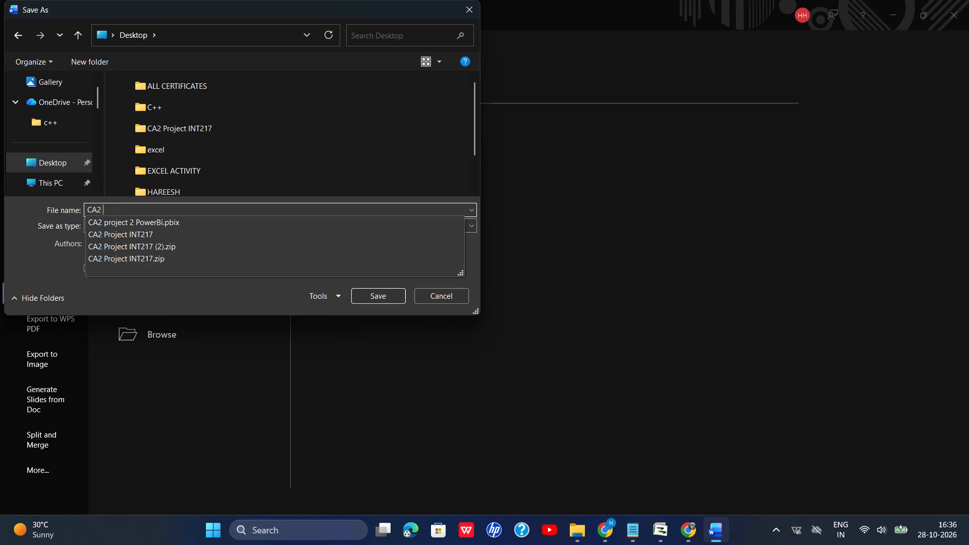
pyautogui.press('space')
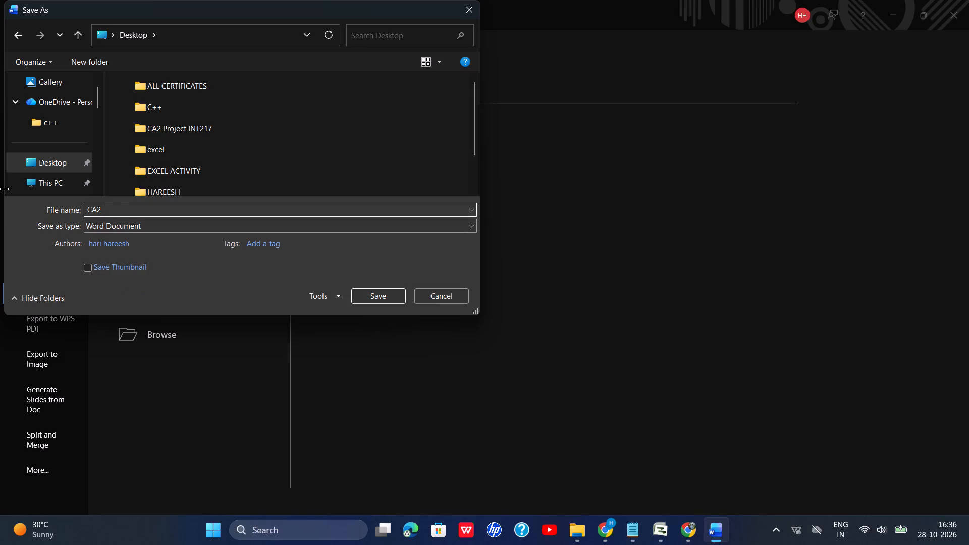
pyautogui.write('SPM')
pyautogui.click(362, 288)
# Check the first page of the saved document and the Gantt Chart view in Microsoft Project.
pyautogui.scroll(3, 433, 346)
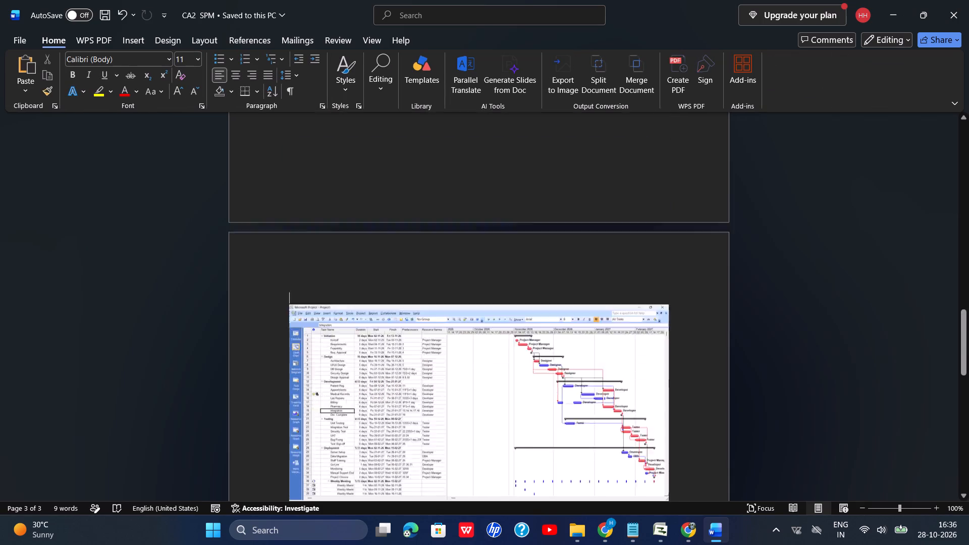
pyautogui.scroll(10, 433, 346)
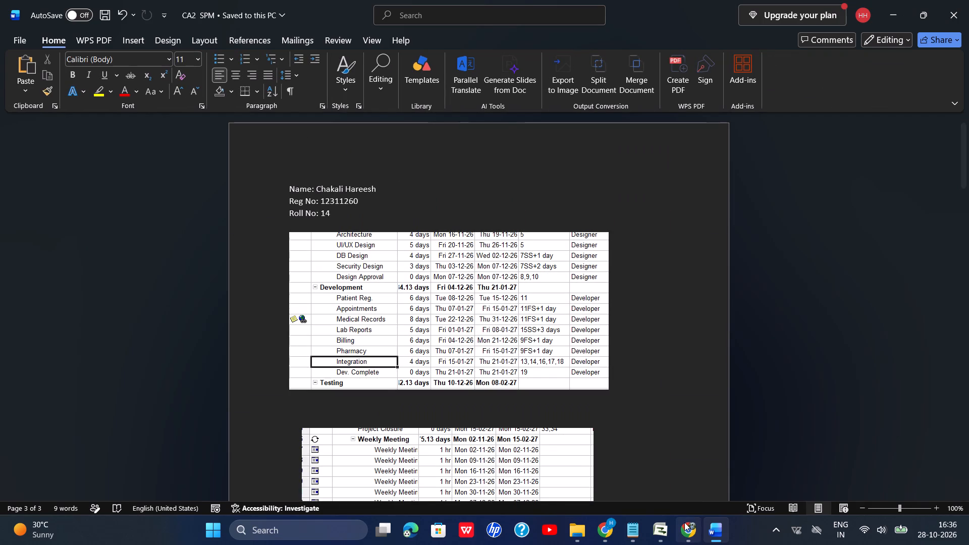
pyautogui.click(684, 522)
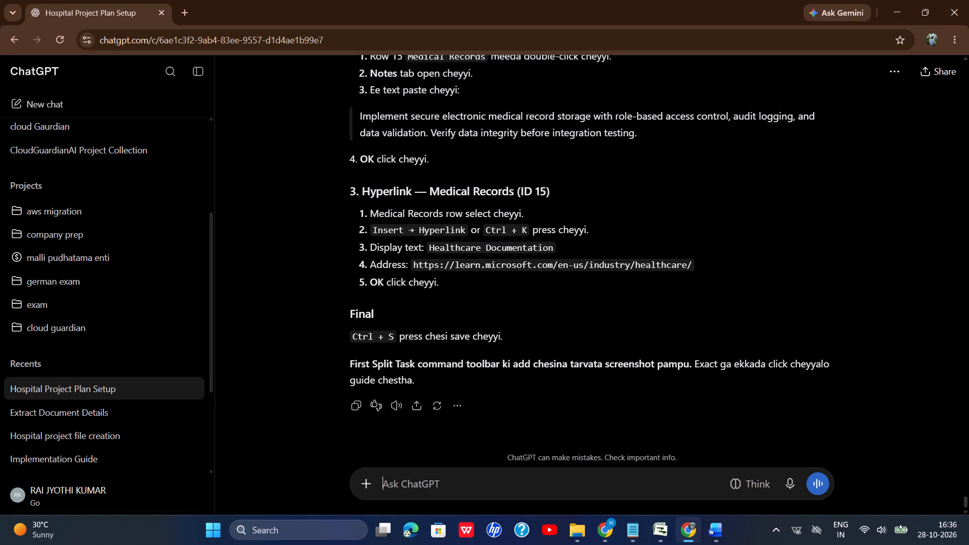
pyautogui.click(708, 528)
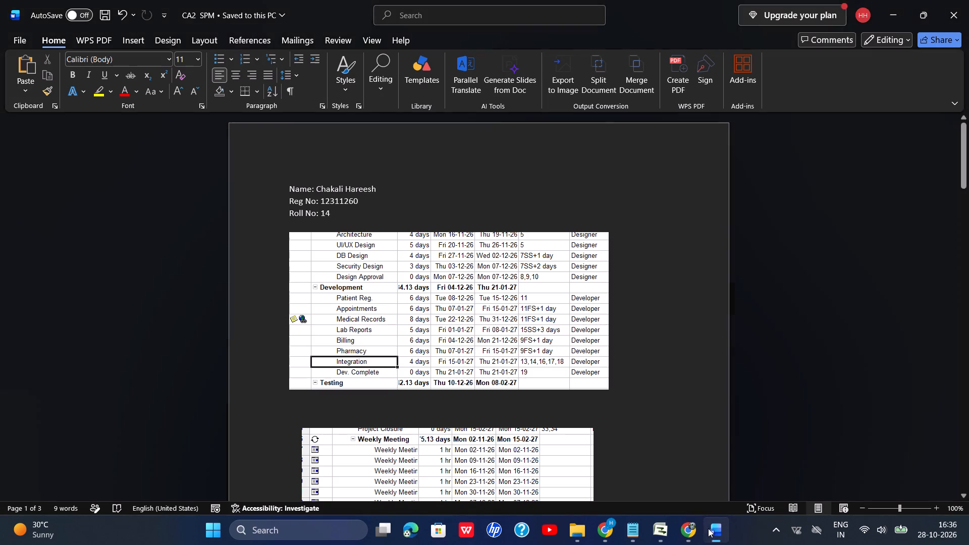
pyautogui.click(647, 520)
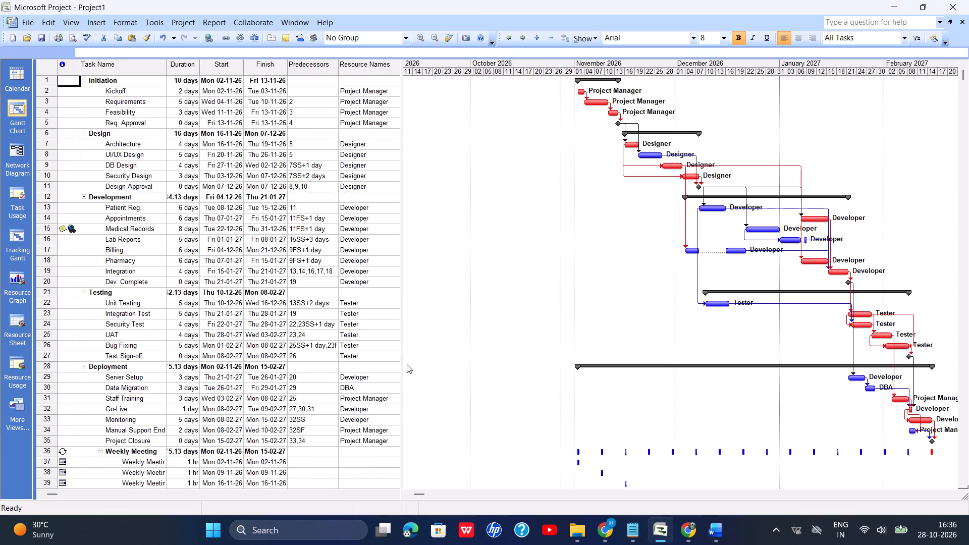
pyautogui.scroll(2, 407, 364)
# In the CA 2 form in Chrome, upload the CA2 SPM document from the Desktop as the project file.
pyautogui.click(610, 519)
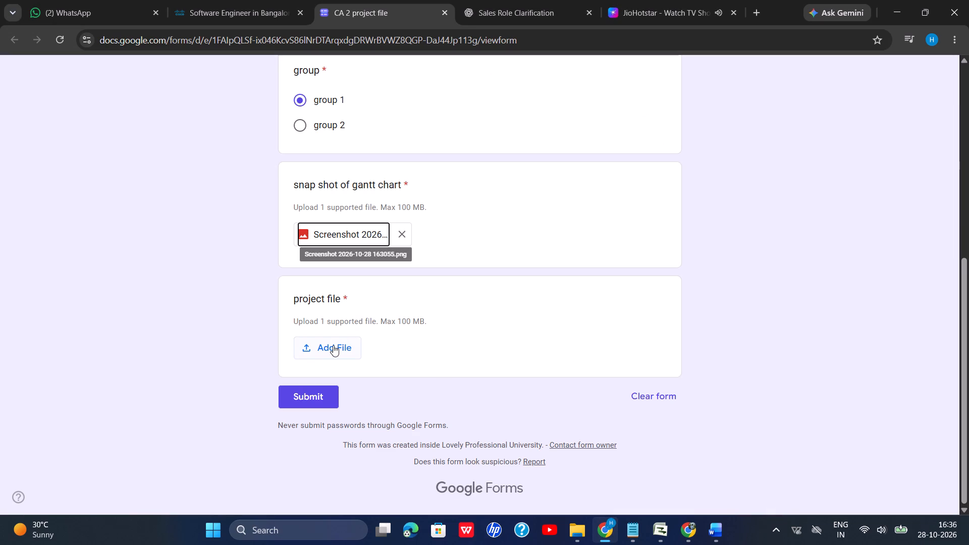
pyautogui.click(333, 345)
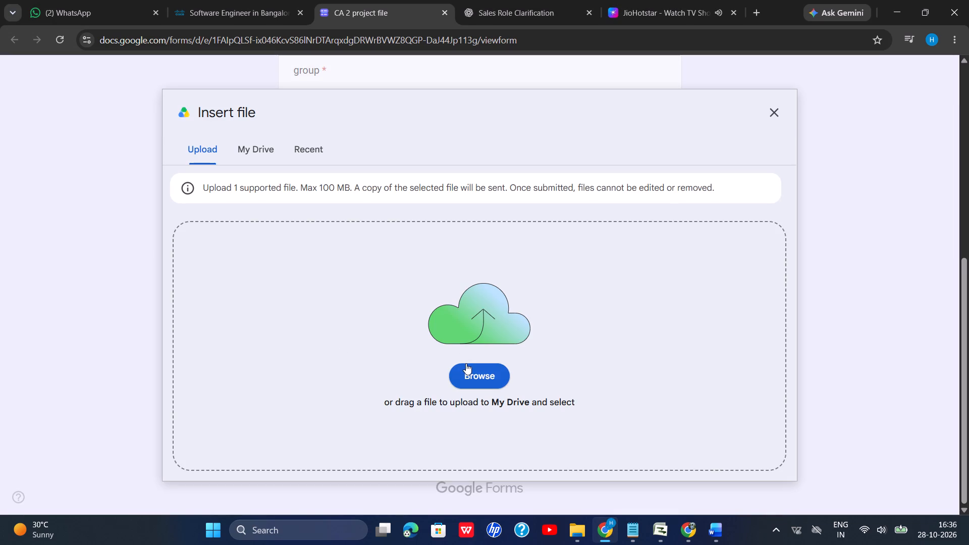
pyautogui.click(466, 363)
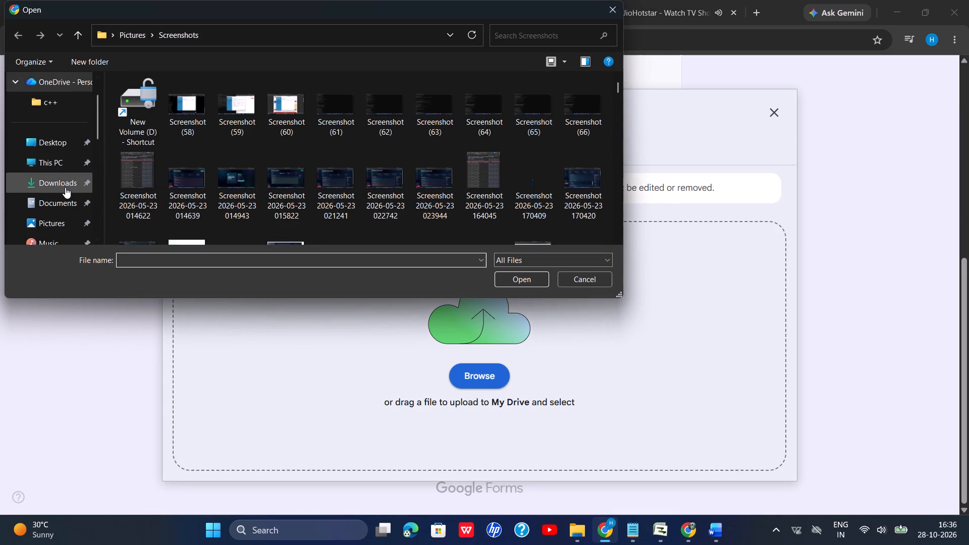
pyautogui.click(45, 148)
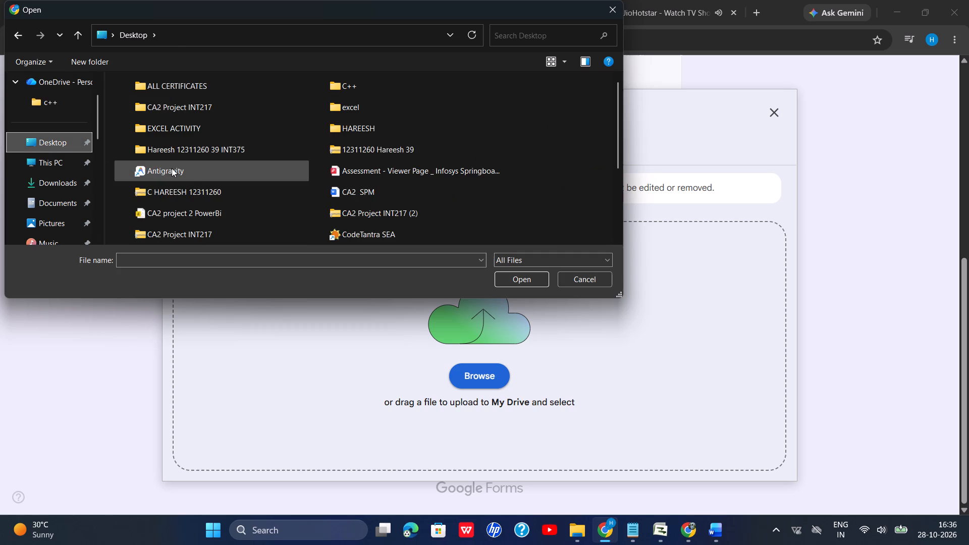
pyautogui.click(353, 191)
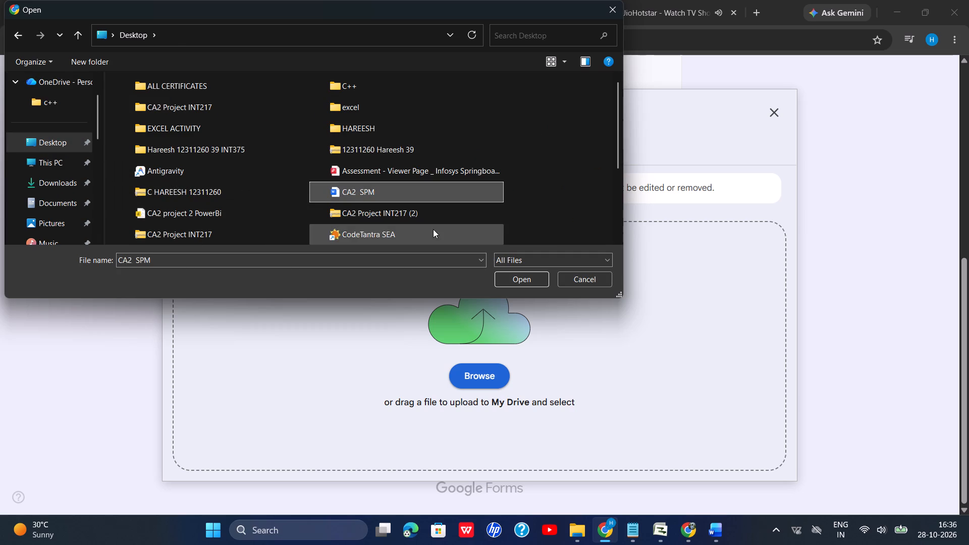
pyautogui.click(524, 272)
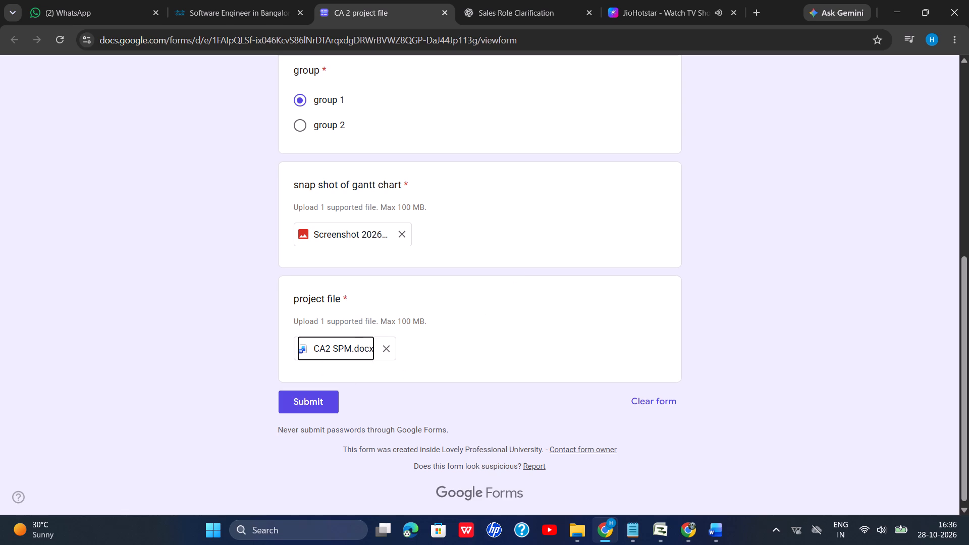
# Switch to Word and look through the CA2 SPM document's student details and screenshots once more.
pyautogui.click(710, 523)
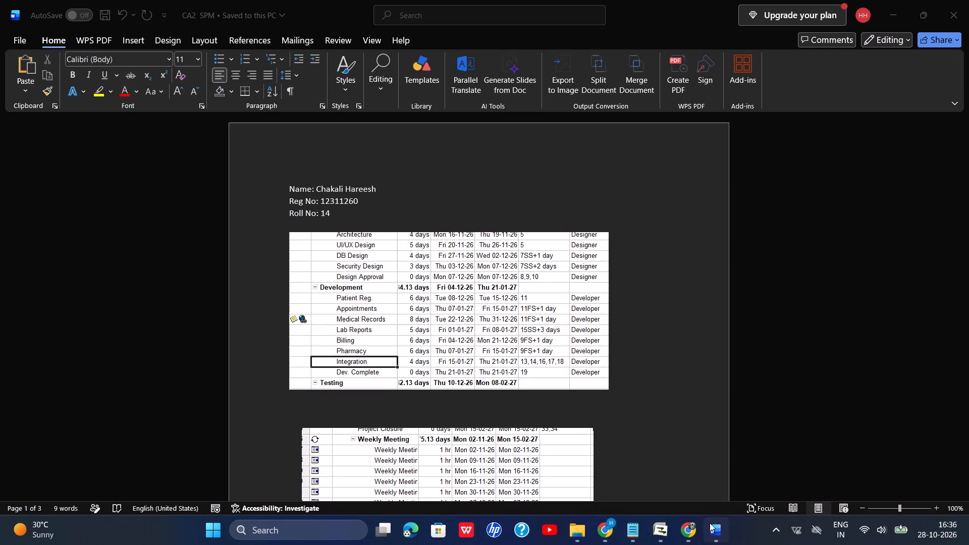
pyautogui.scroll(1, 551, 322)
pyautogui.scroll(-1, 551, 322)
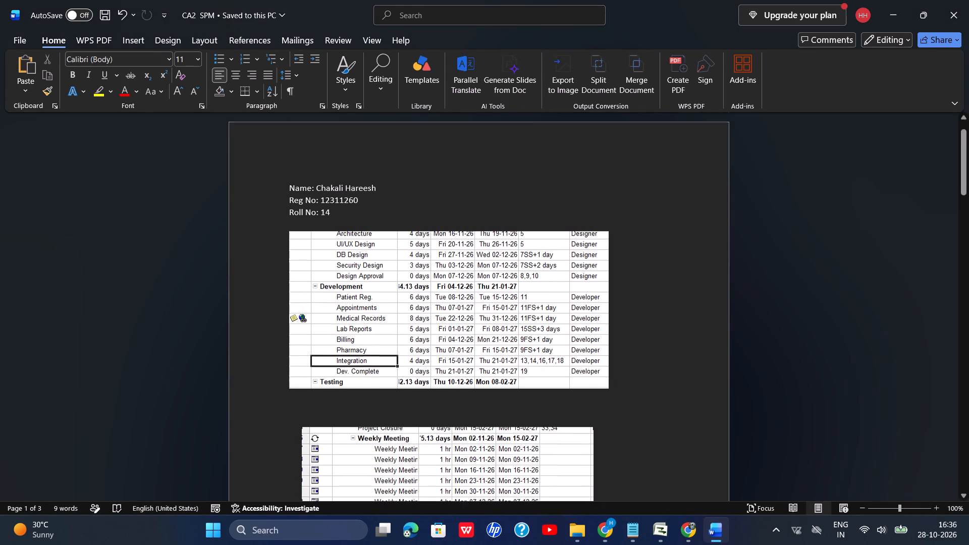
pyautogui.scroll(-15, 551, 322)
pyautogui.scroll(6, 551, 322)
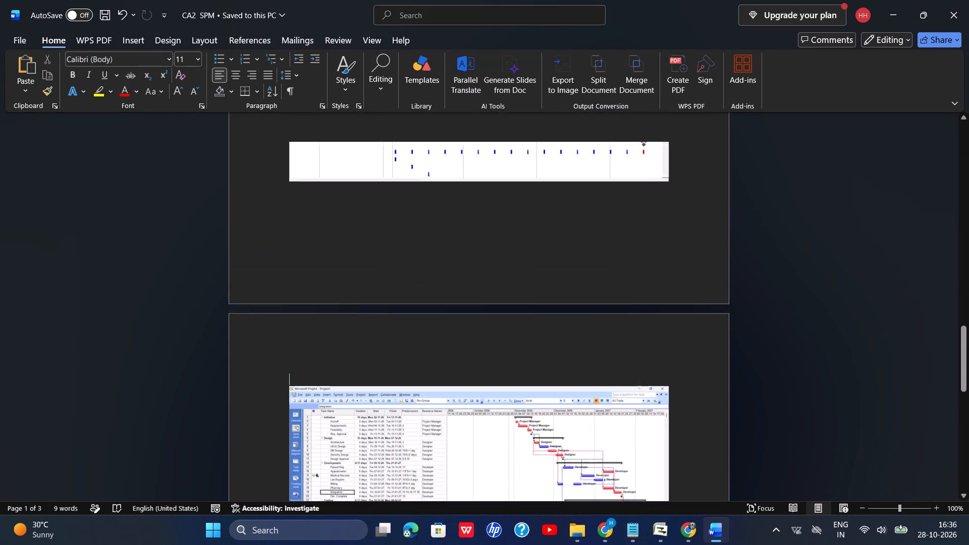
pyautogui.scroll(17, 551, 322)
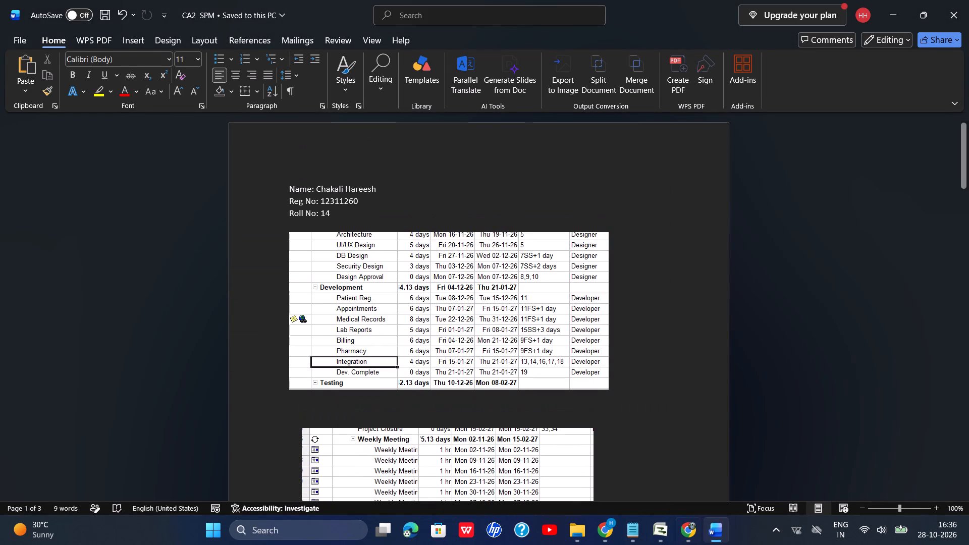
pyautogui.click(683, 534)
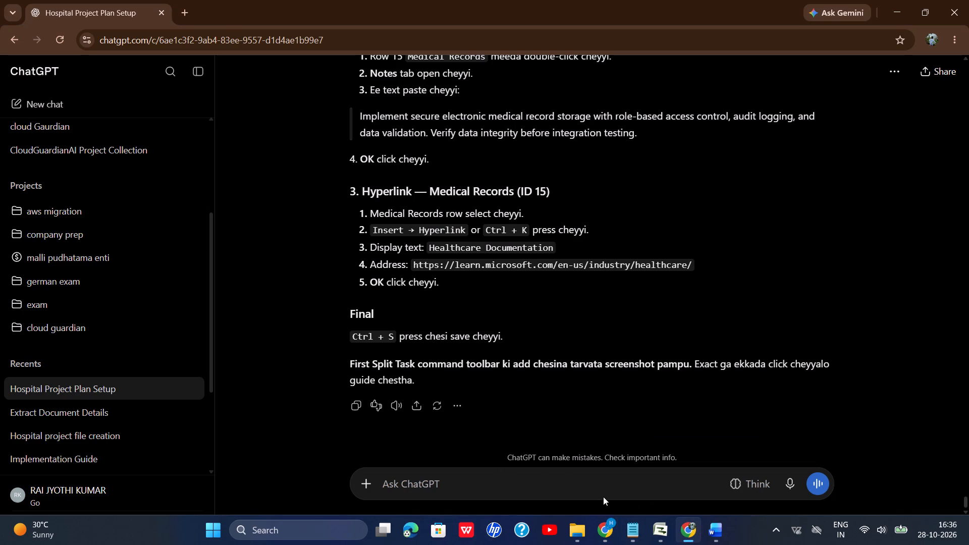
pyautogui.click(712, 528)
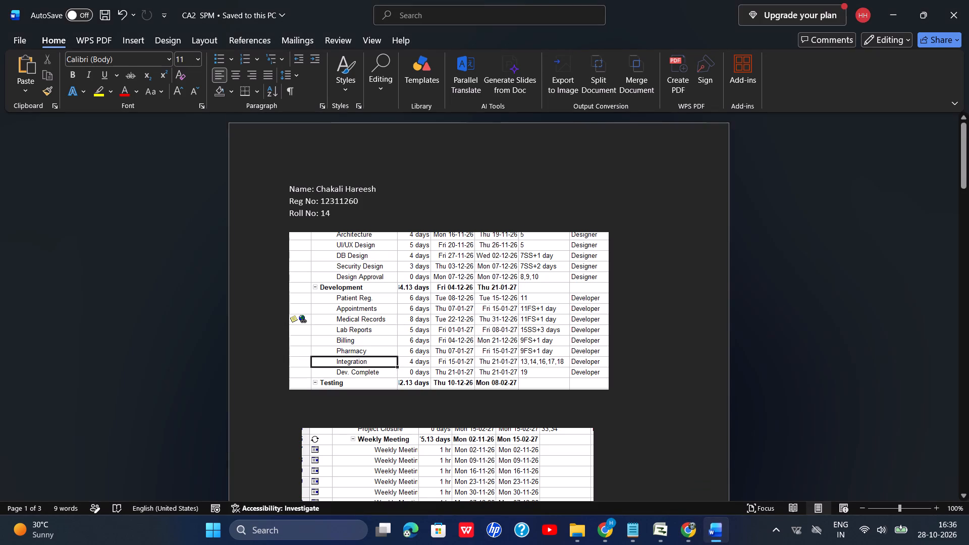
pyautogui.scroll(-10, 495, 439)
pyautogui.scroll(-3, 406, 425)
pyautogui.scroll(-1, 343, 414)
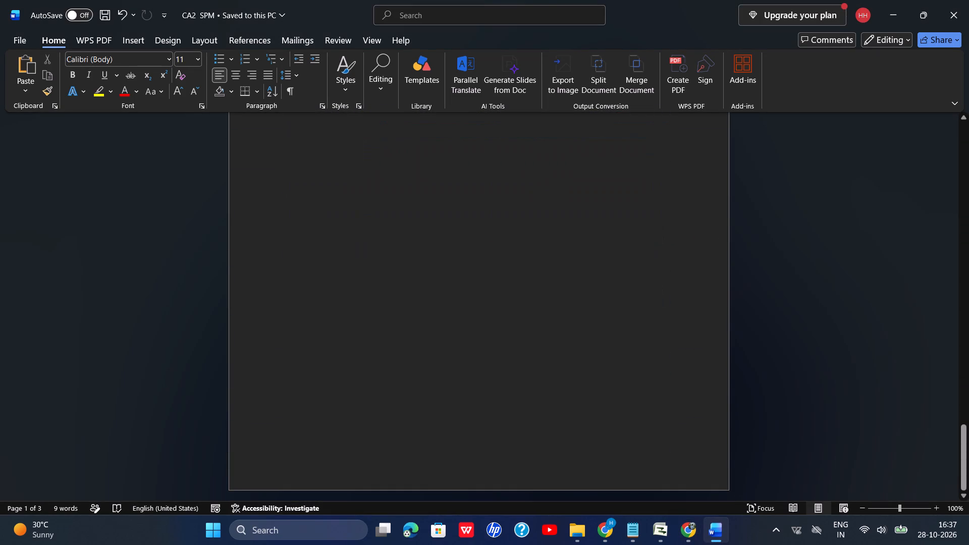
pyautogui.scroll(-1, 343, 414)
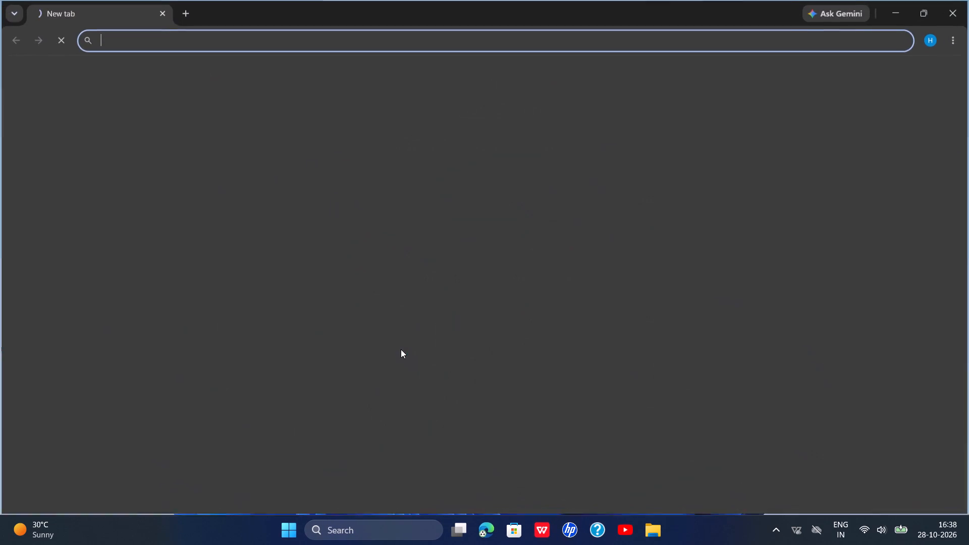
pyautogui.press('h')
pyautogui.press('Return')
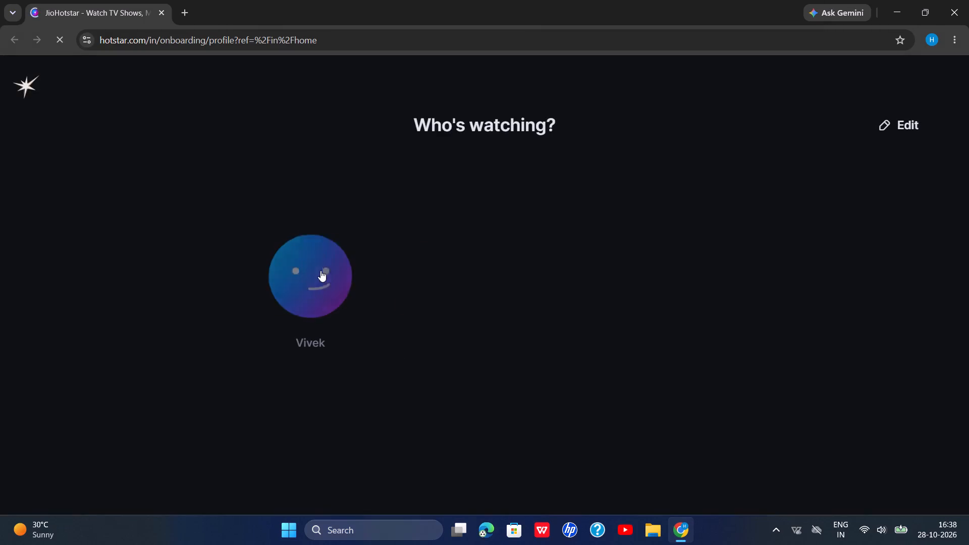
pyautogui.click(320, 270)
# Play the live BBS10: 24X7 Stream [Deferred] with the Bigg Boss 10 artwork from the Enter the Bigg Boss House row.
pyautogui.scroll(-2, 451, 347)
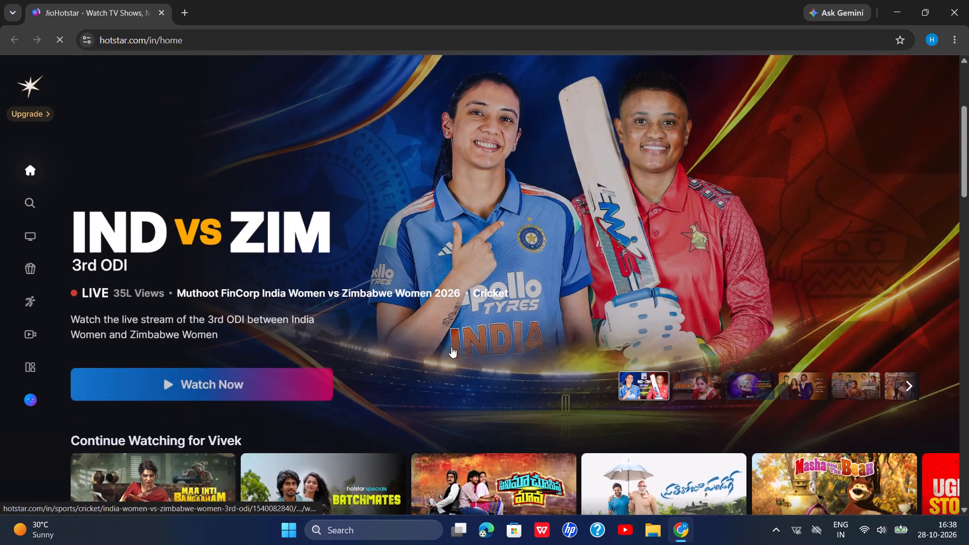
pyautogui.scroll(-5, 394, 400)
pyautogui.scroll(-2, 508, 430)
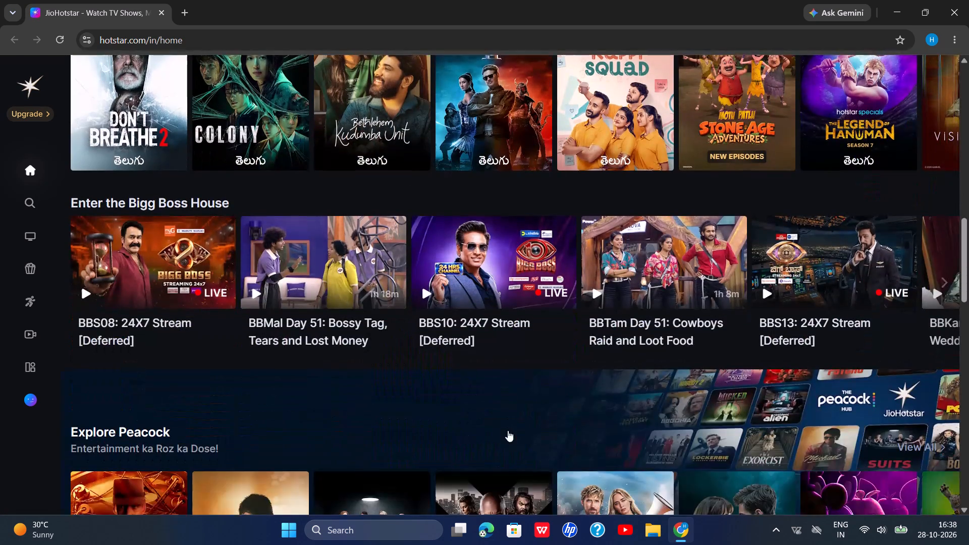
pyautogui.scroll(-2, 656, 427)
pyautogui.scroll(3, 747, 447)
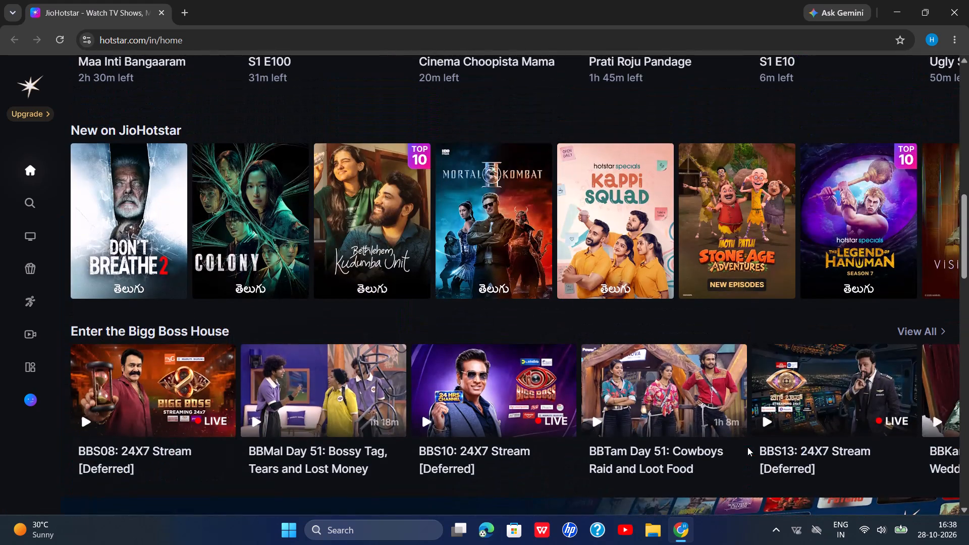
pyautogui.click(938, 403)
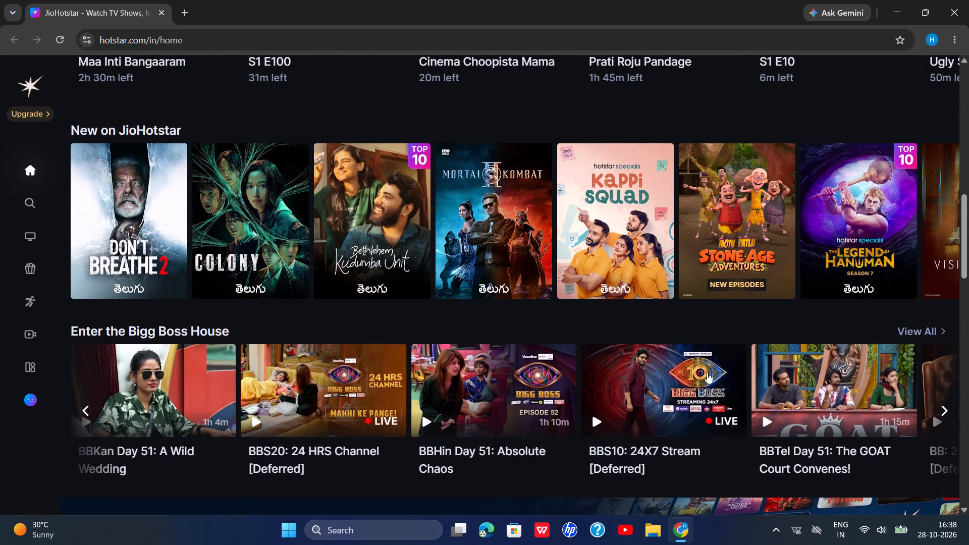
pyautogui.click(683, 368)
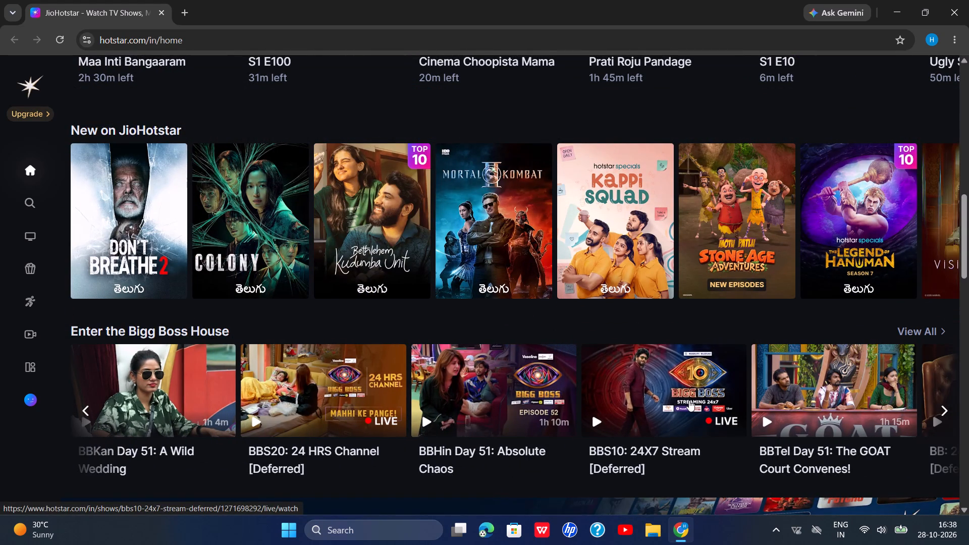
pyautogui.click(658, 370)
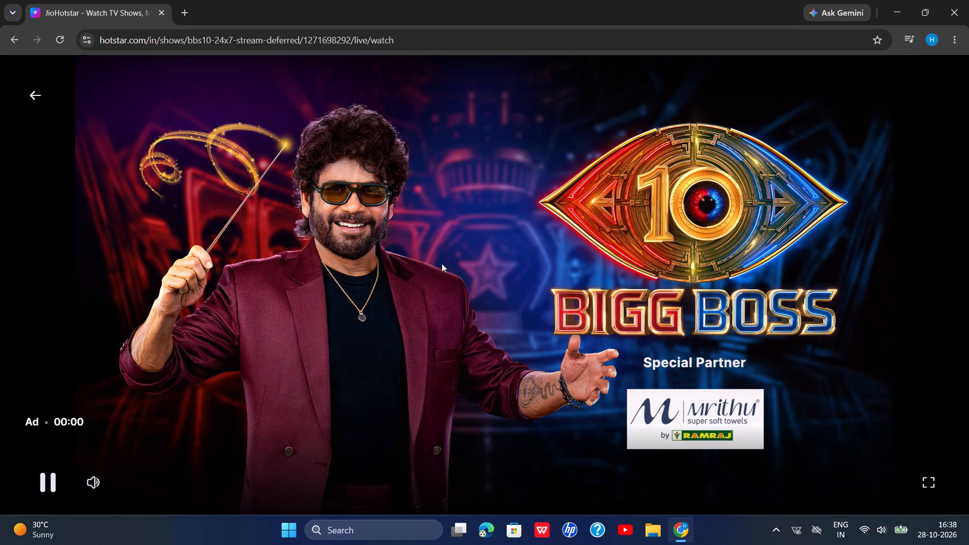
# Open a blank browser page, minimise Chrome and launch Kuro from the desktop.
pyautogui.click(189, 2)
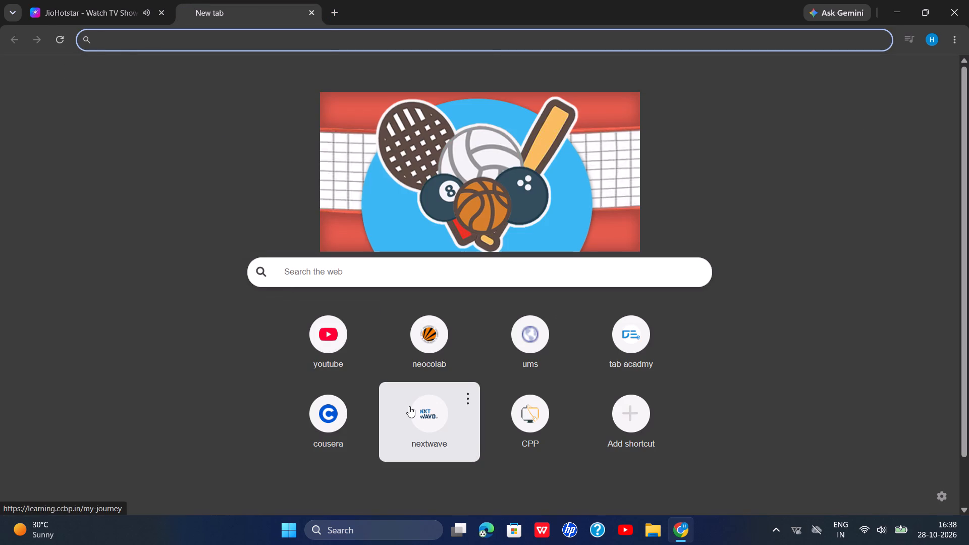
pyautogui.click(897, 0)
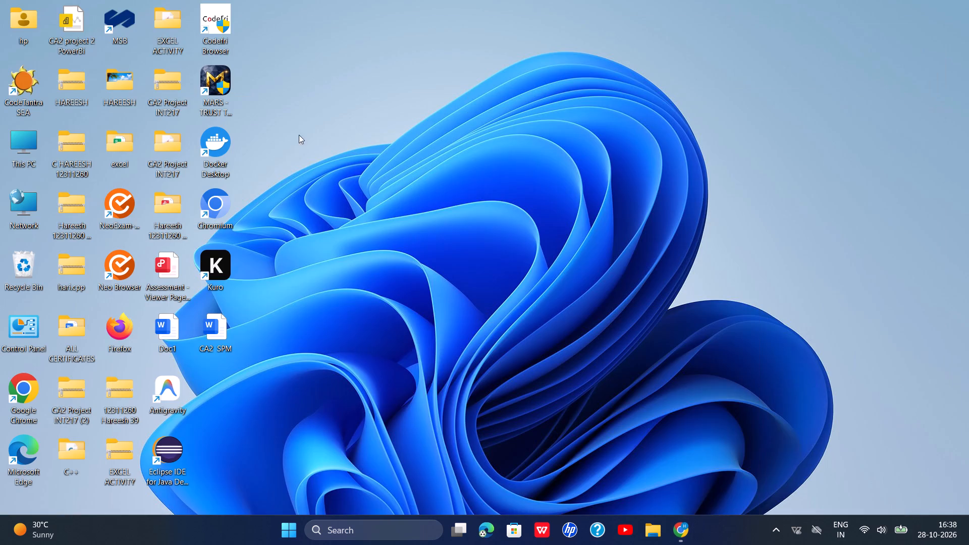
pyautogui.click(216, 267)
pyautogui.click(216, 267)
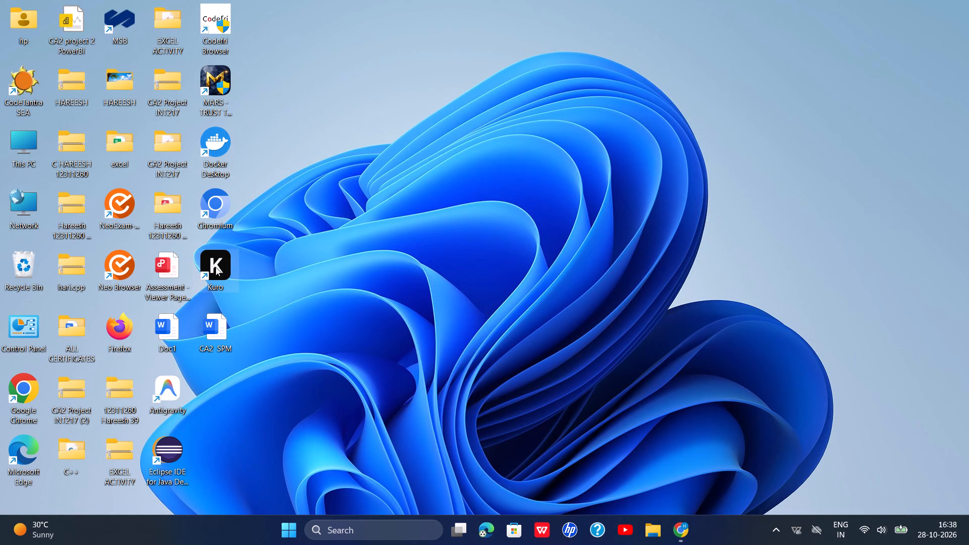
pyautogui.doubleClick(216, 267)
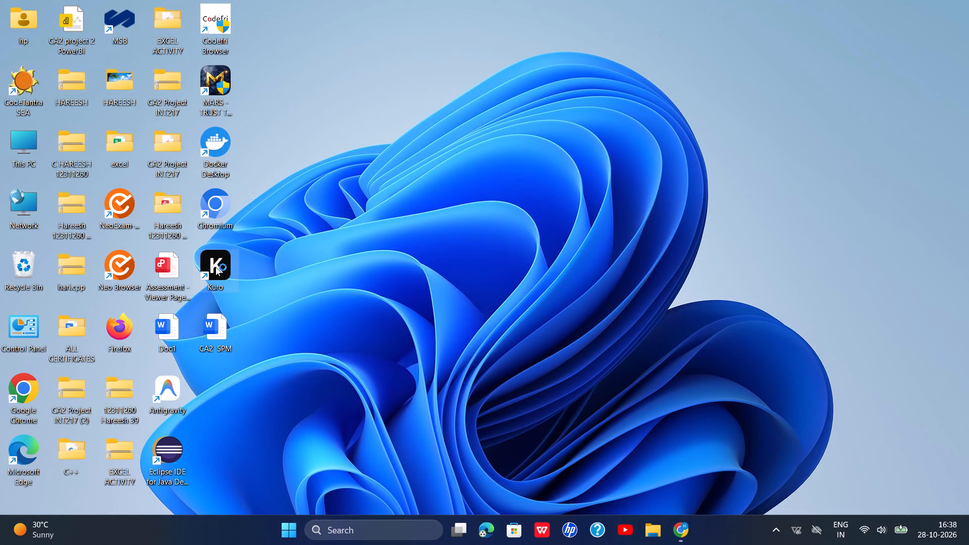